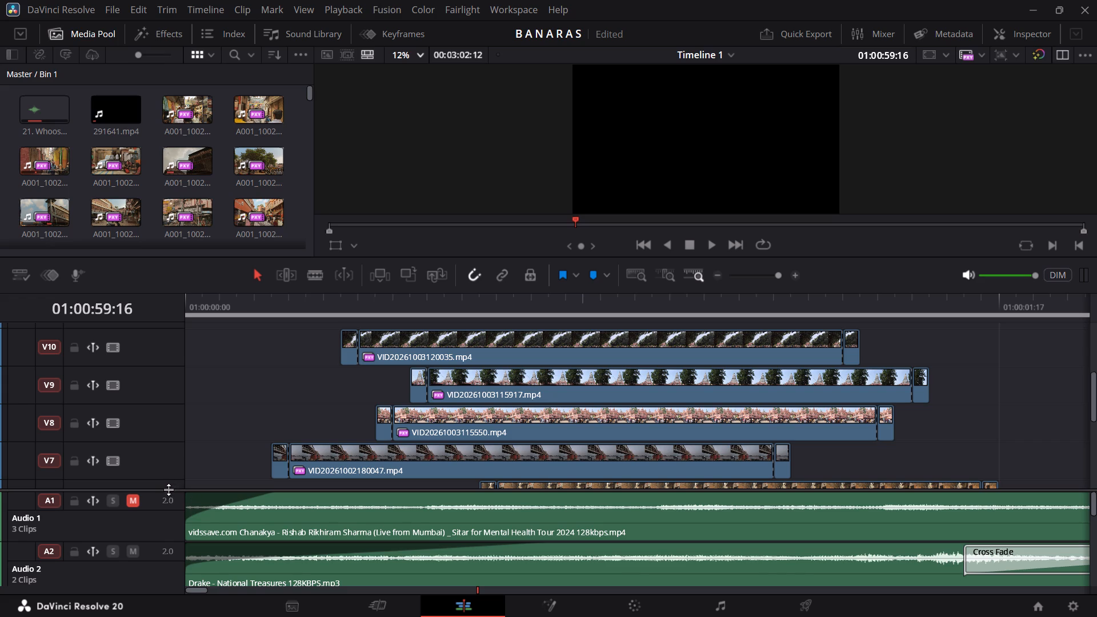
# Enlarge the timeline's audio area so that audio tracks A1 through A4 are shown beneath the video tracks.
pyautogui.moveTo(168, 491); pyautogui.dragTo(177, 420)
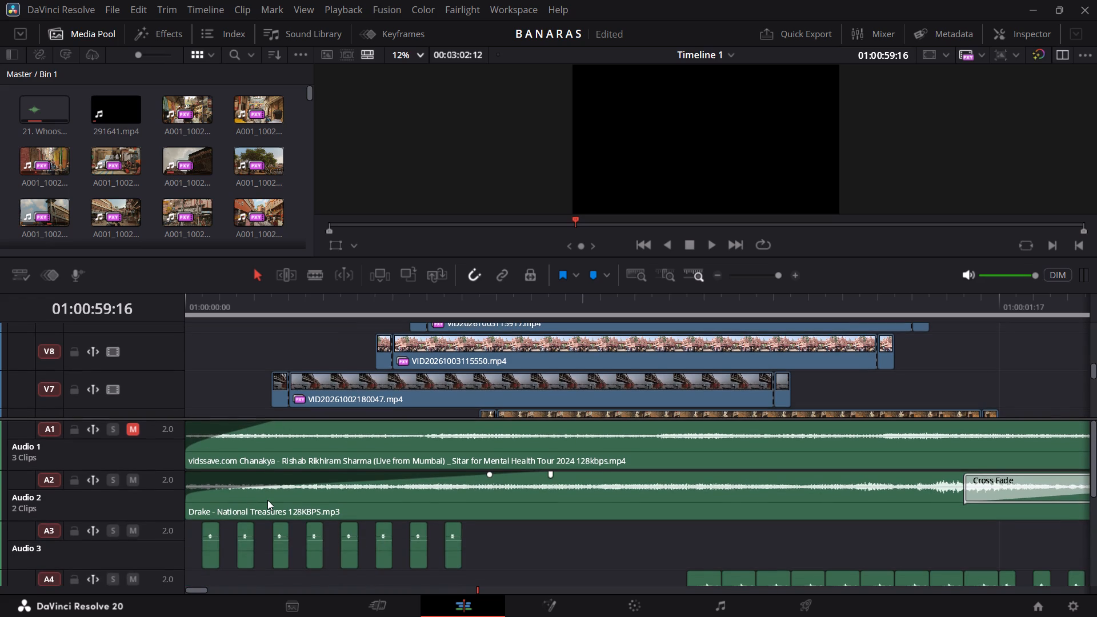
pyautogui.scroll(1, 267, 500)
# Move the playhead to the very beginning of Timeline 1, at 01:00:00:00.
pyautogui.moveTo(213, 307); pyautogui.dragTo(134, 315)
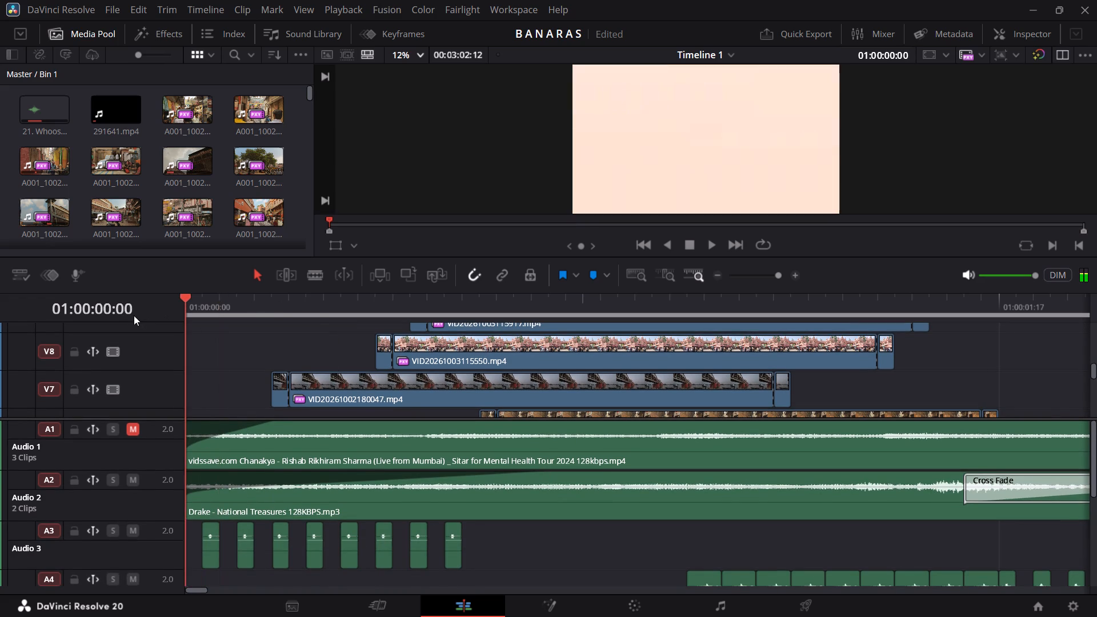
pyautogui.moveTo(134, 315); pyautogui.dragTo(134, 316)
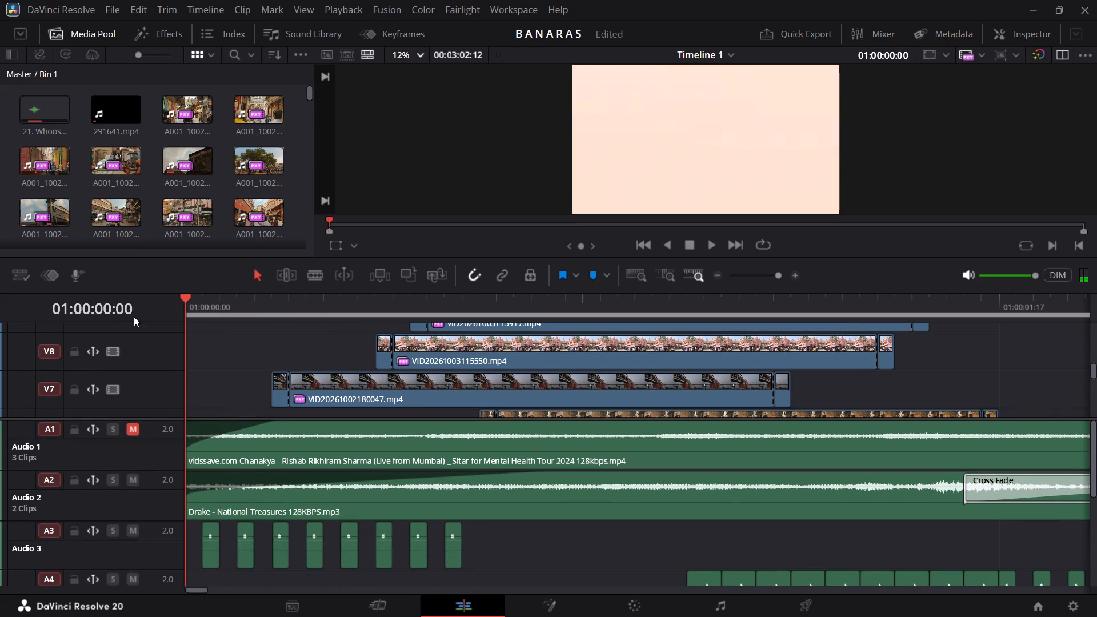
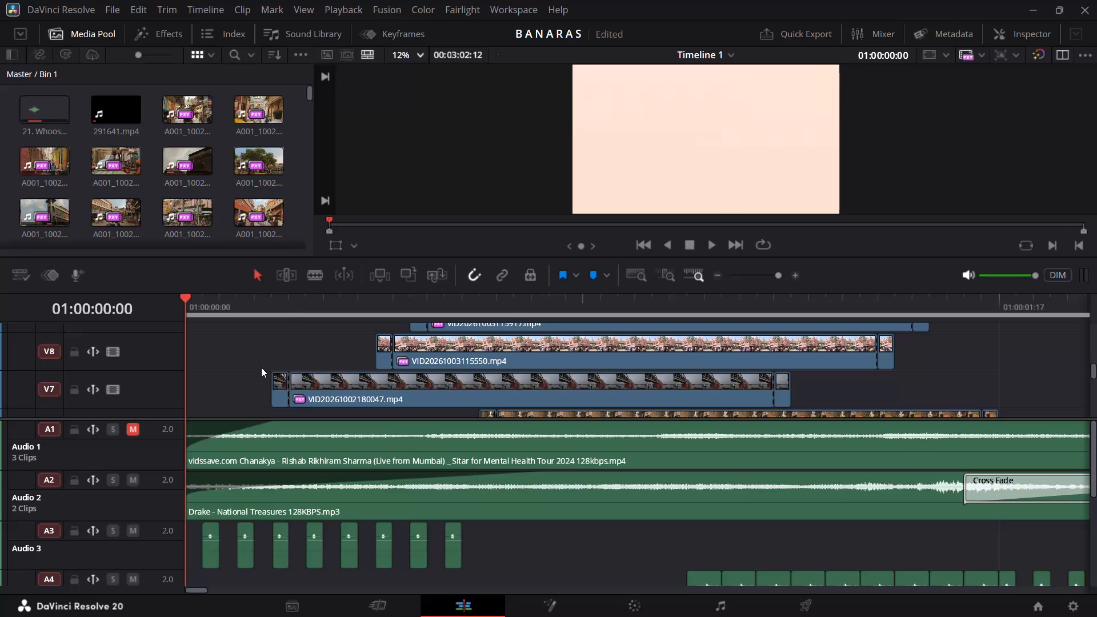
# Play the timeline from its beginning until the red Hindi title, stopping at about 01:00:03:26.
pyautogui.press('space')
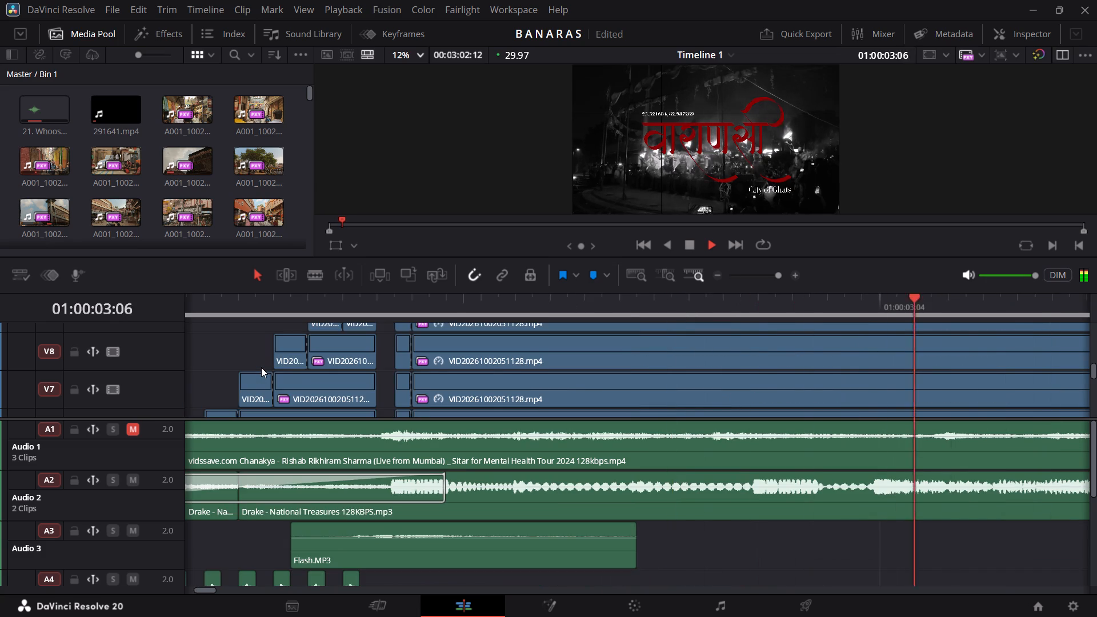
pyautogui.press('space')
# Replay short stretches of the photo-grid sequence between about 01:00:01:02 and 01:00:01:21, stopping at 01:00:01:08.
pyautogui.hscroll(4, 261, 367)
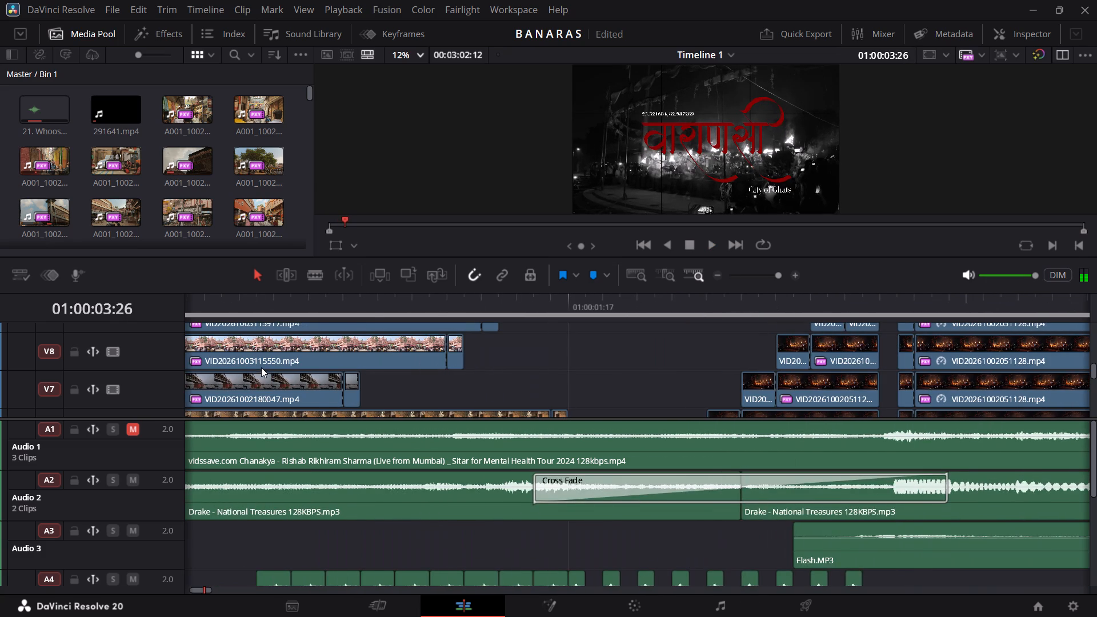
pyautogui.click(373, 307)
pyautogui.press('space')
pyautogui.press('space')
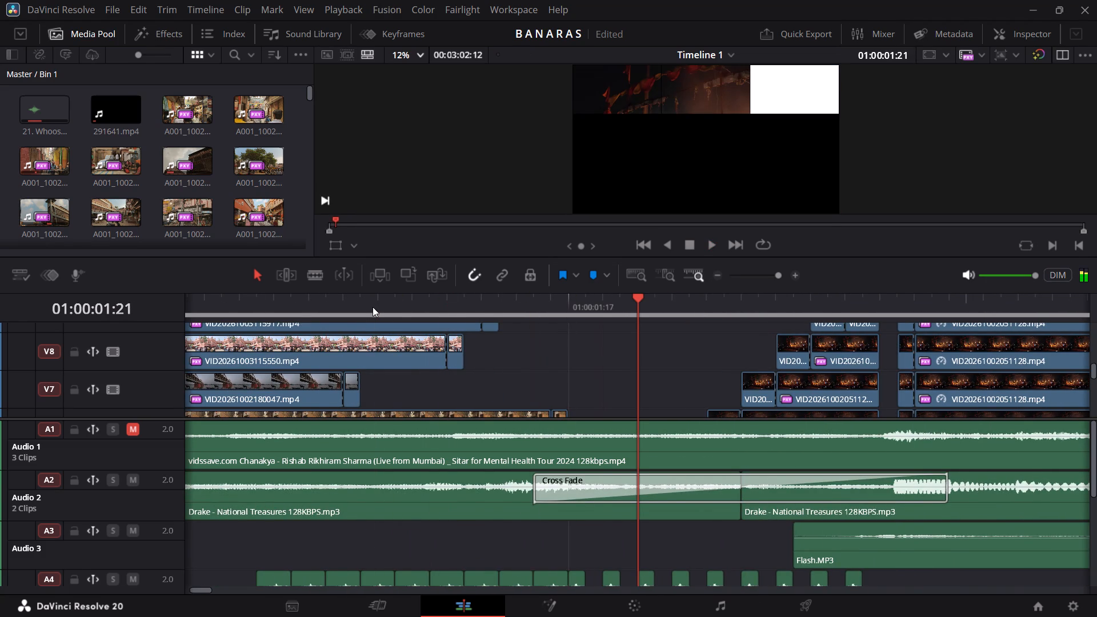
pyautogui.click(308, 305)
pyautogui.press('space')
pyautogui.press('space')
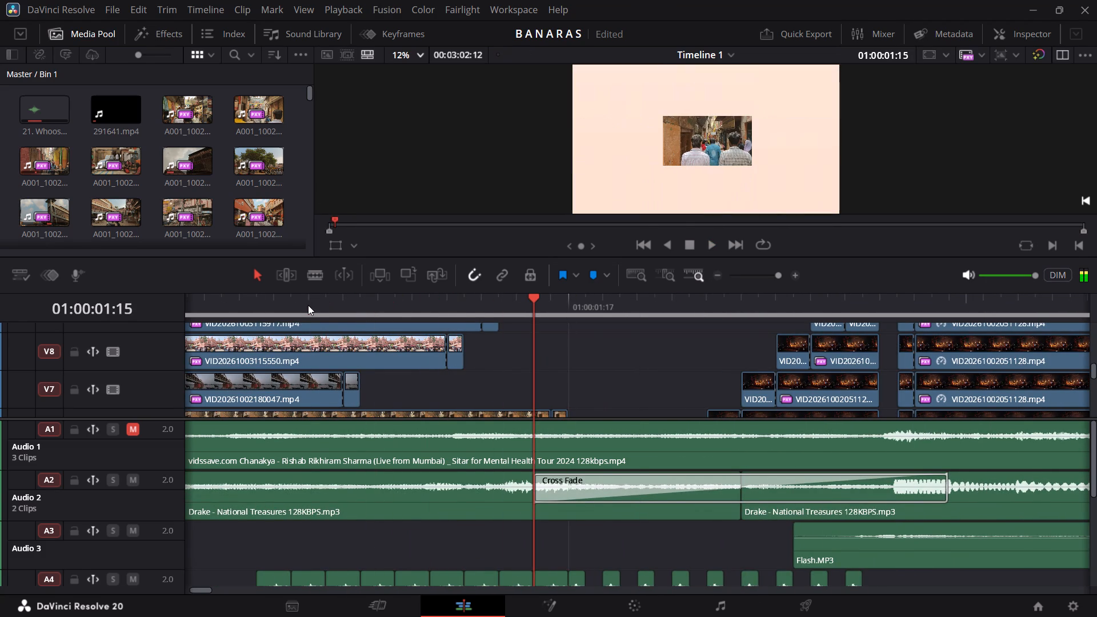
pyautogui.click(313, 305)
pyautogui.press('space')
pyautogui.press('space')
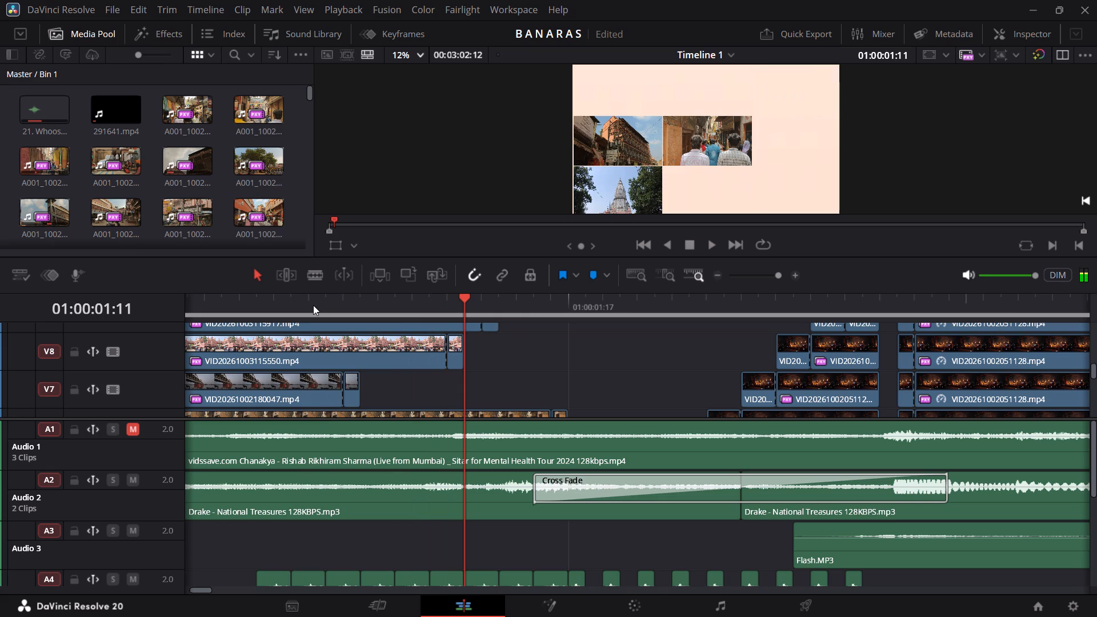
pyautogui.click(313, 305)
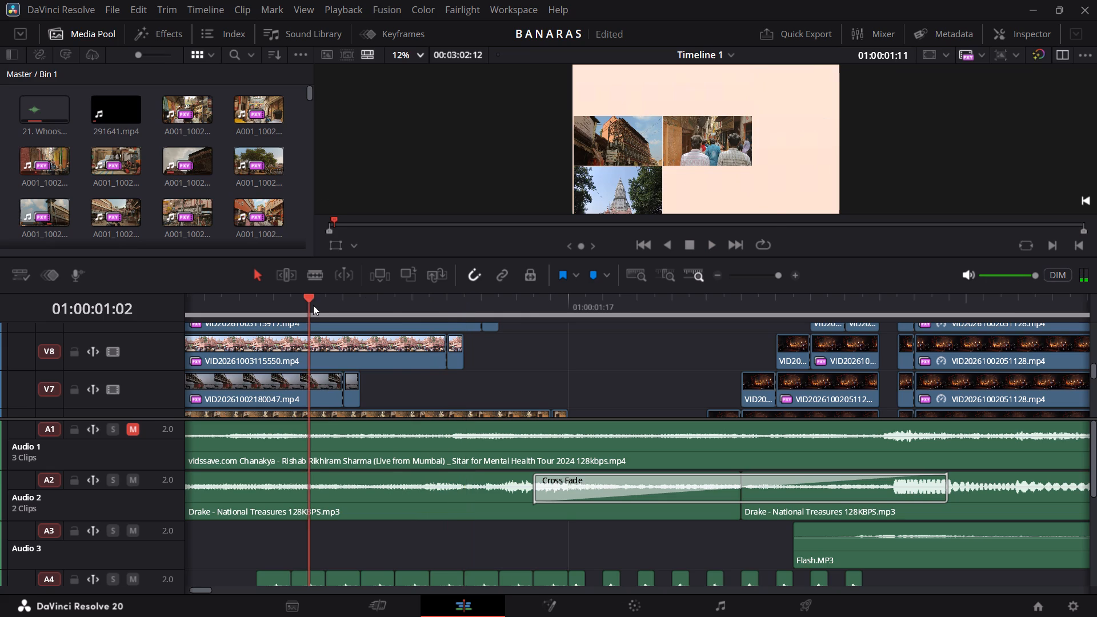
pyautogui.press('space')
pyautogui.press('space')
pyautogui.click(313, 305)
pyautogui.press('space')
pyautogui.press('space')
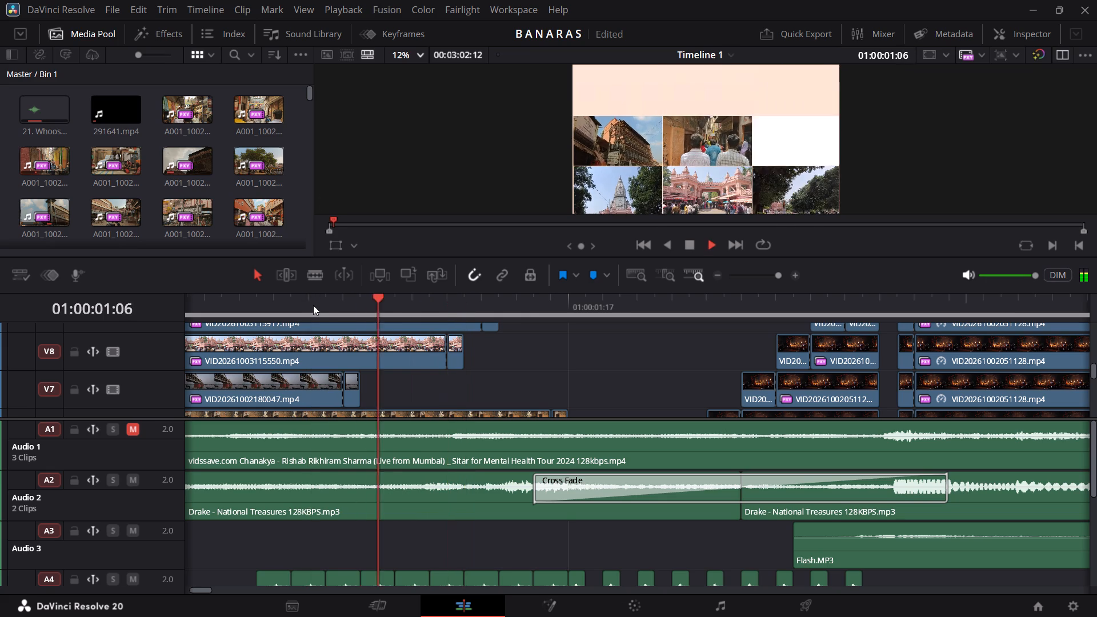
# Add a Text+ title from the Titles effects to a new video track V15 near the start of the timeline.
pyautogui.scroll(1, 477, 343)
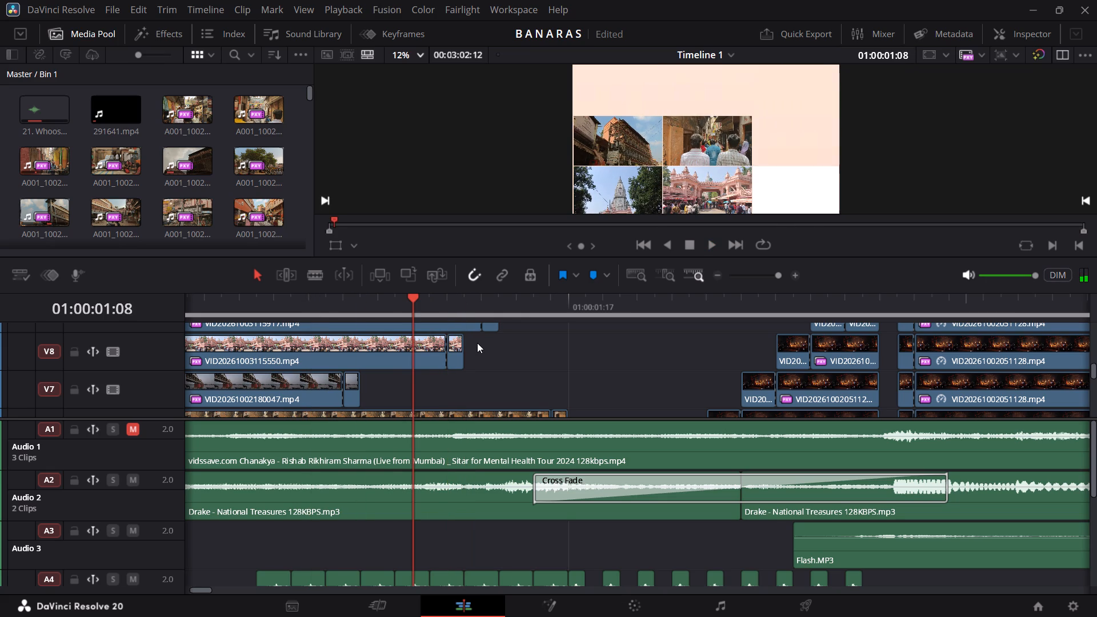
pyautogui.scroll(1, 477, 343)
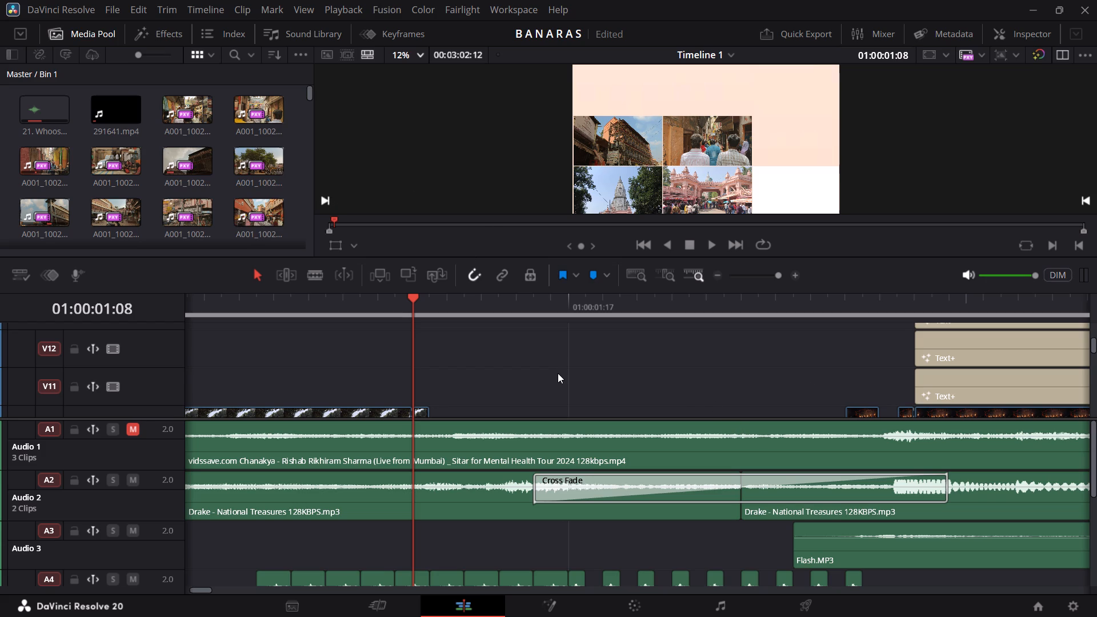
pyautogui.scroll(1, 558, 373)
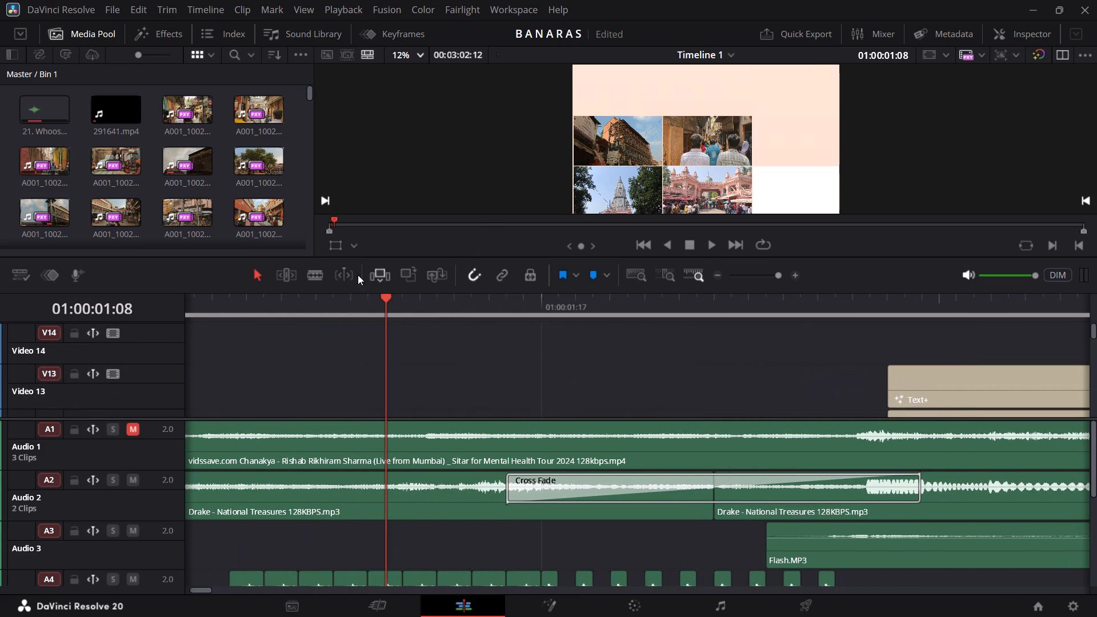
pyautogui.click(168, 40)
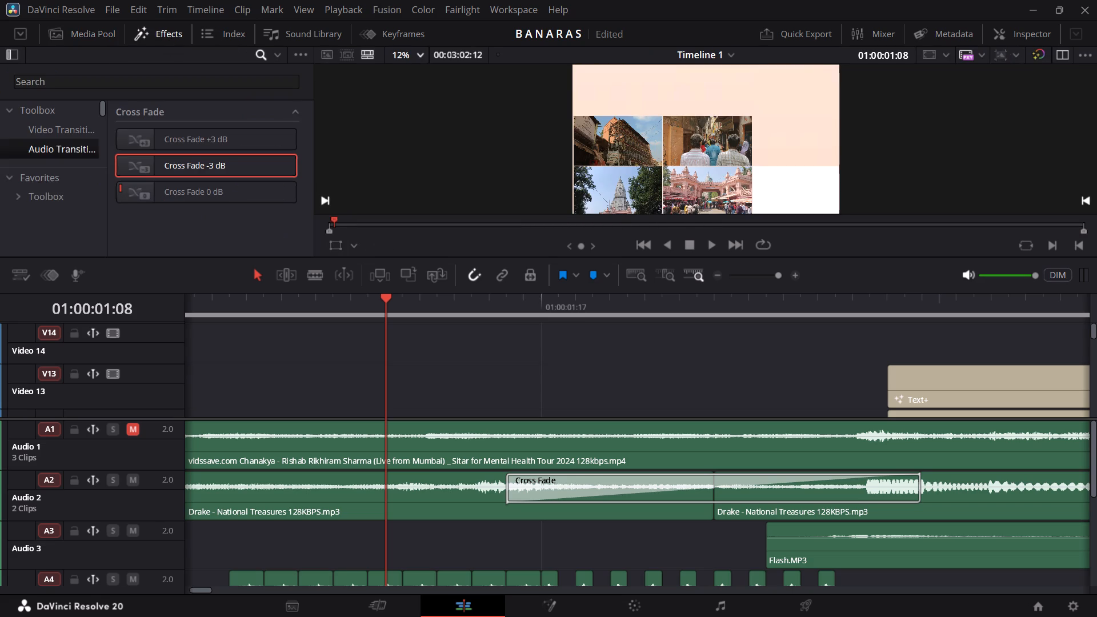
pyautogui.scroll(2, 54, 171)
pyautogui.click(277, 55)
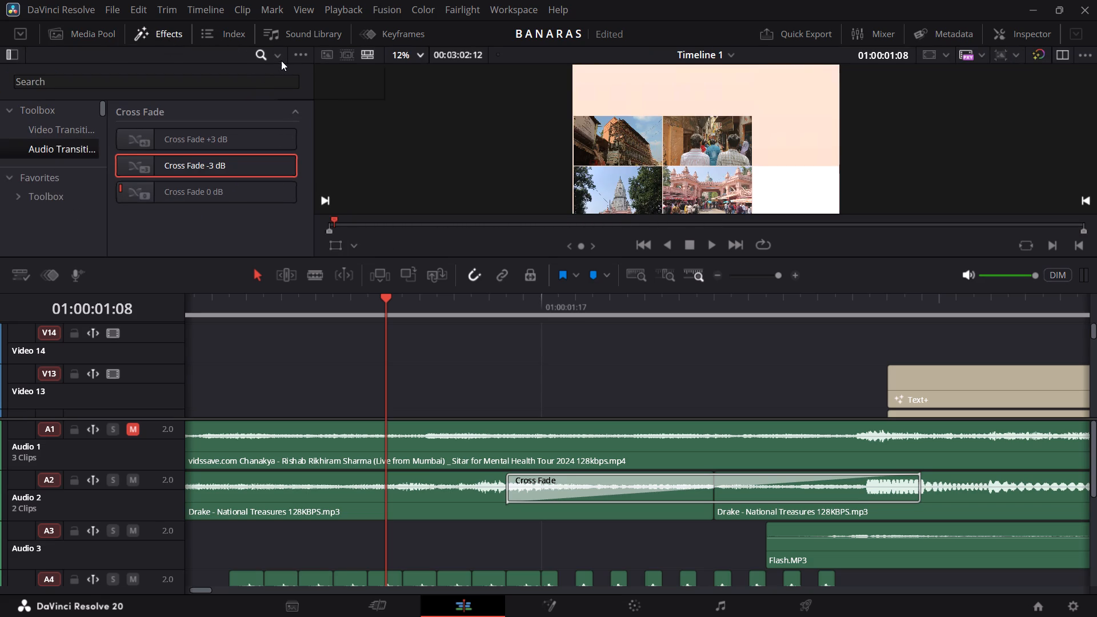
pyautogui.click(285, 67)
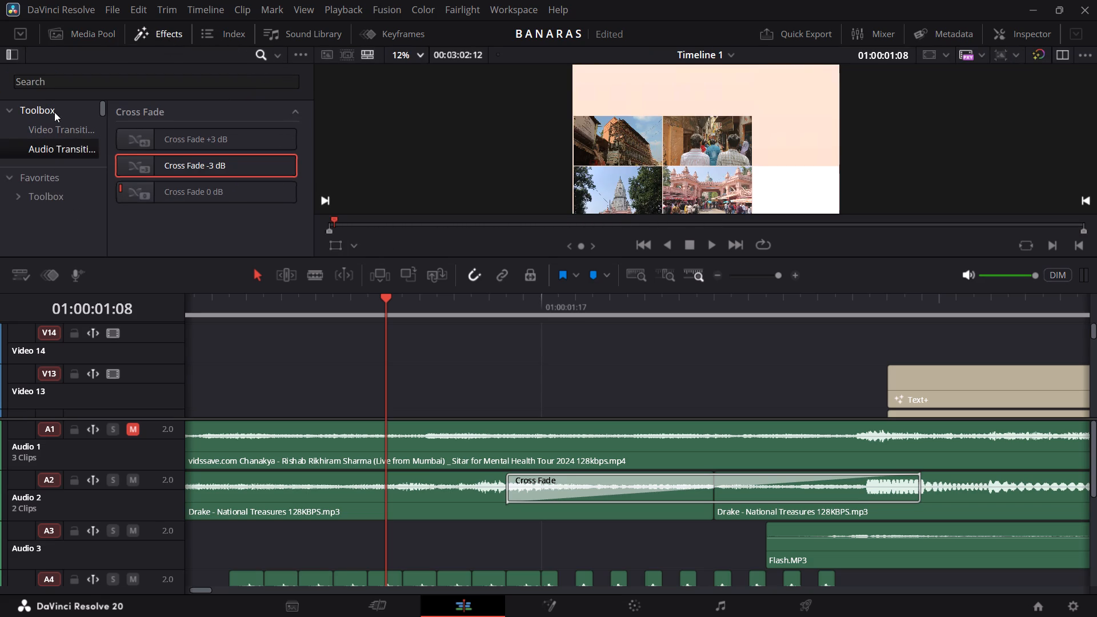
pyautogui.click(54, 111)
pyautogui.scroll(-1, 53, 142)
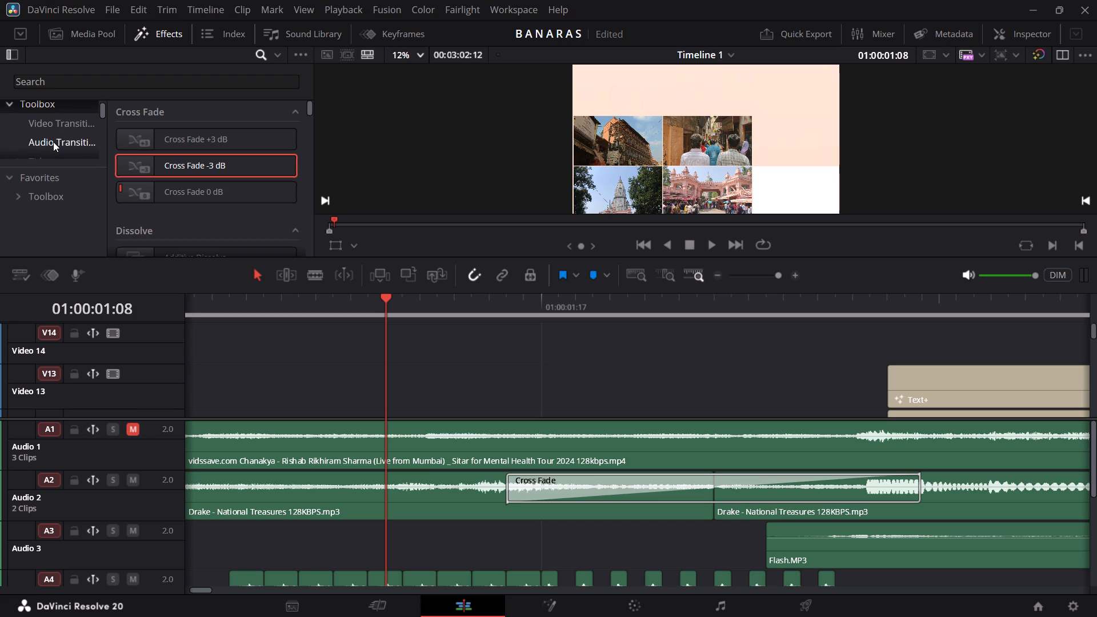
pyautogui.scroll(-1, 53, 142)
pyautogui.click(53, 142)
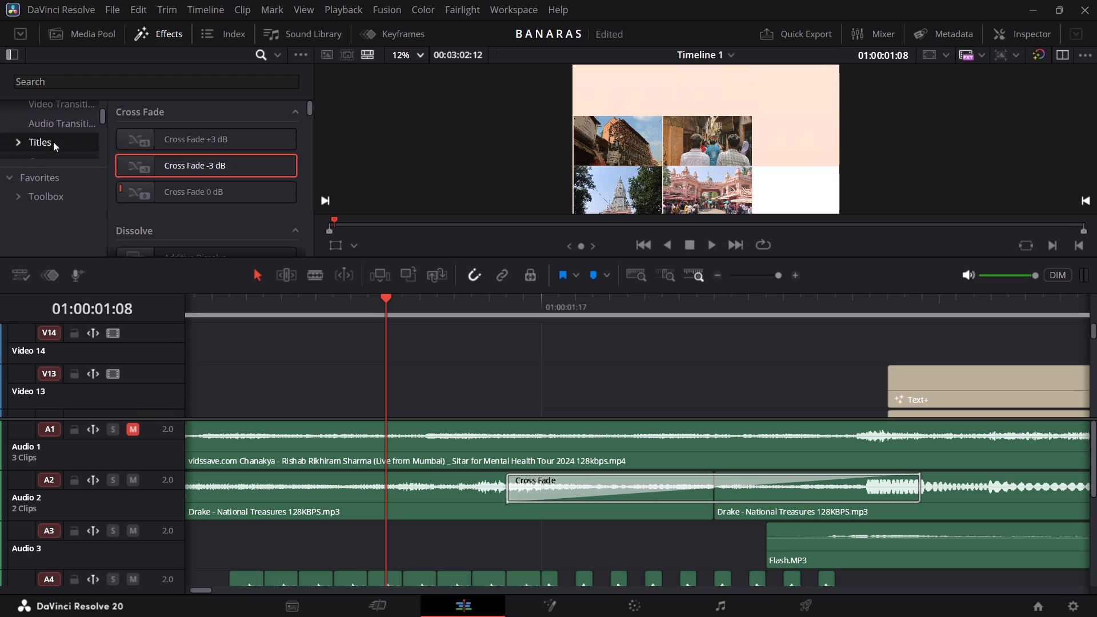
pyautogui.scroll(-1, 214, 234)
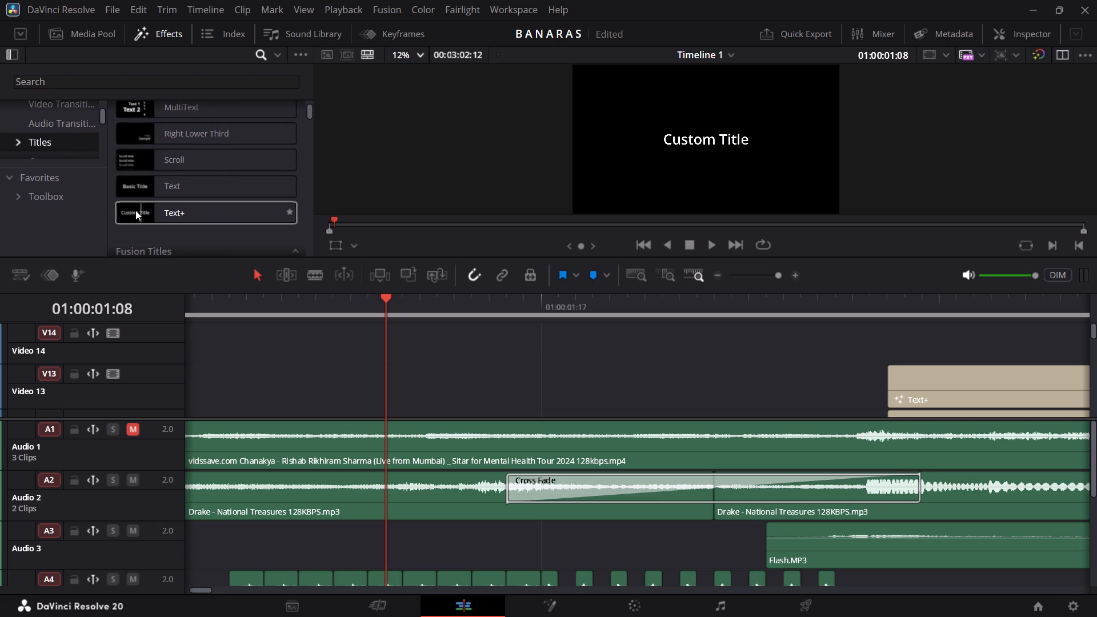
pyautogui.moveTo(133, 213); pyautogui.dragTo(169, 323)
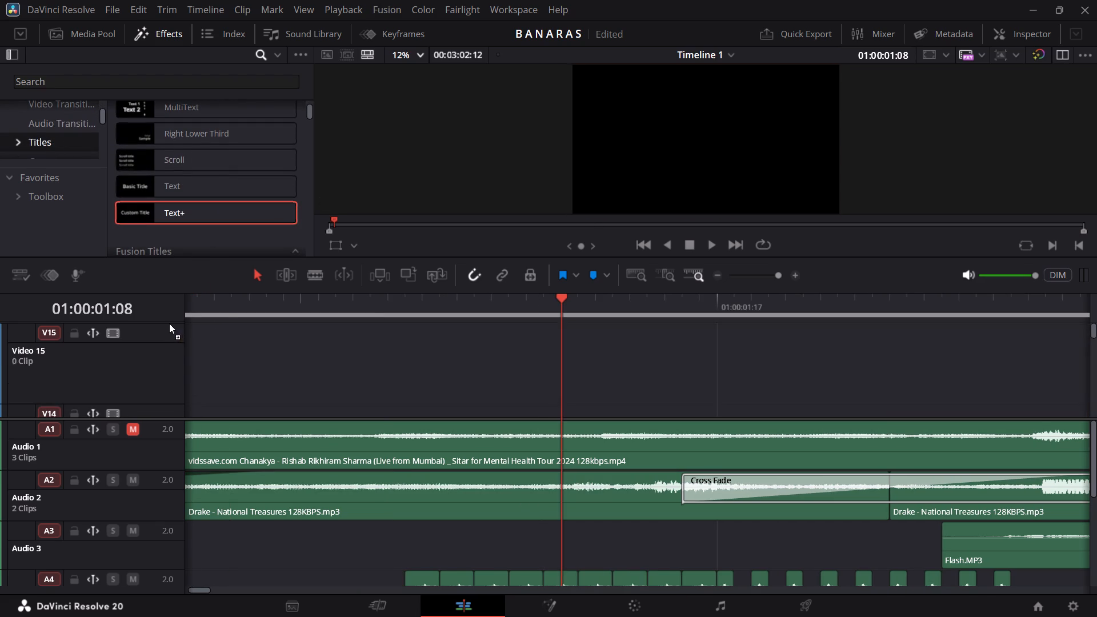
pyautogui.moveTo(169, 323); pyautogui.dragTo(201, 322)
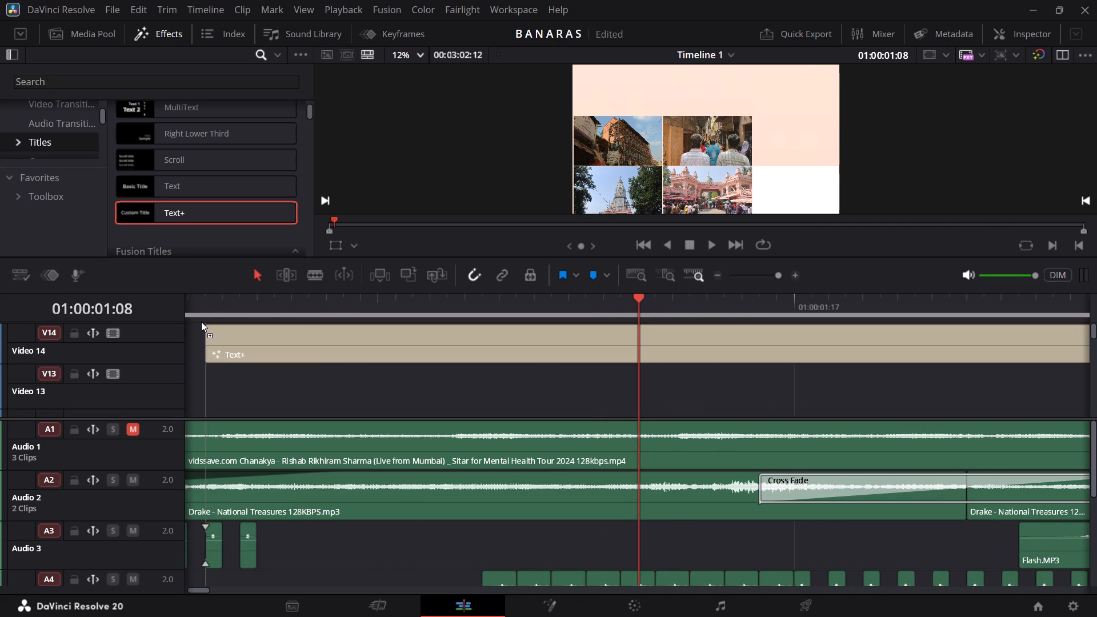
pyautogui.moveTo(201, 322); pyautogui.dragTo(221, 328)
pyautogui.moveTo(263, 348); pyautogui.dragTo(210, 348)
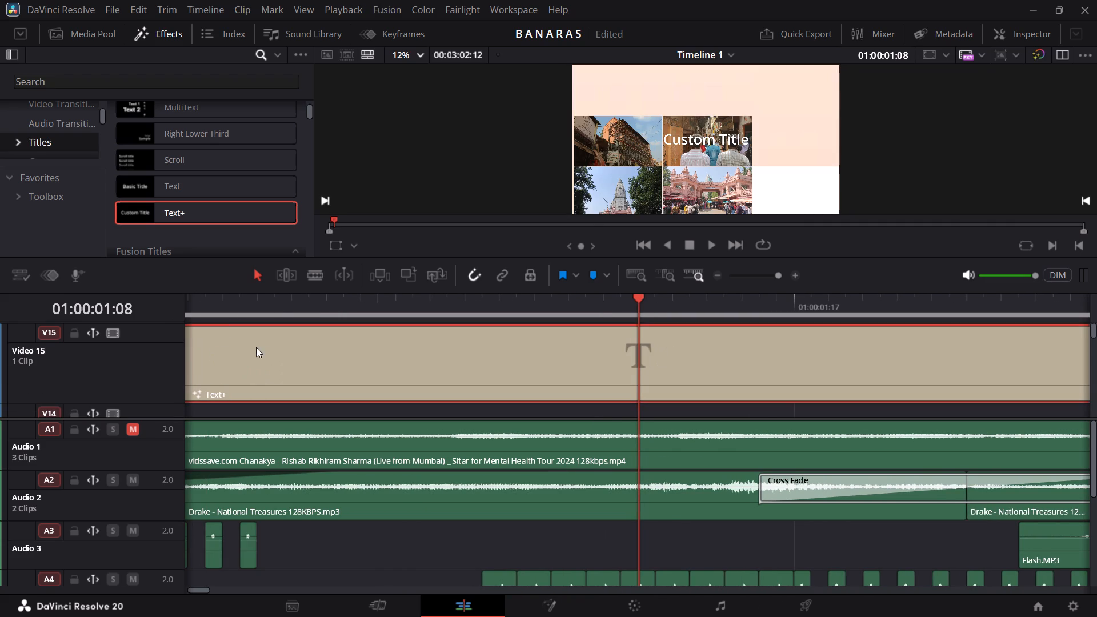
# Split the Text+ clip on V15 at 01:00:00:17 and delete the part after the cut.
pyautogui.press('b')
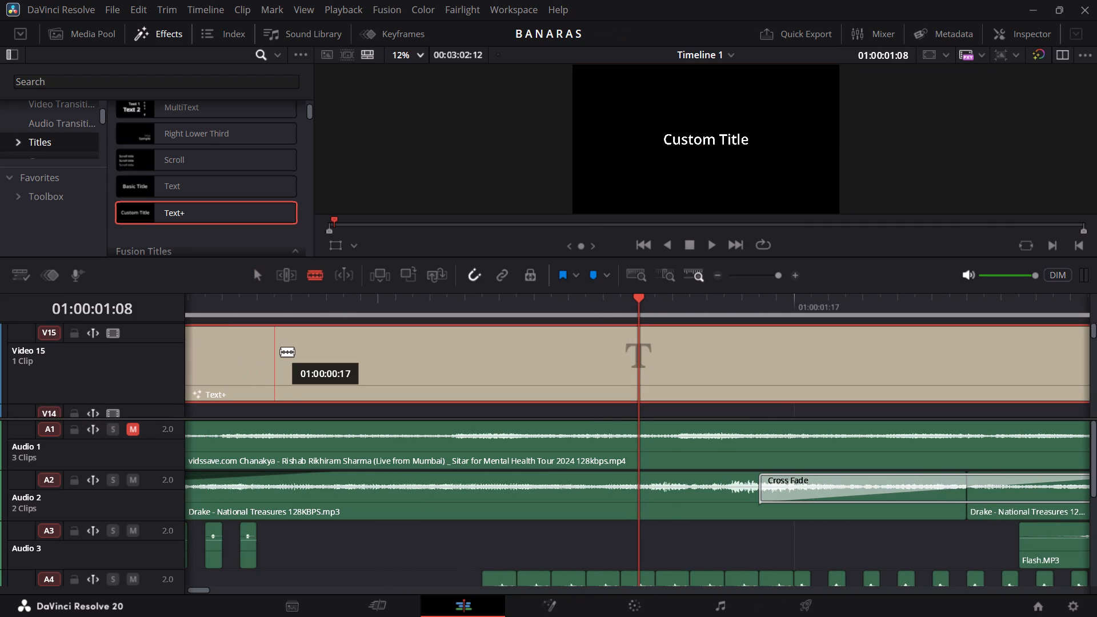
pyautogui.click(281, 351)
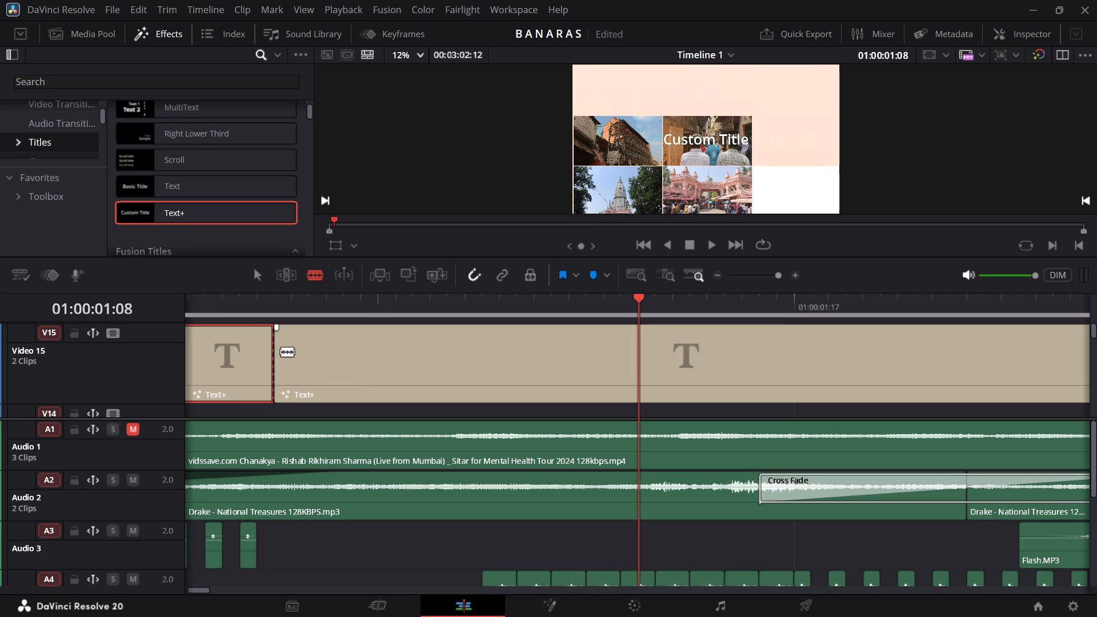
pyautogui.click(261, 282)
pyautogui.click(329, 374)
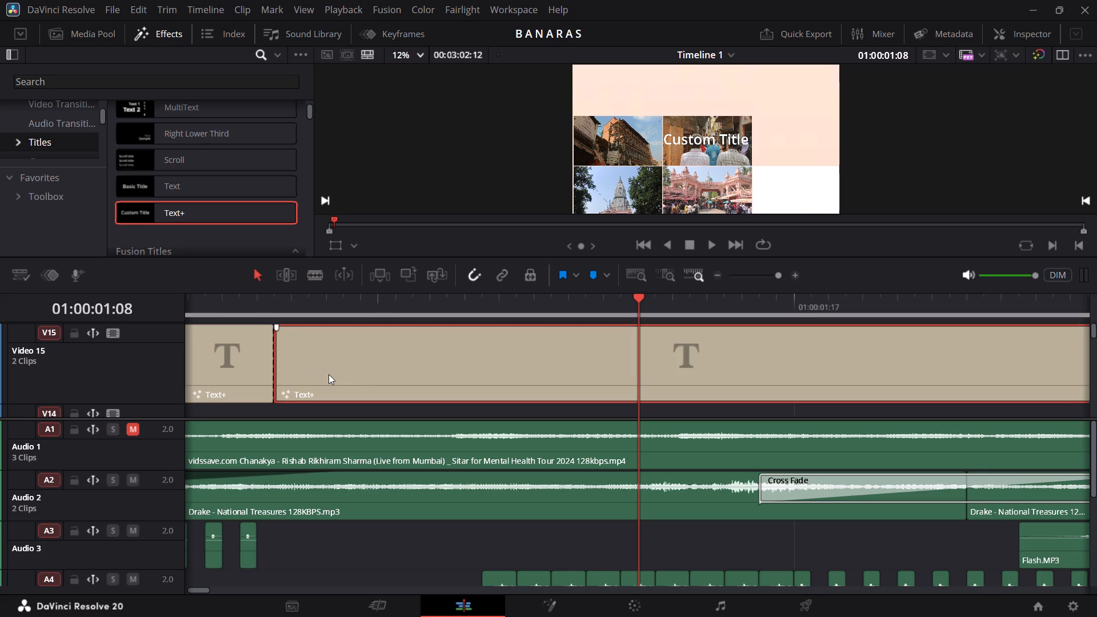
pyautogui.press('BackSpace')
# Move the shortened Text+ clip on V15 to the timeline's start at 01:00:00:00.
pyautogui.hscroll(5, 329, 374)
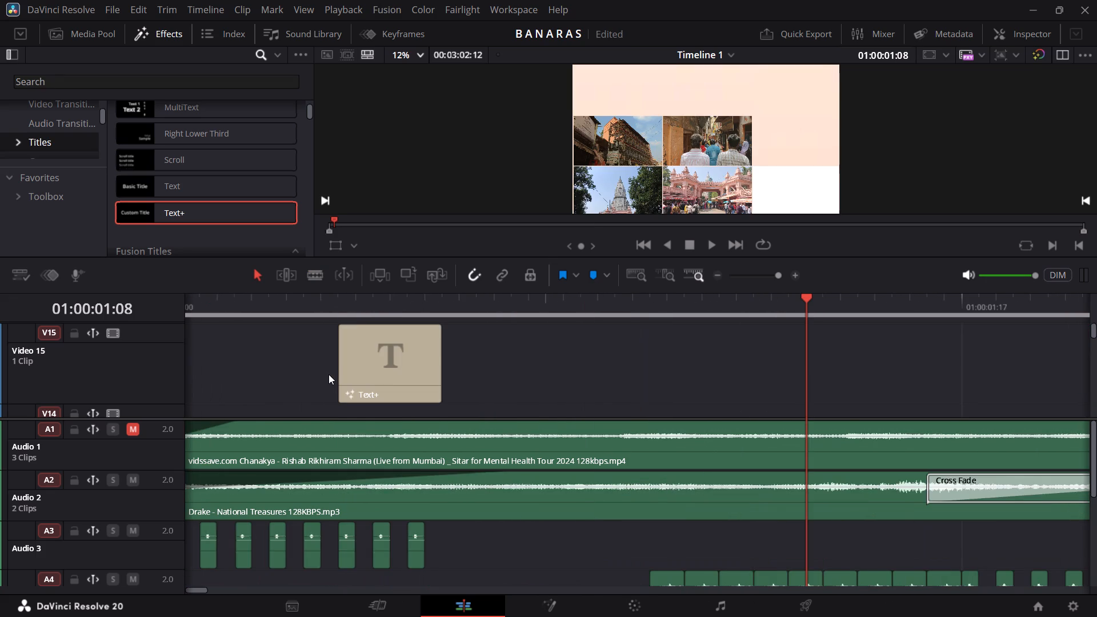
pyautogui.moveTo(404, 374); pyautogui.dragTo(123, 348)
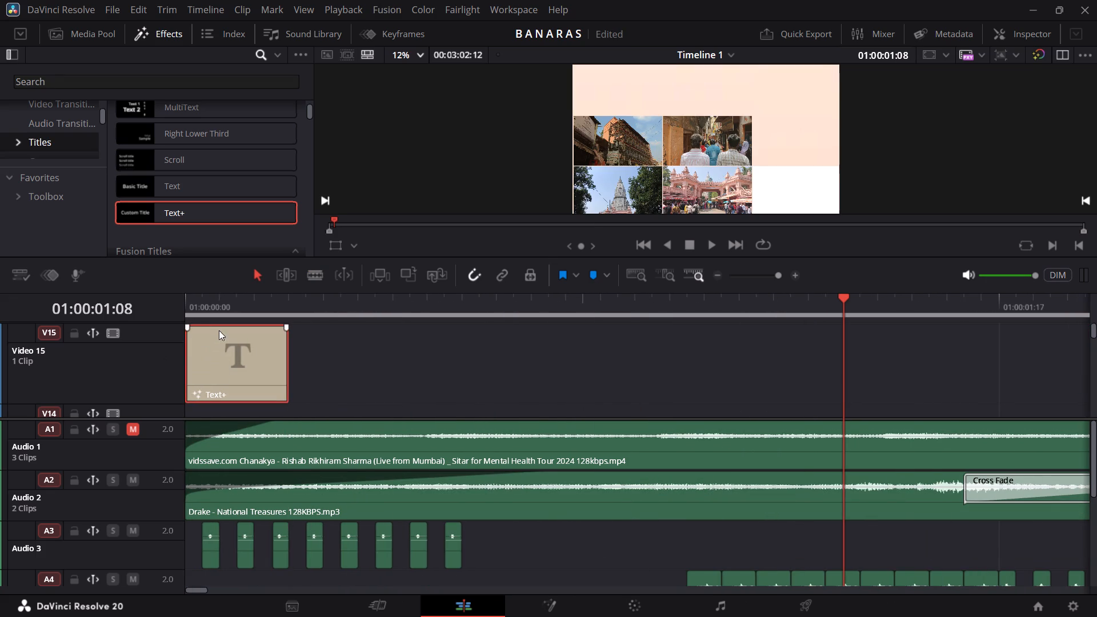
# Reduce the height of track Video 15 to about that of Video 14.
pyautogui.moveTo(158, 326); pyautogui.dragTo(167, 356)
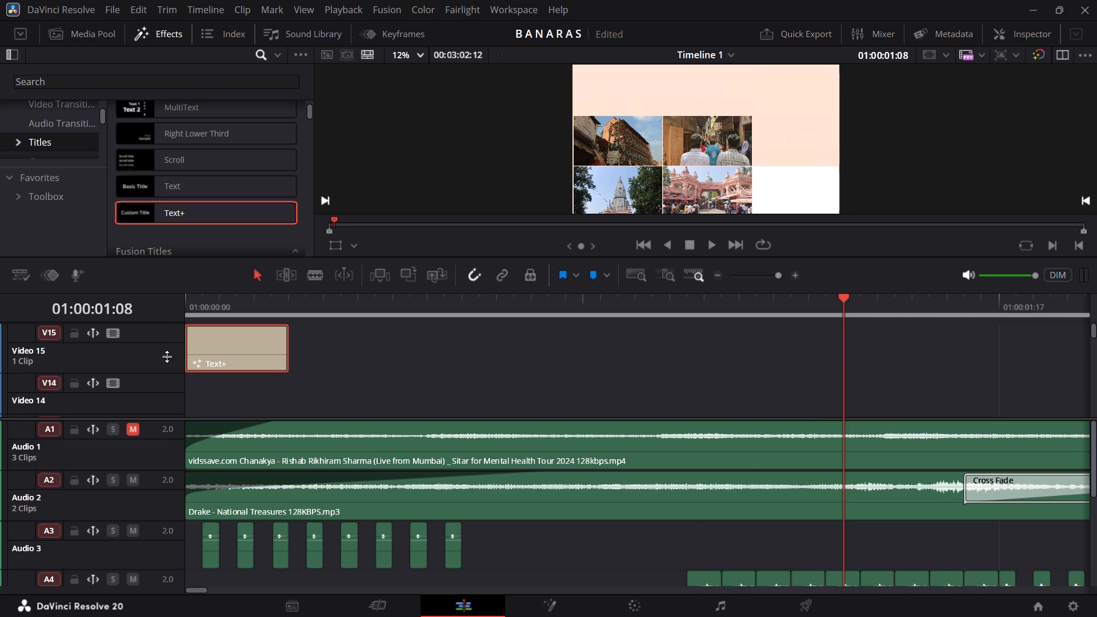
pyautogui.moveTo(167, 356); pyautogui.dragTo(170, 363)
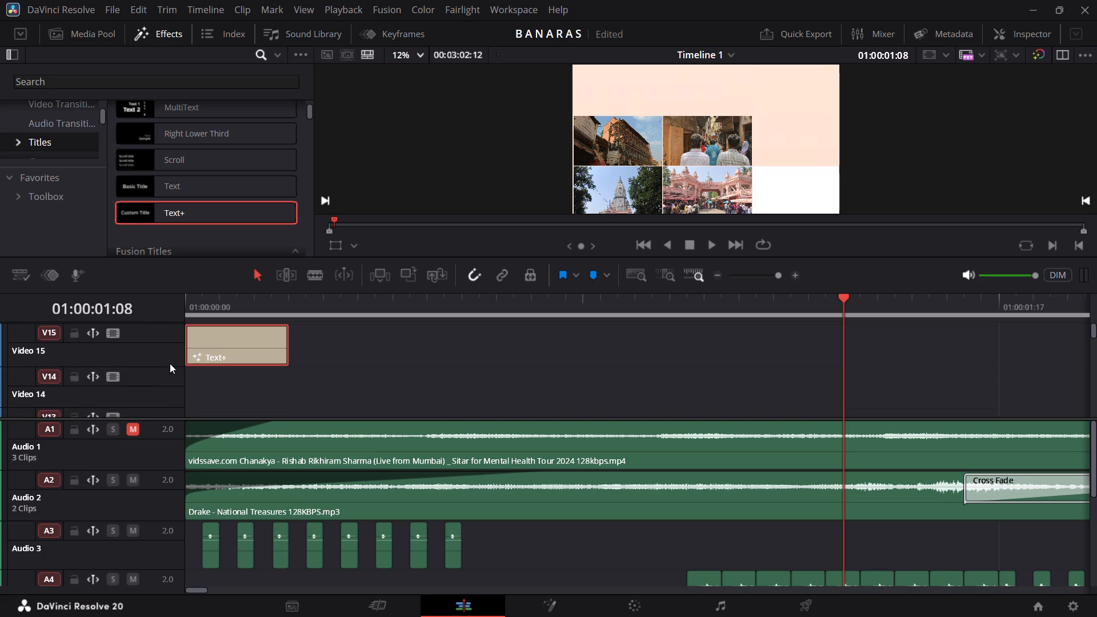
# Move the Text+ clip down from V15 to track V13, keeping it at the timeline's start.
pyautogui.moveTo(204, 347); pyautogui.dragTo(205, 397)
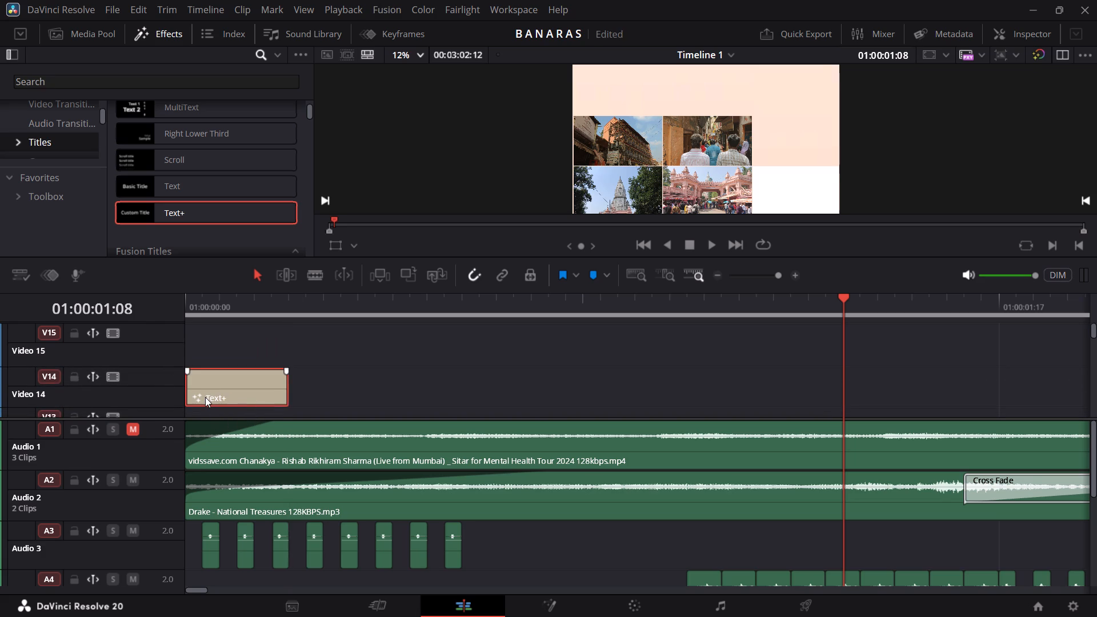
pyautogui.scroll(-1, 205, 396)
pyautogui.moveTo(231, 351); pyautogui.dragTo(233, 375)
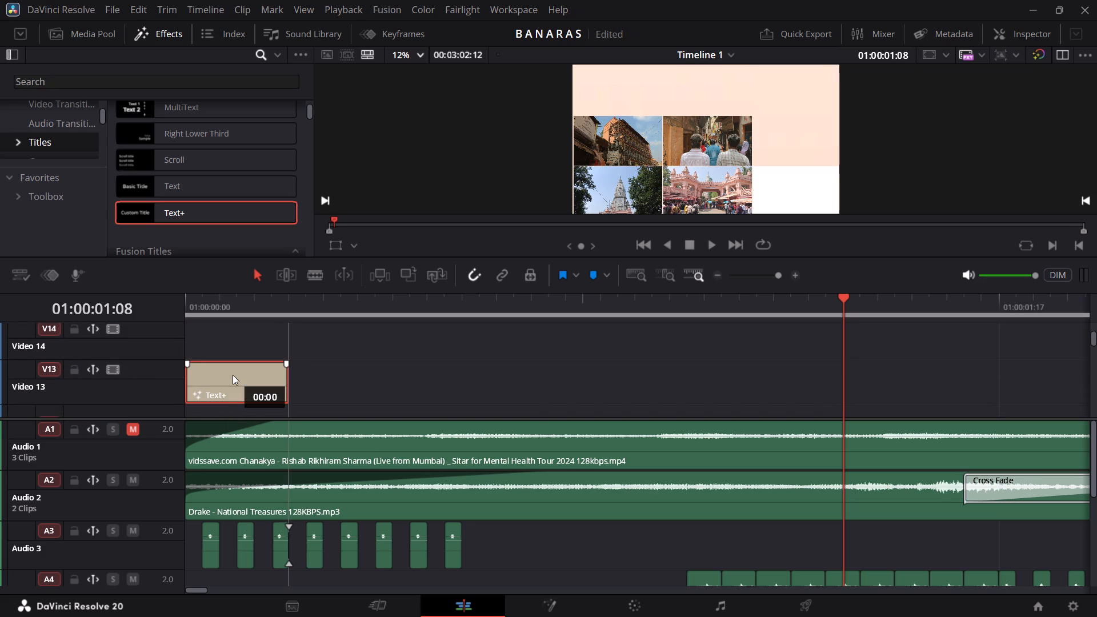
pyautogui.moveTo(233, 375); pyautogui.dragTo(235, 375)
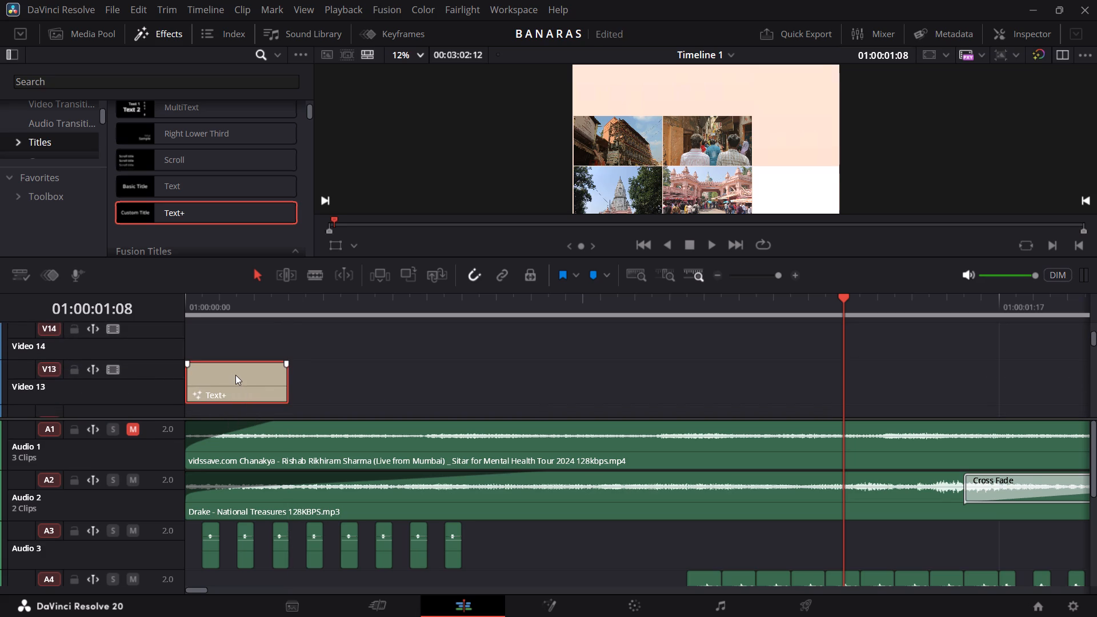
# Look over the clips on tracks V9 to V12 beneath the Text+ title in the opening section.
pyautogui.hscroll(-1, 391, 415)
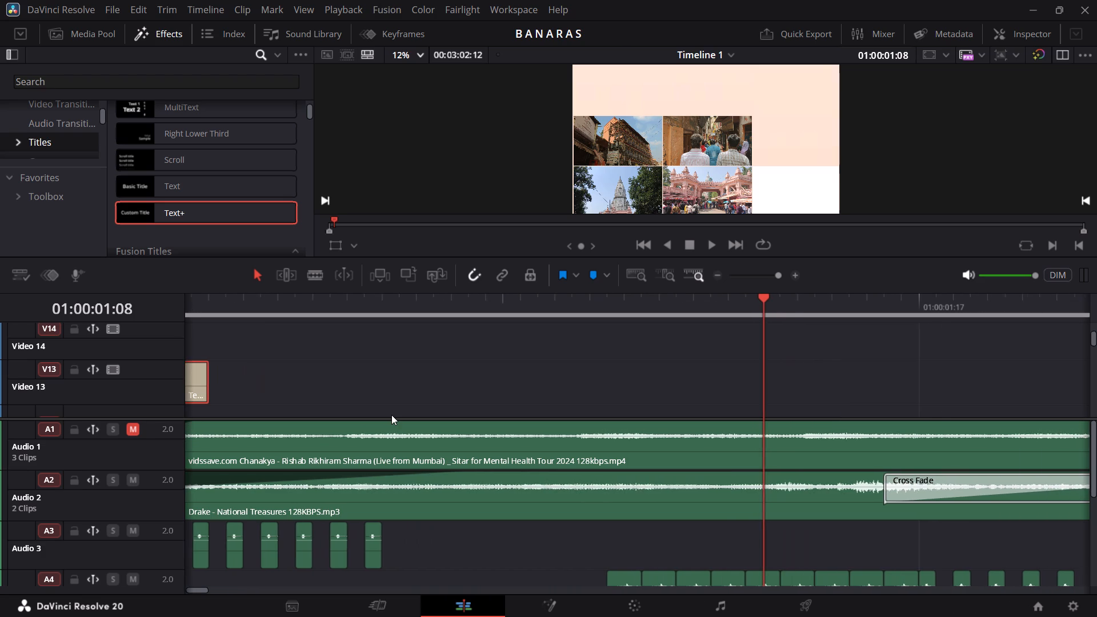
pyautogui.hscroll(-1, 391, 415)
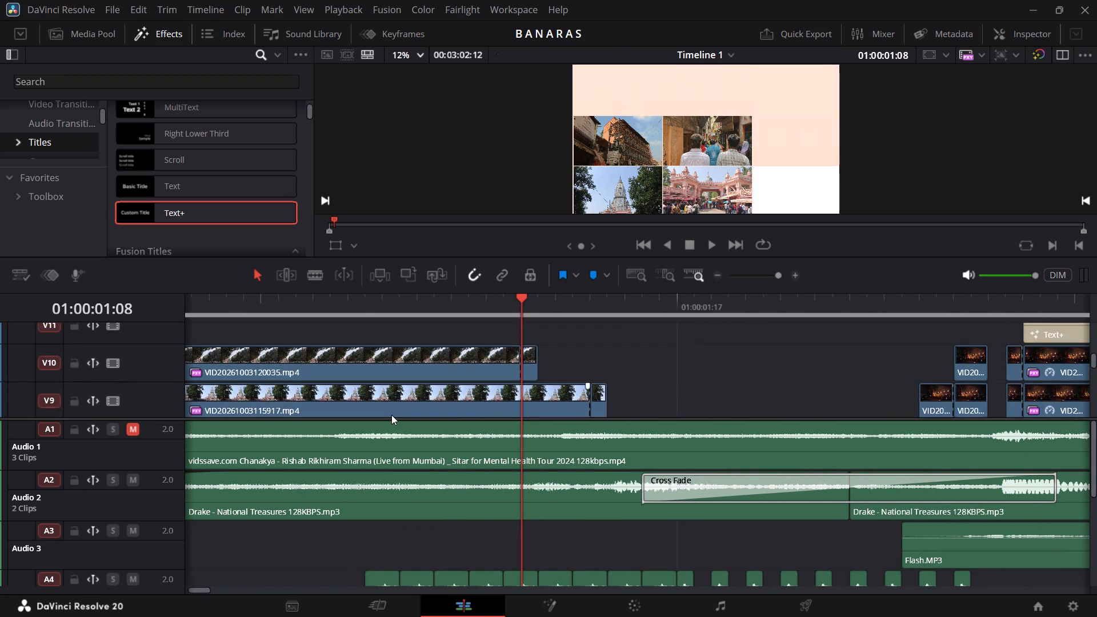
pyautogui.hscroll(1, 391, 415)
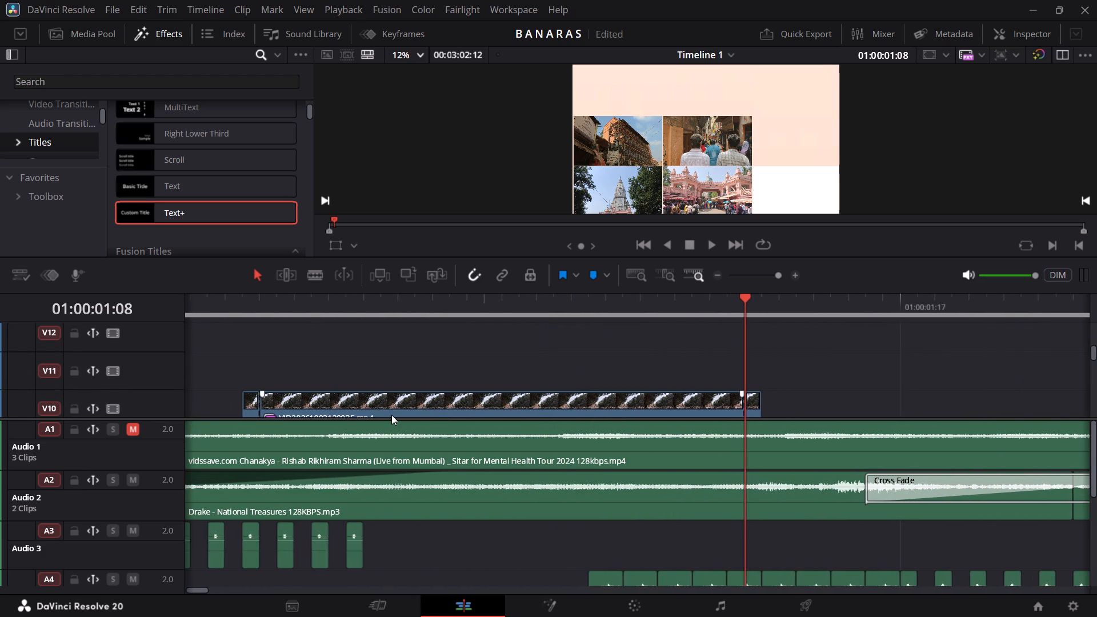
pyautogui.hscroll(1, 391, 415)
pyautogui.scroll(1, 404, 317)
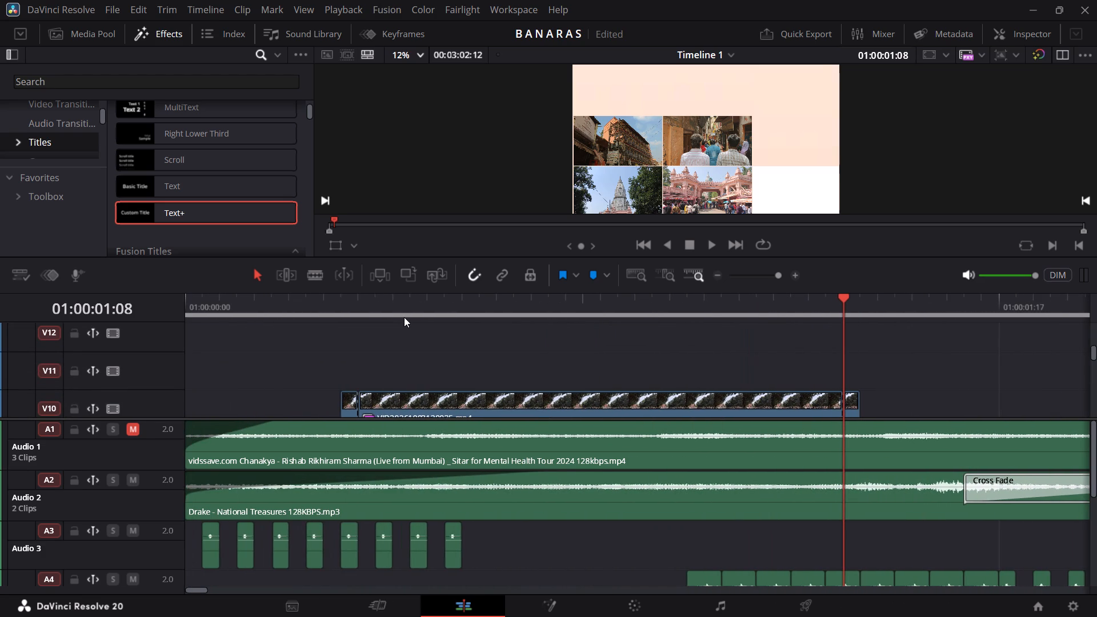
pyautogui.scroll(3, 404, 317)
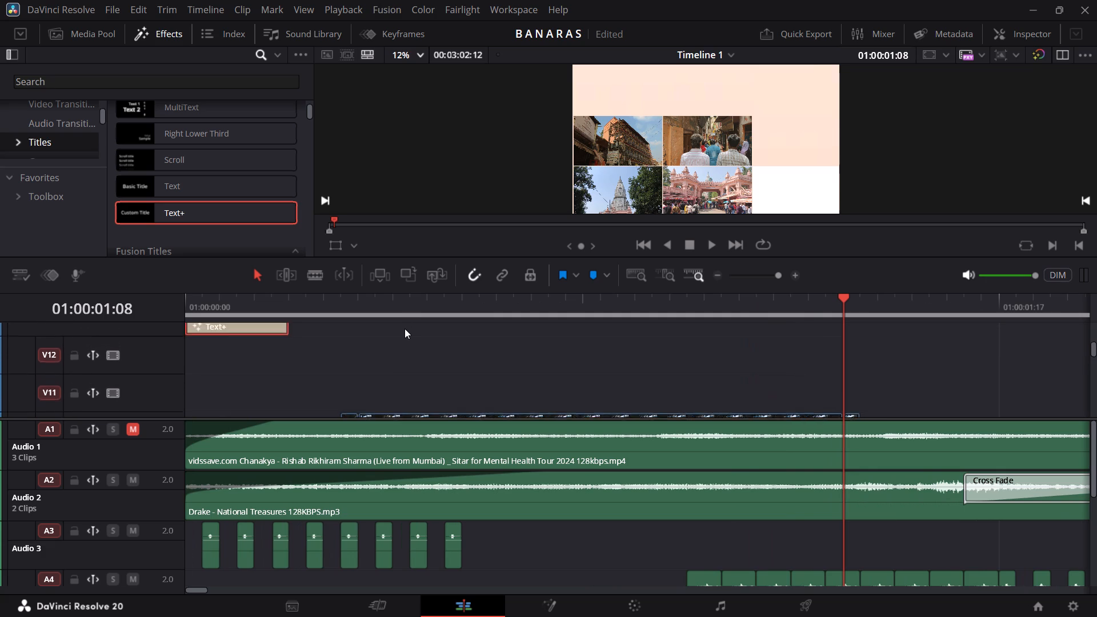
# Move the Text+ clip from the timeline's start on V13 to track V12, starting at 01:00:01:08.
pyautogui.scroll(1, 405, 328)
pyautogui.moveTo(231, 337); pyautogui.dragTo(771, 361)
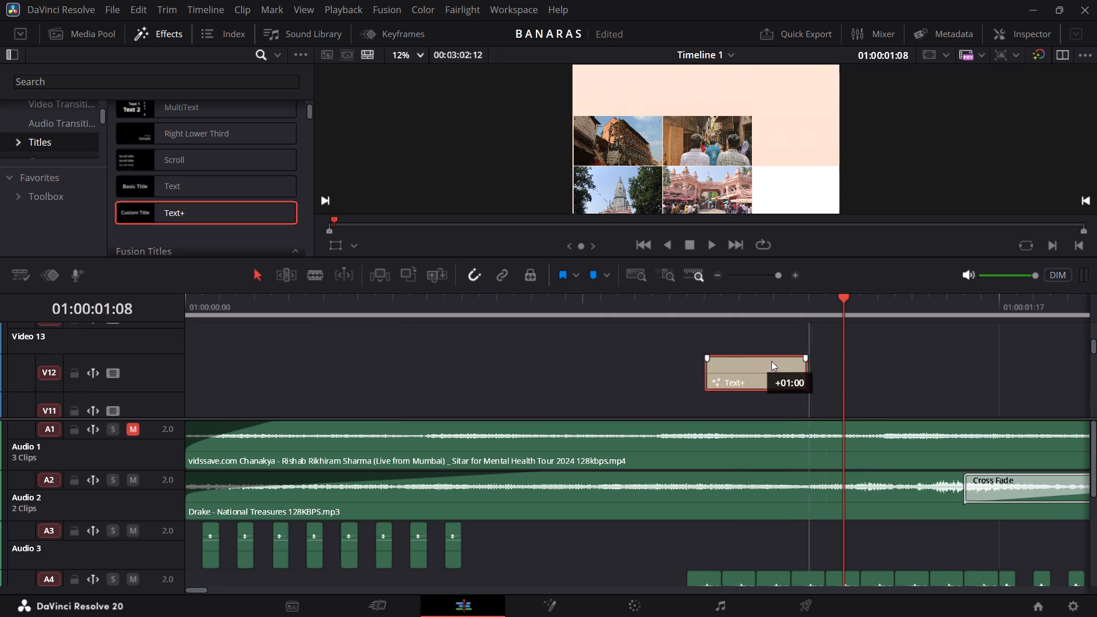
pyautogui.moveTo(771, 361); pyautogui.dragTo(913, 363)
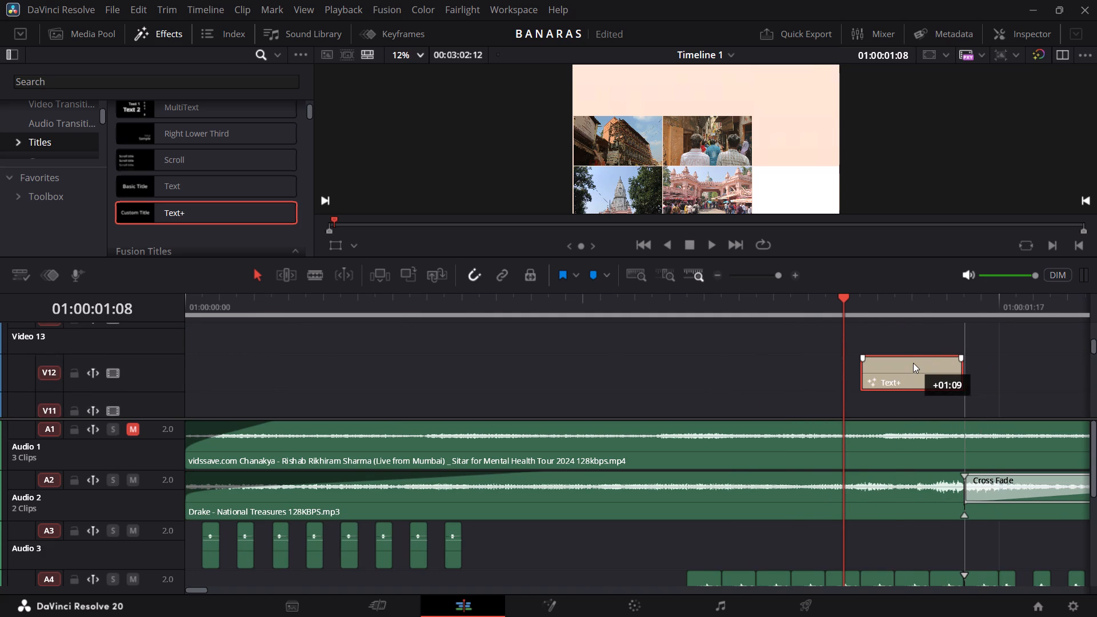
pyautogui.moveTo(913, 363); pyautogui.dragTo(902, 363)
# Play the opening photo-grid section repeatedly from around the moved Text+ clip to check the title's timing.
pyautogui.scroll(-1, 902, 363)
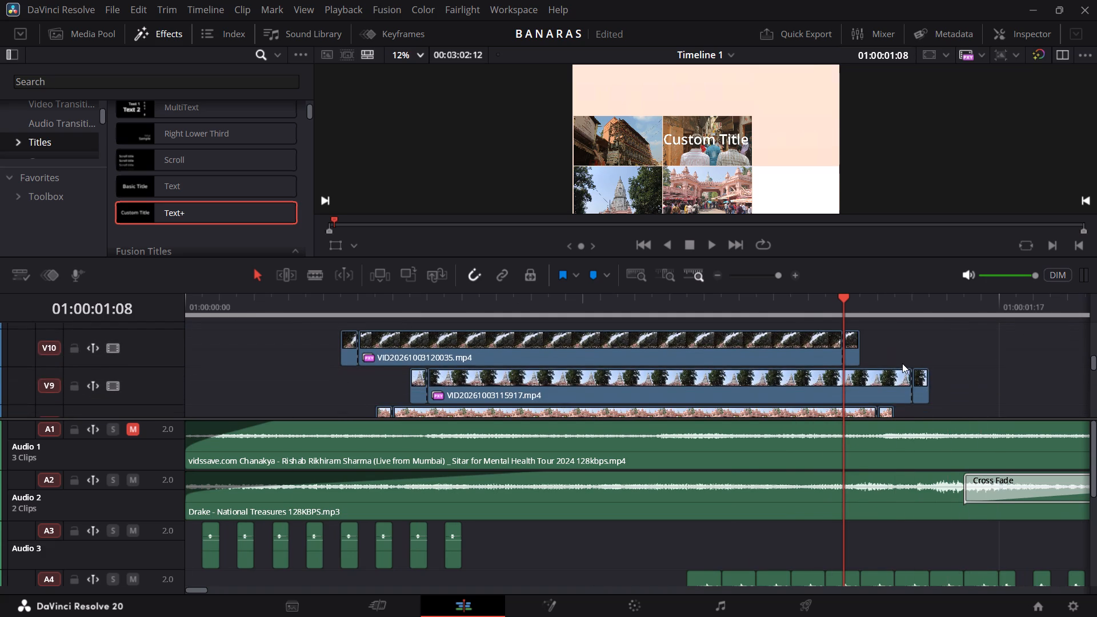
pyautogui.scroll(-1, 902, 363)
pyautogui.hscroll(-1, 902, 363)
pyautogui.press('space')
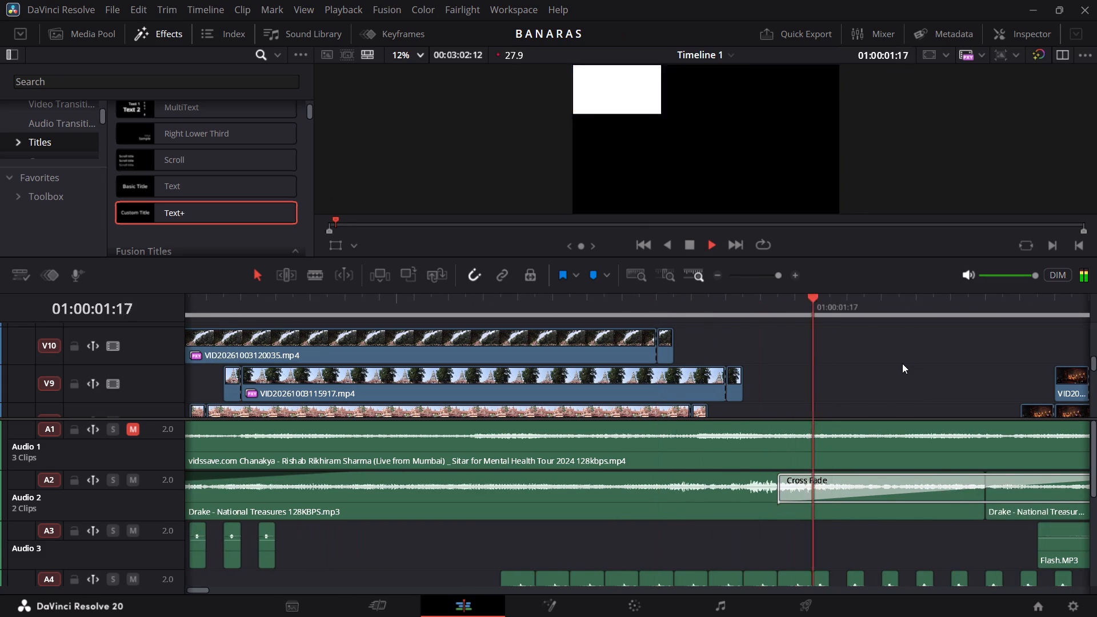
pyautogui.press('space')
pyautogui.scroll(1, 902, 363)
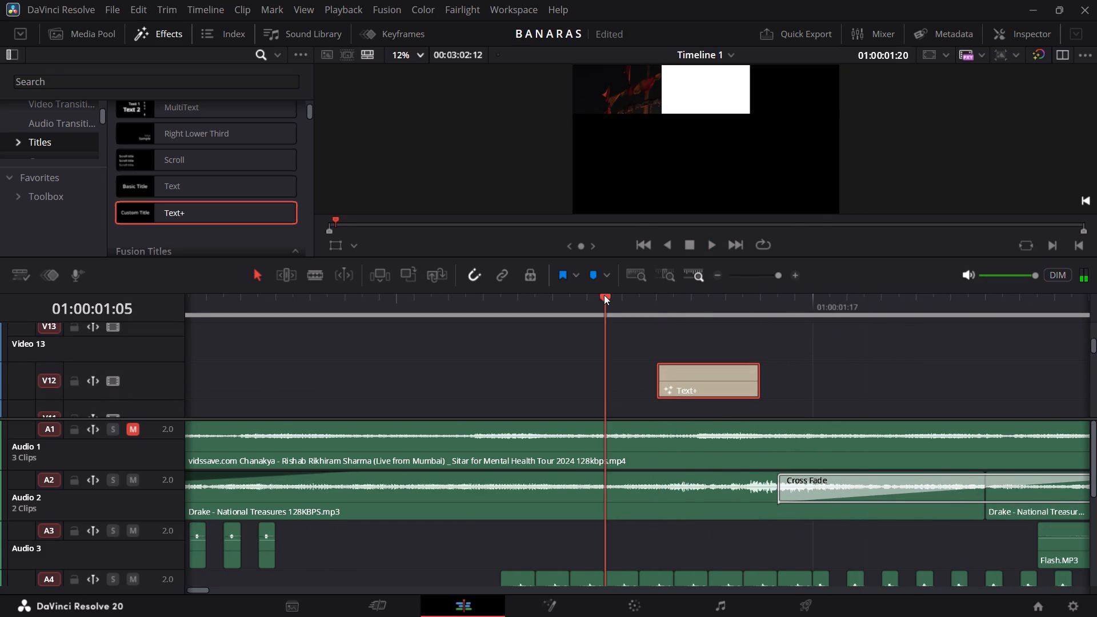
pyautogui.click(604, 295)
pyautogui.press('space')
pyautogui.press('space')
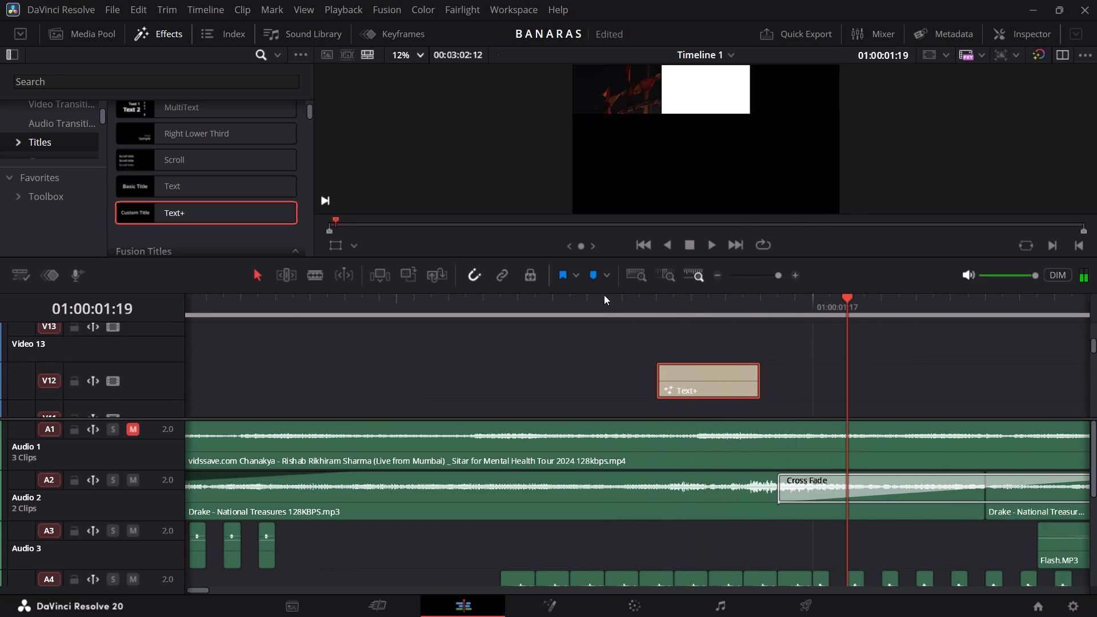
pyautogui.click(410, 295)
pyautogui.press('space')
pyautogui.press('space')
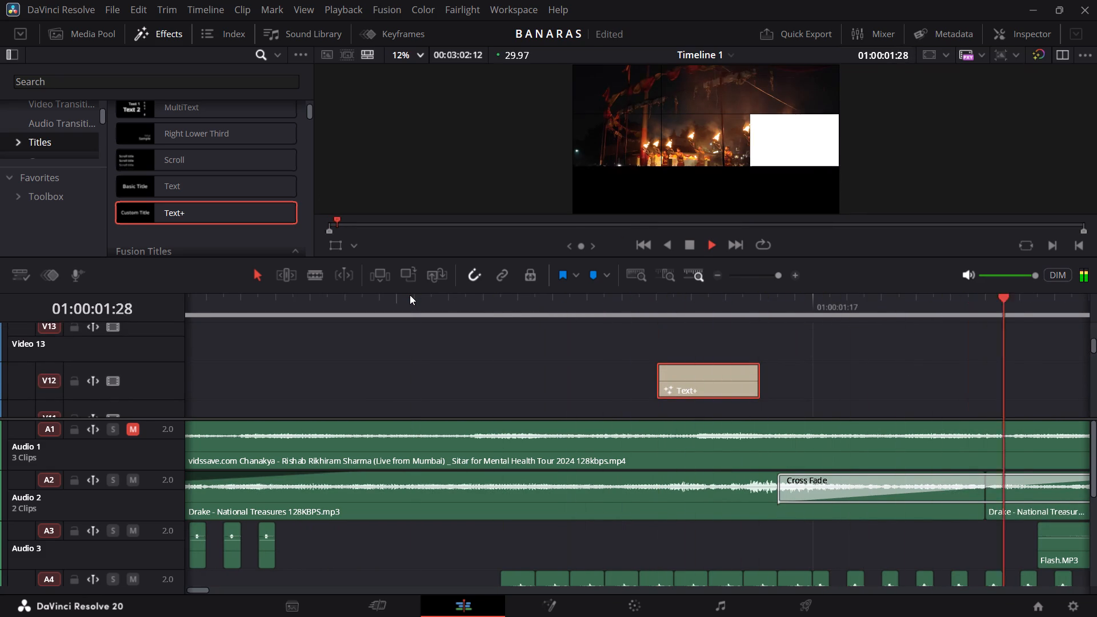
pyautogui.click(410, 295)
pyautogui.press('space')
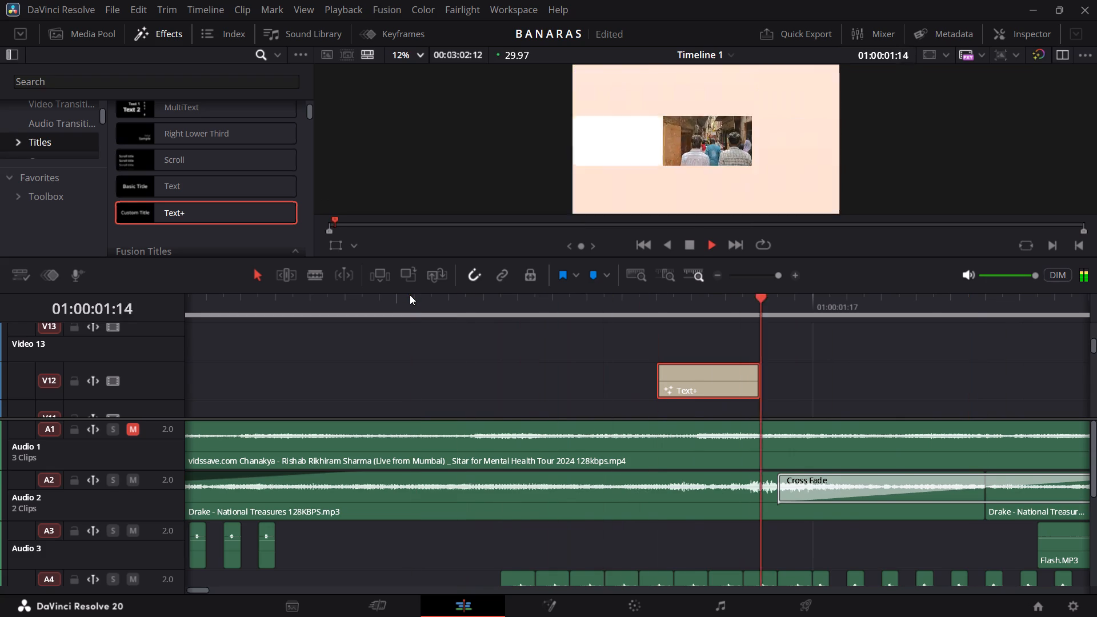
pyautogui.press('space')
# Play the sequence from the timeline's start through the main title to check how the opening flows.
pyautogui.hscroll(9, 410, 295)
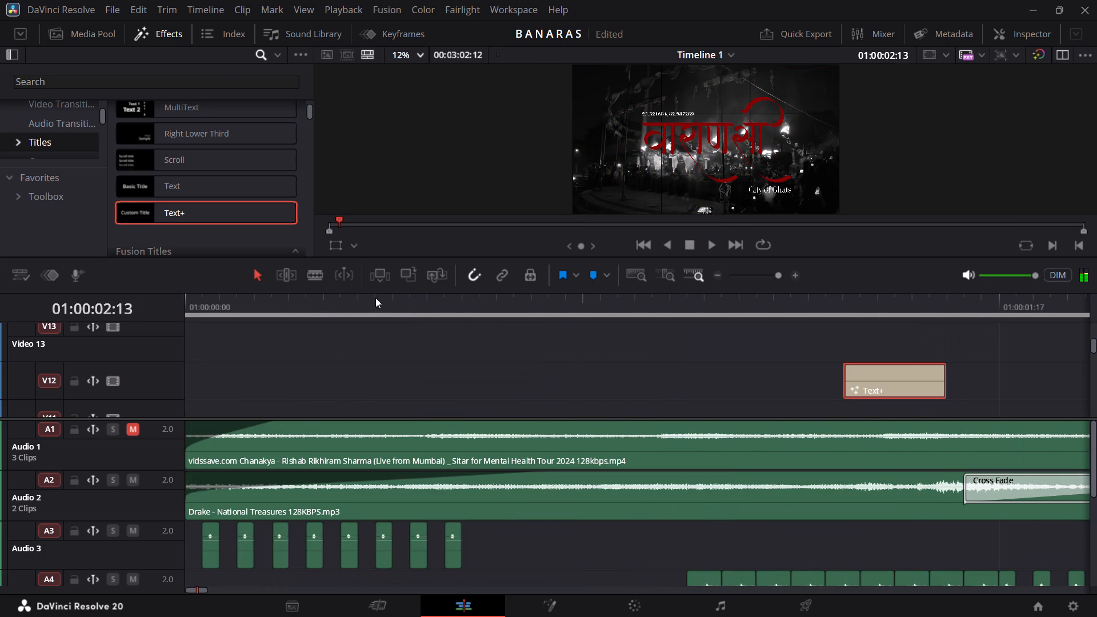
pyautogui.moveTo(314, 296); pyautogui.dragTo(0, 320)
pyautogui.press('space')
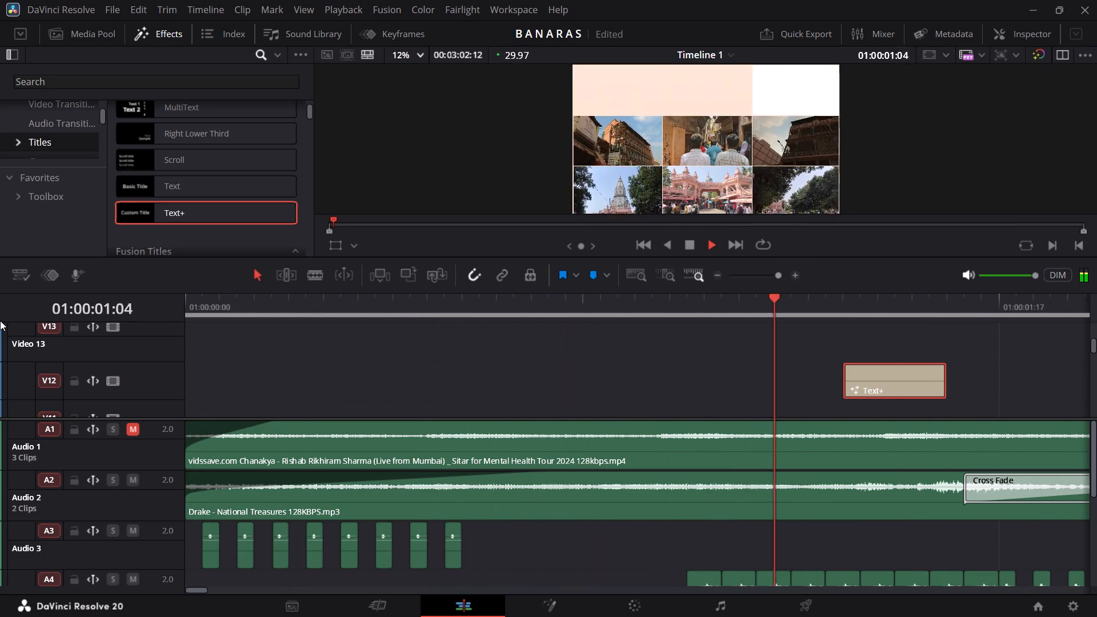
pyautogui.press('space')
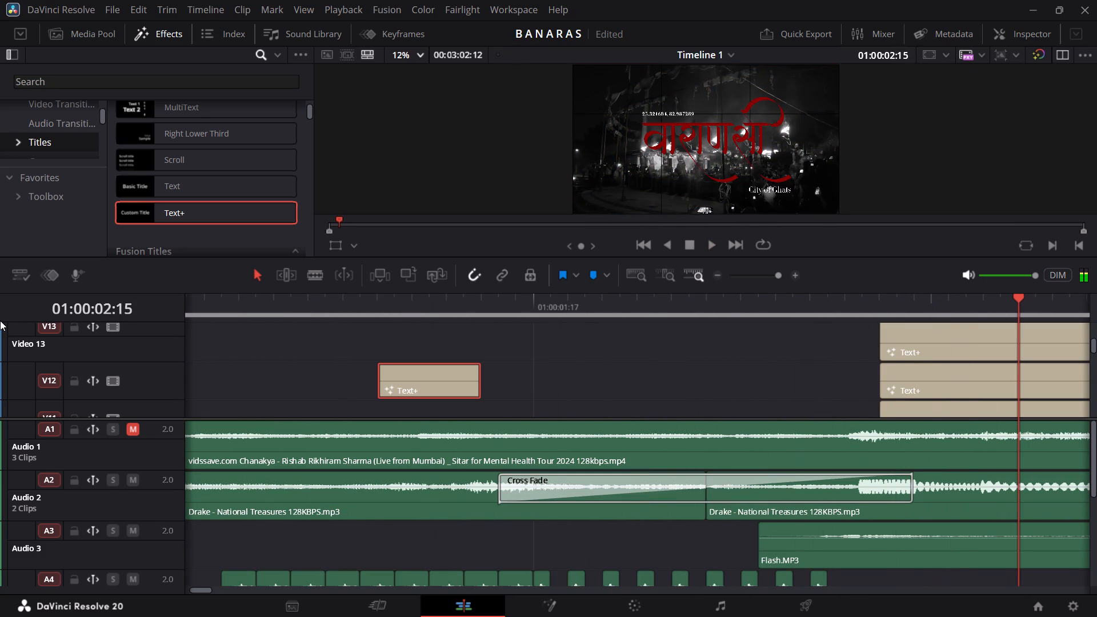
pyautogui.moveTo(189, 299); pyautogui.dragTo(0, 341)
pyautogui.press('space')
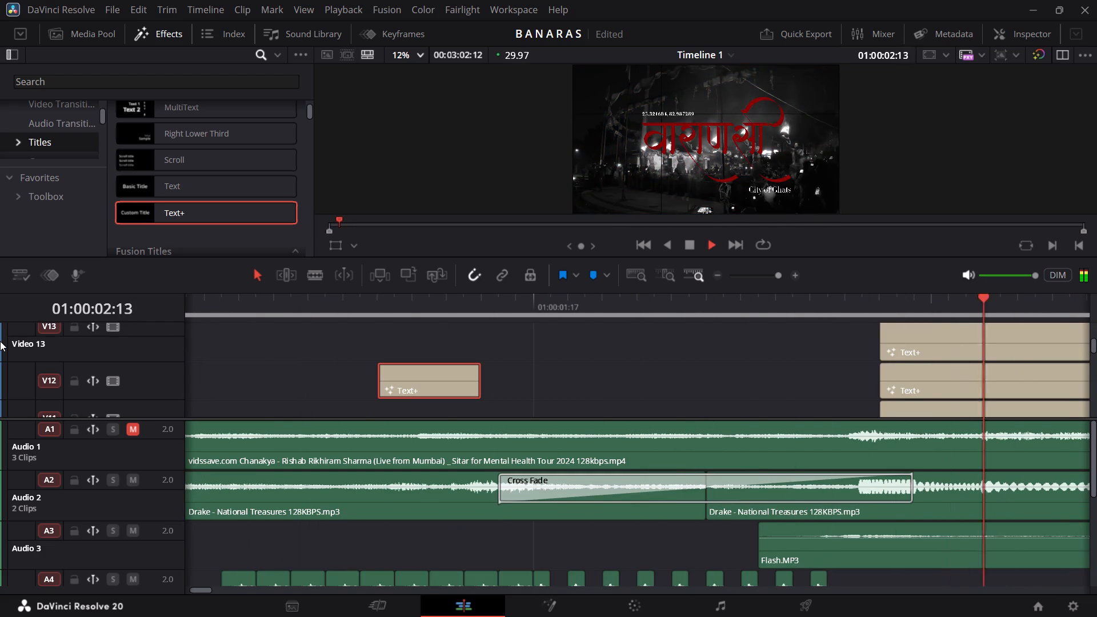
pyautogui.press('space')
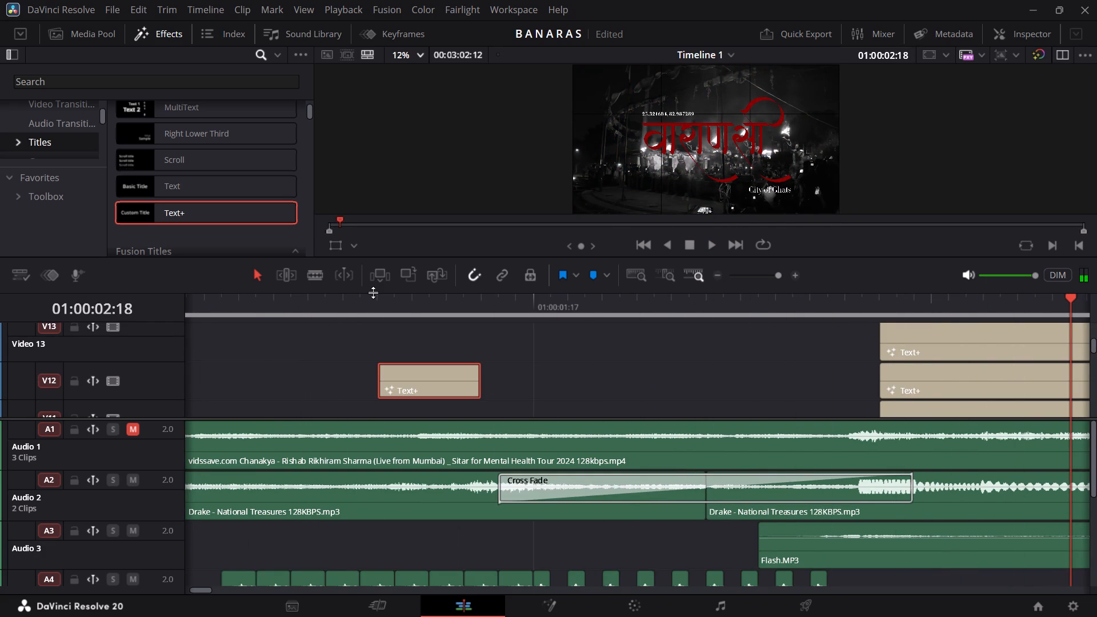
# Replay the short passage around the Text+ clip on V12 to judge where the title should end.
pyautogui.click(373, 293)
pyautogui.click(365, 299)
pyautogui.press('space')
pyautogui.press('space')
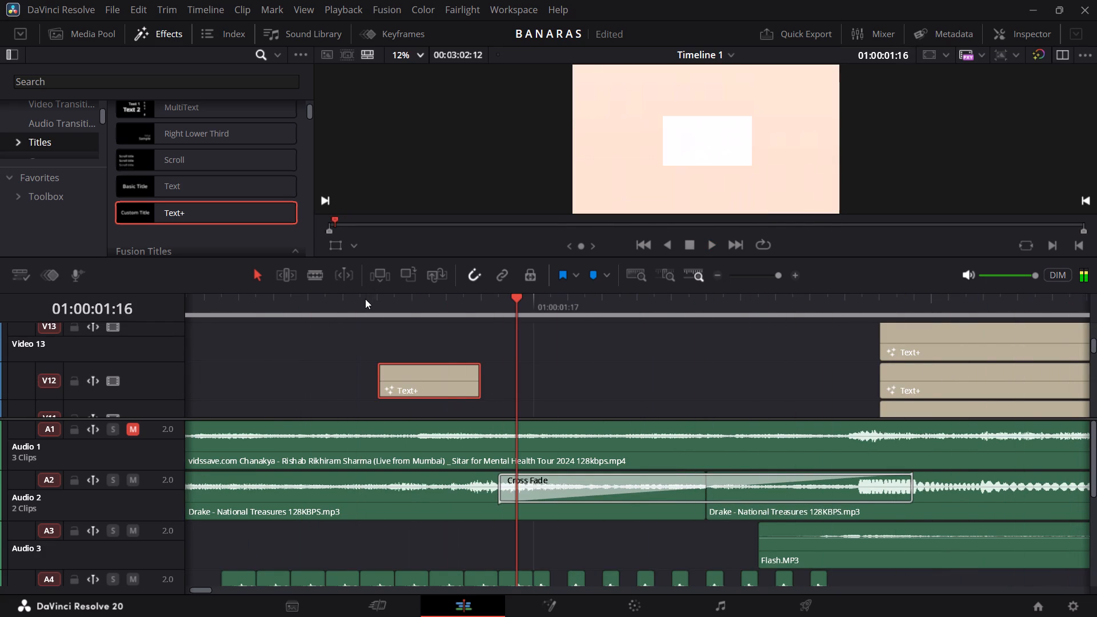
pyautogui.click(376, 305)
pyautogui.press('space')
pyautogui.press('space')
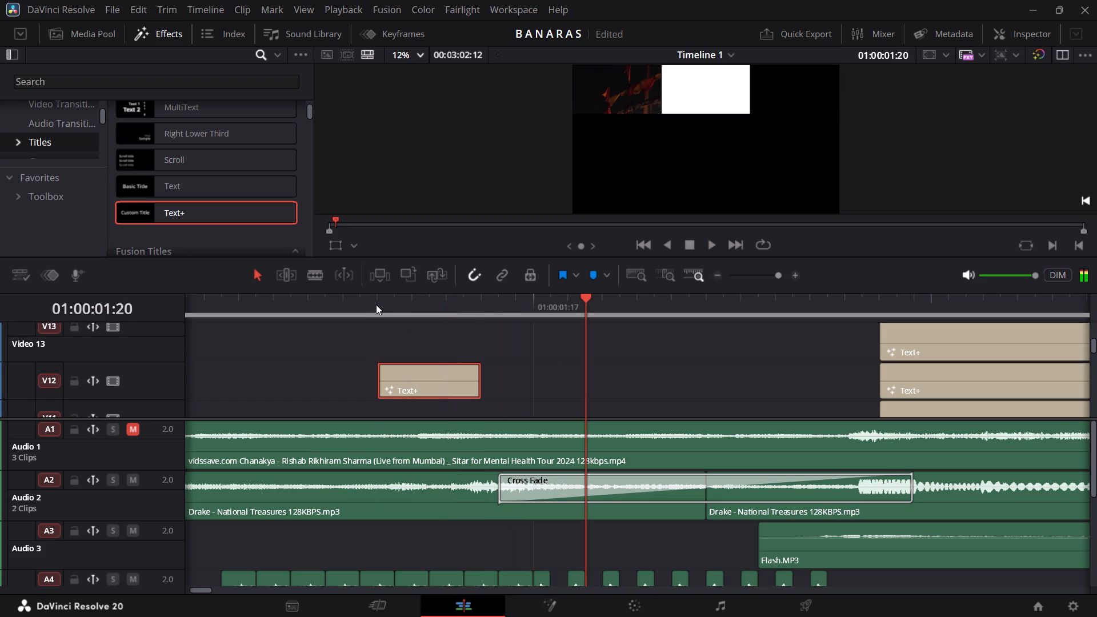
pyautogui.click(249, 318)
pyautogui.press('space')
pyautogui.press('space')
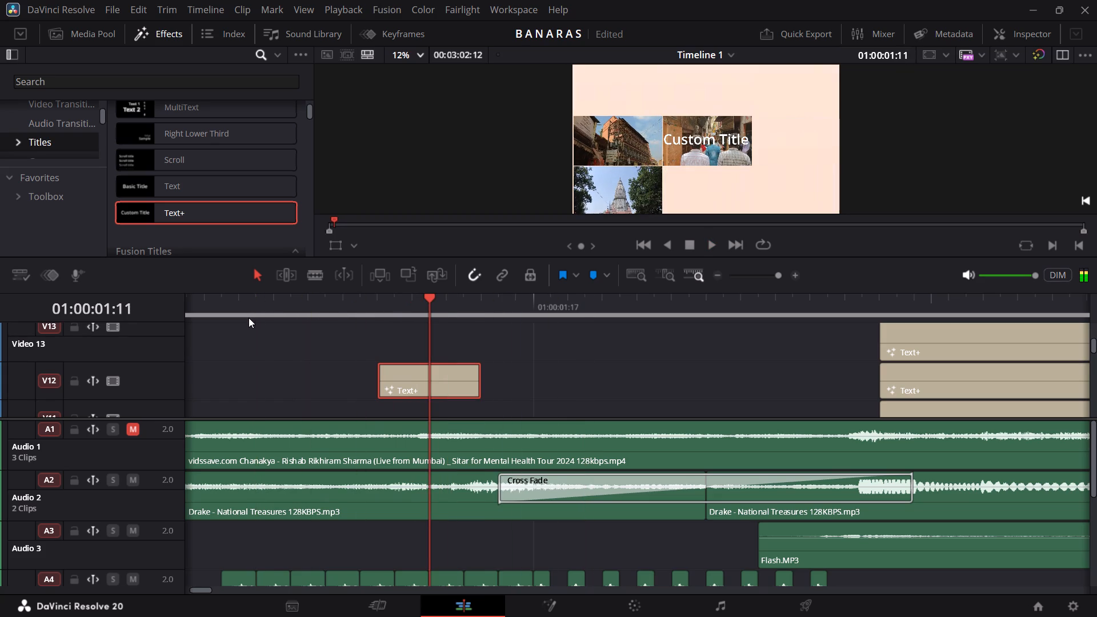
pyautogui.press('space')
pyautogui.press('space')
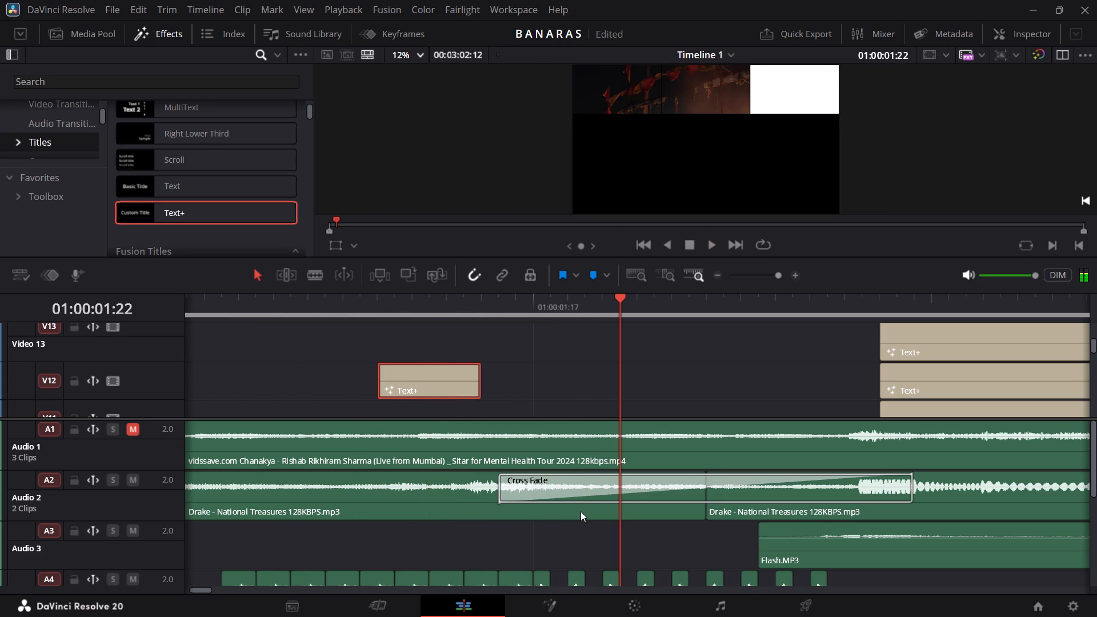
# Extend the end of the Text+ clip on V12 to the start of the Cross Fade on A2.
pyautogui.moveTo(480, 386); pyautogui.dragTo(491, 387)
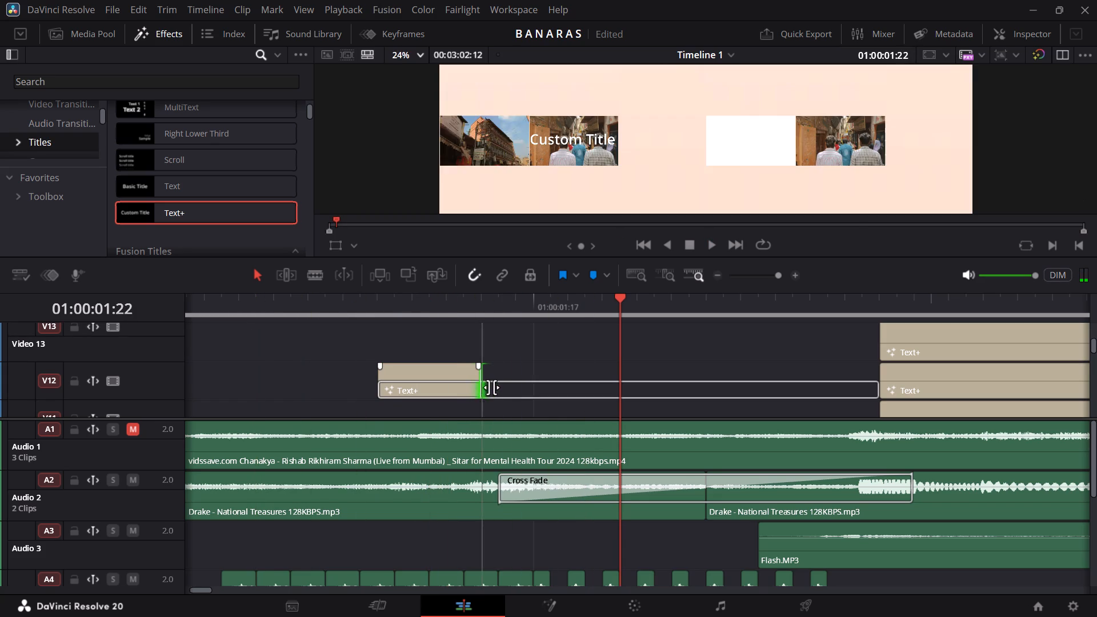
pyautogui.moveTo(491, 387); pyautogui.dragTo(506, 387)
pyautogui.click(448, 385)
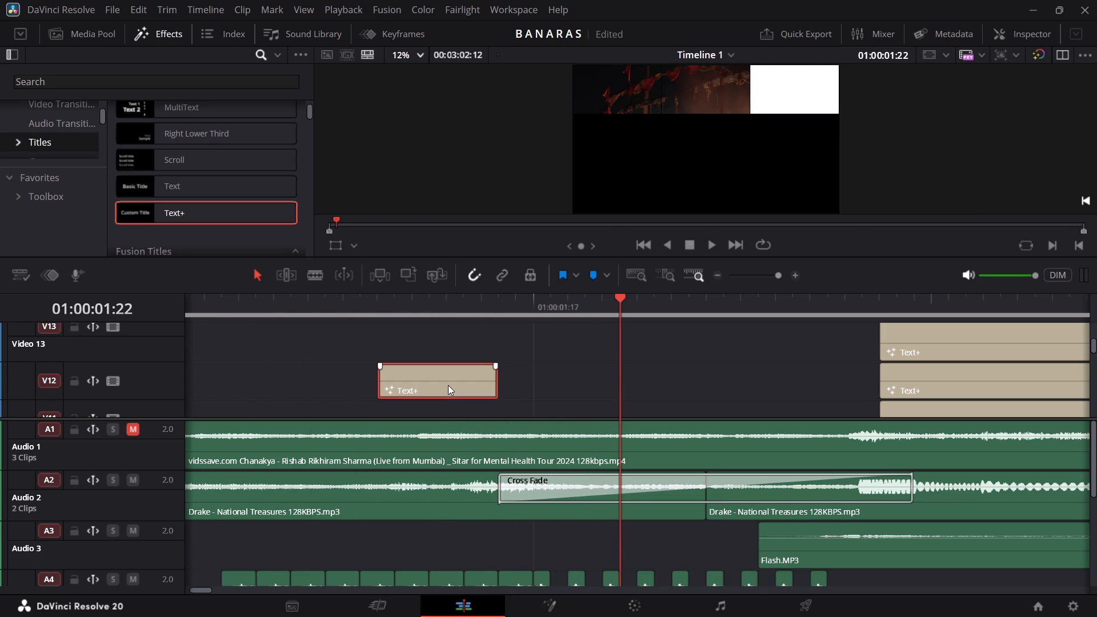
# At the Text+ clip's start, show its Inspector settings at full height and close the effects library.
pyautogui.click(386, 299)
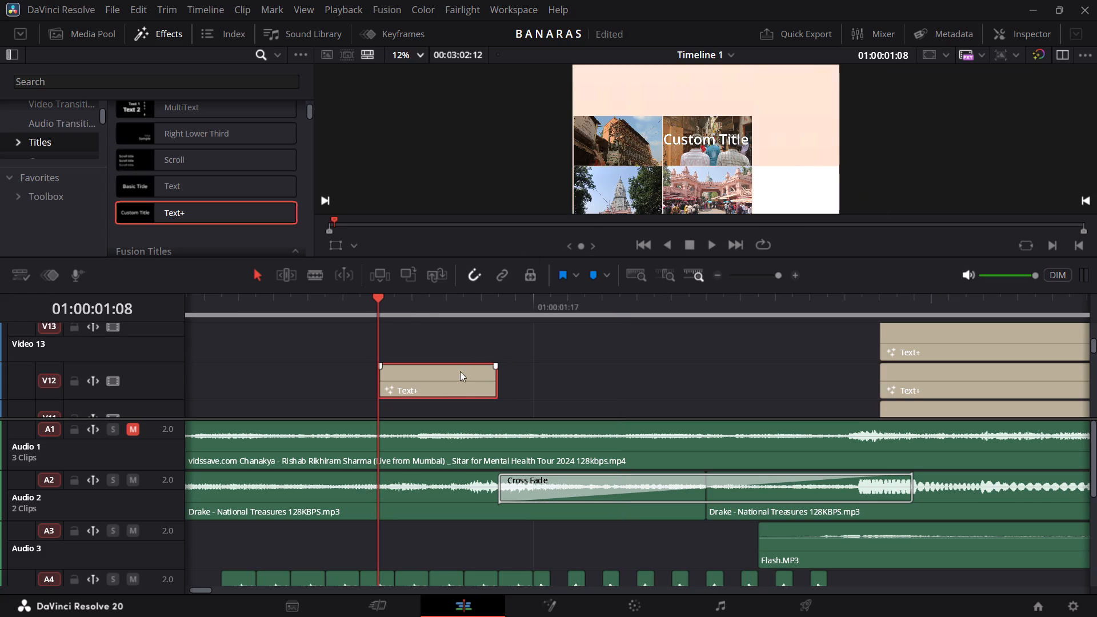
pyautogui.doubleClick(427, 378)
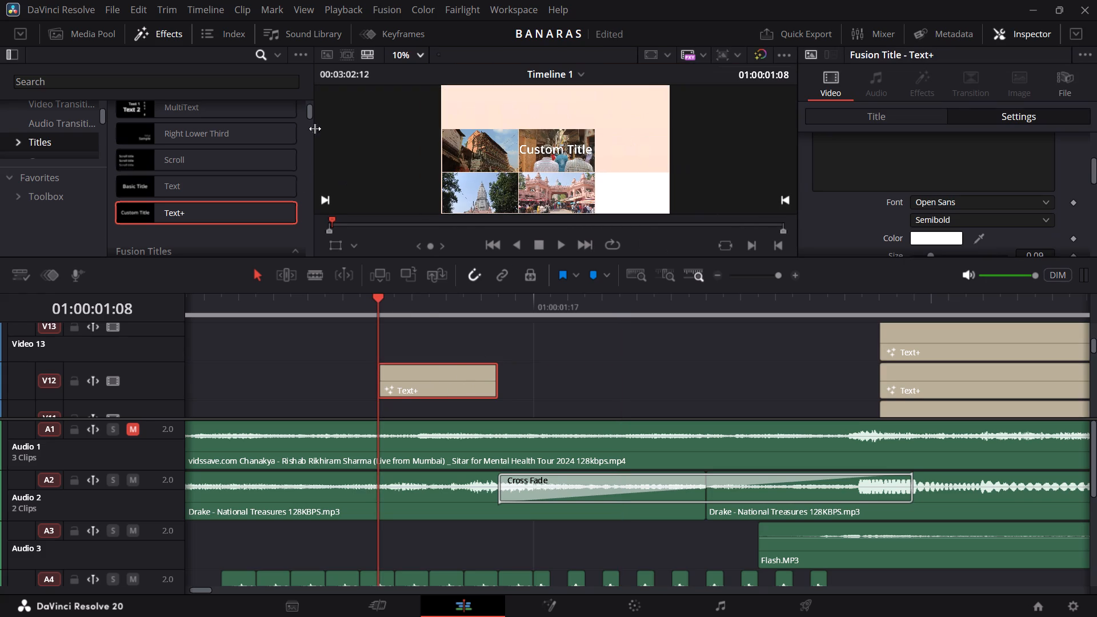
pyautogui.click(170, 29)
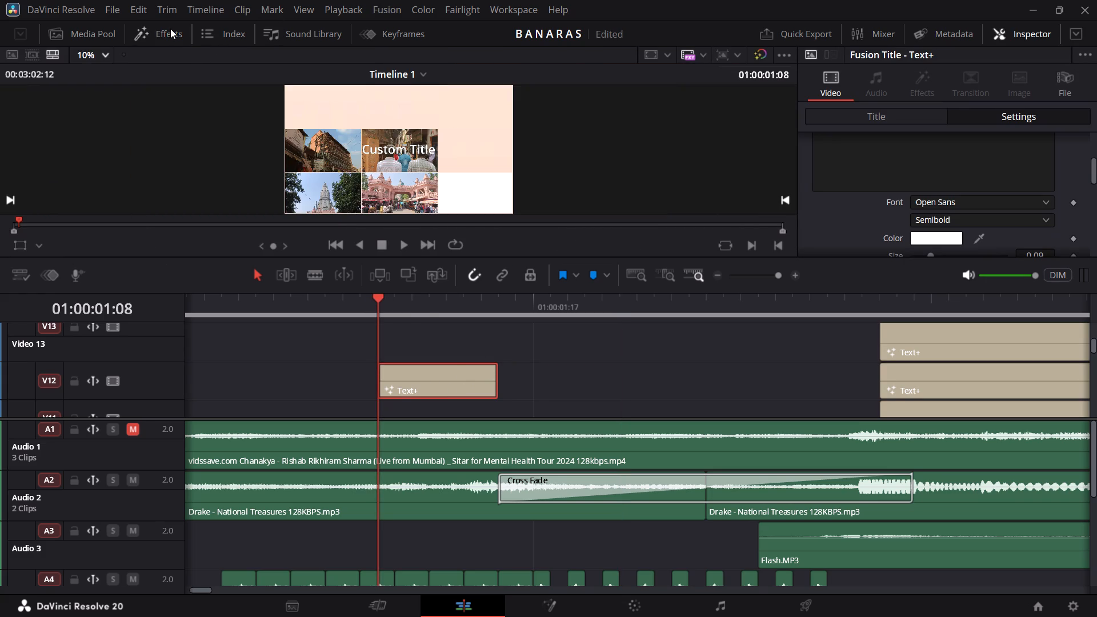
pyautogui.scroll(2, 903, 190)
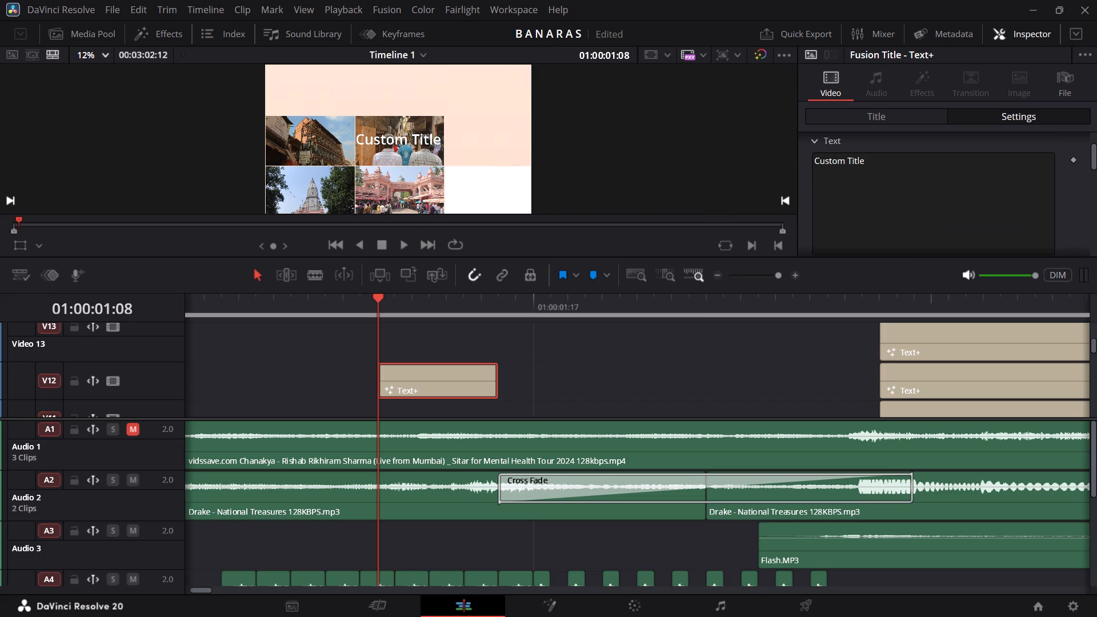
pyautogui.click(1075, 34)
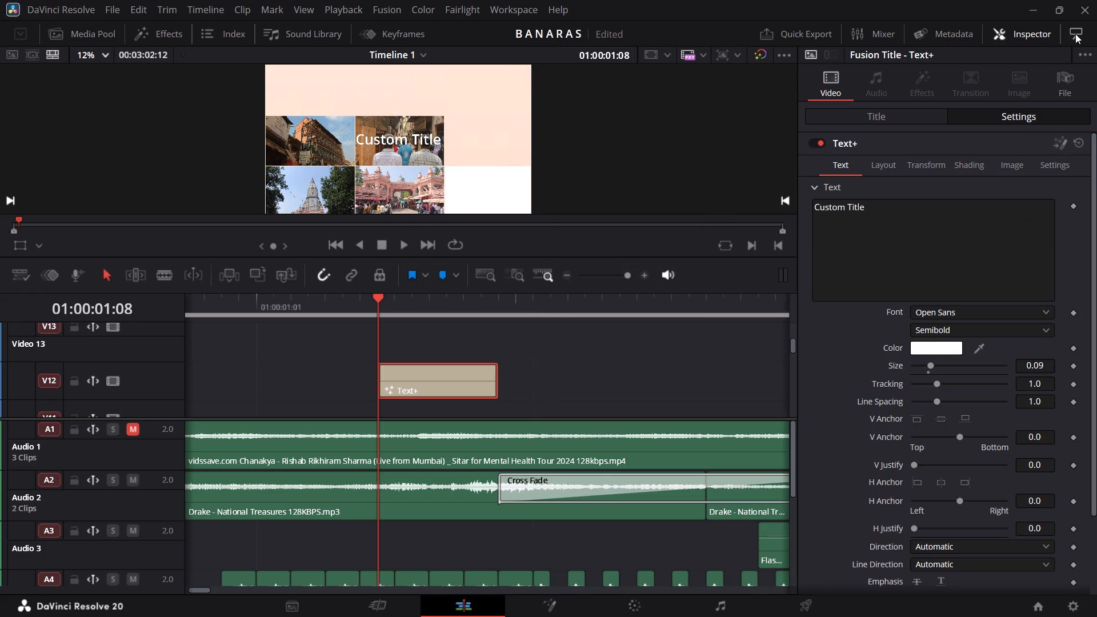
# Replace the placeholder text of the Text+ clip with OKAY.
pyautogui.doubleClick(935, 220)
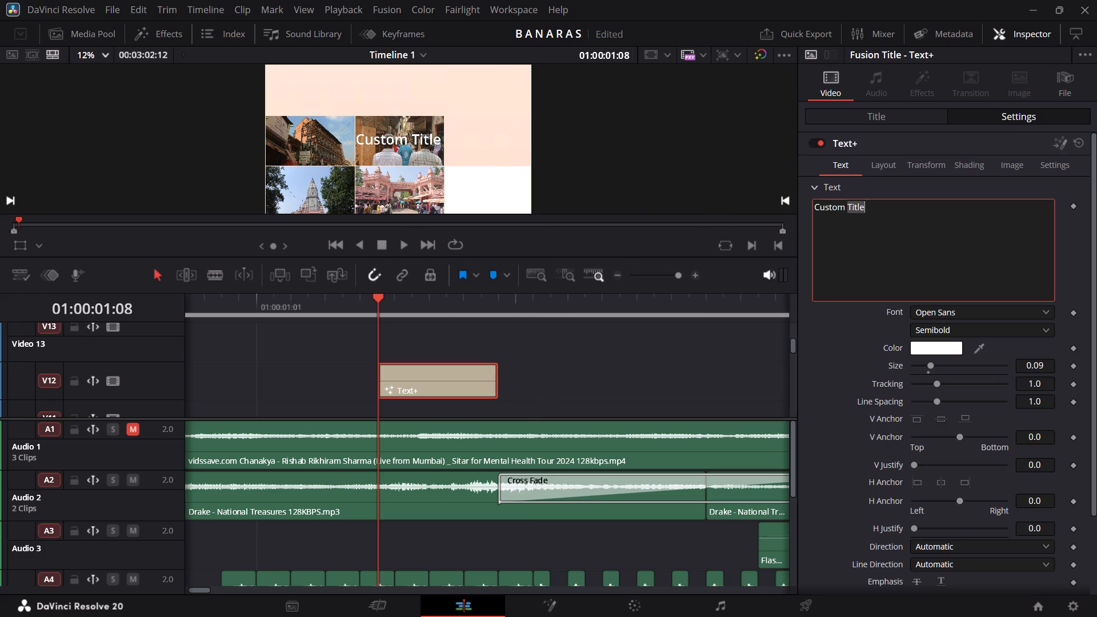
pyautogui.click(935, 220)
pyautogui.hotkey('ctrl', 'a')
pyautogui.press('BackSpace')
pyautogui.hotkey('shift', 'o')
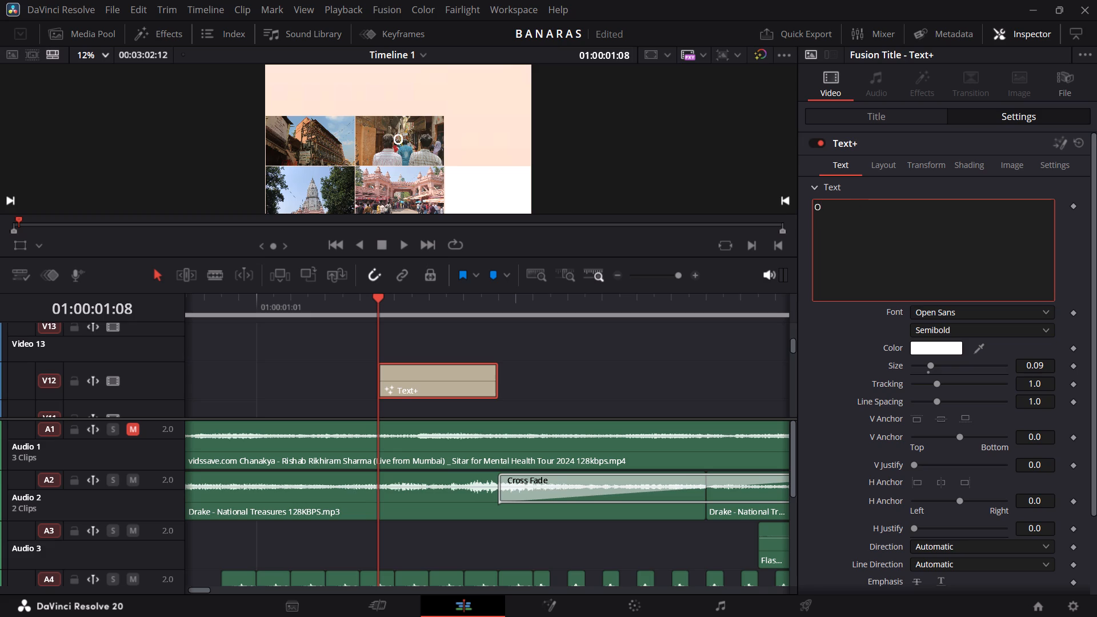
pyautogui.write('KAY')
# Change the OKAY title's font to Onyx.
pyautogui.click(963, 312)
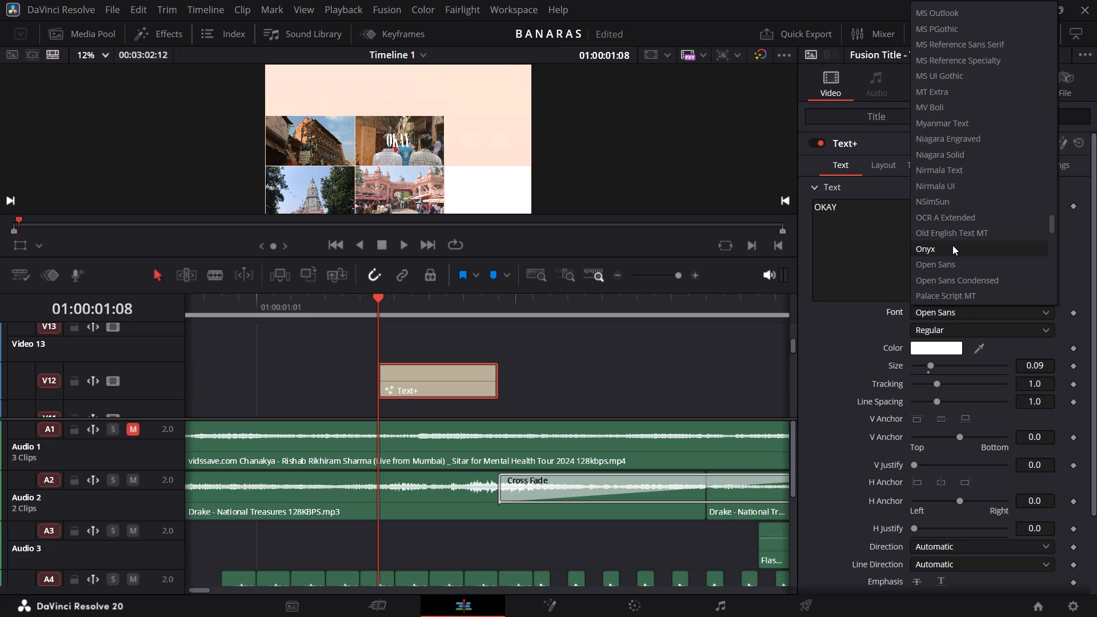
pyautogui.click(952, 245)
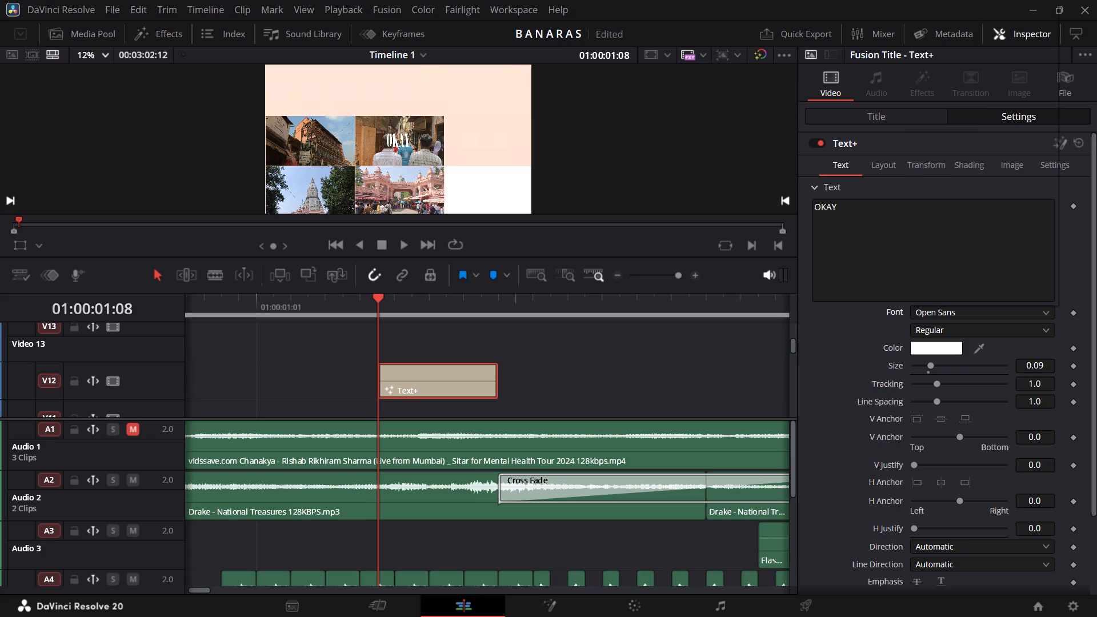
pyautogui.click(950, 328)
pyautogui.click(950, 328)
# Increase the OKAY title's text size to 0.5.
pyautogui.moveTo(1036, 366); pyautogui.dragTo(735, 358)
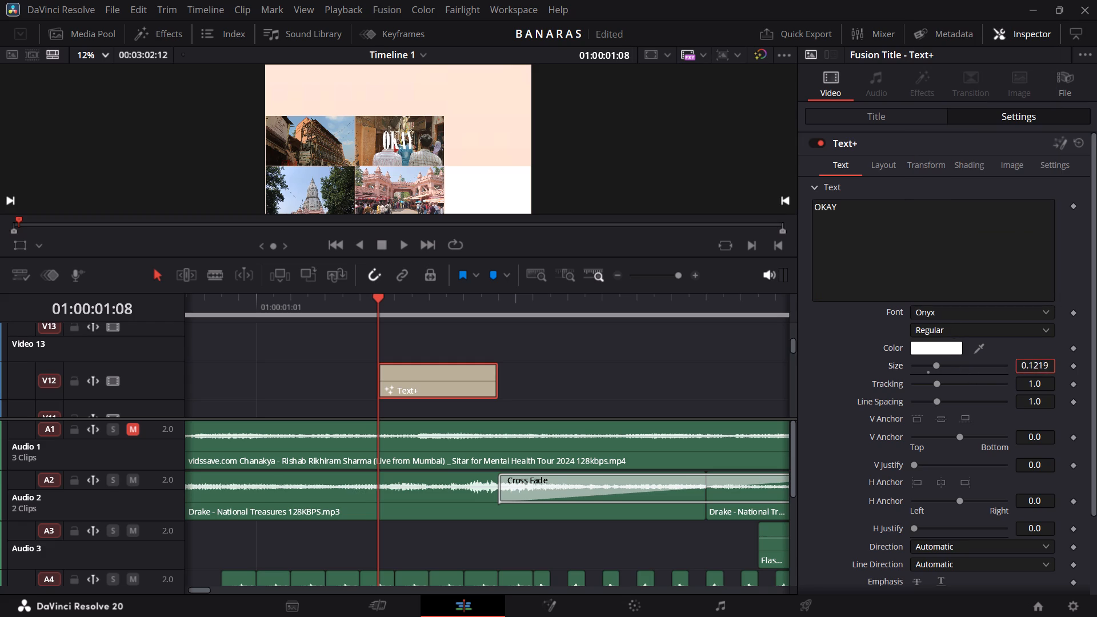
pyautogui.moveTo(735, 358); pyautogui.dragTo(817, 389)
pyautogui.hscroll(4, 926, 348)
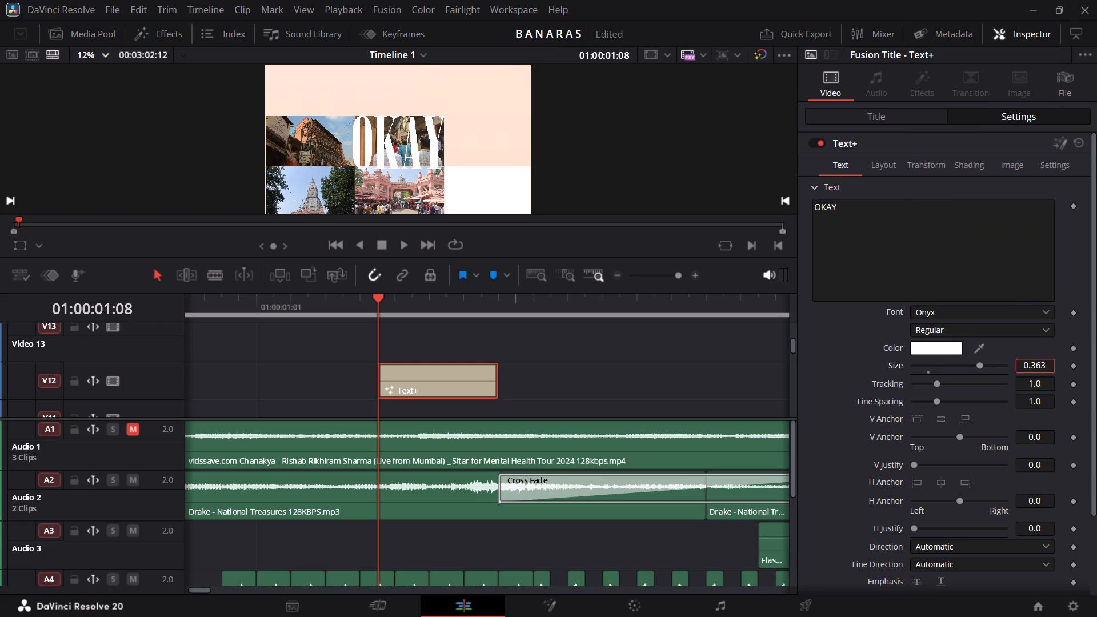
pyautogui.moveTo(817, 389); pyautogui.dragTo(760, 350)
pyautogui.hscroll(5, 829, 386)
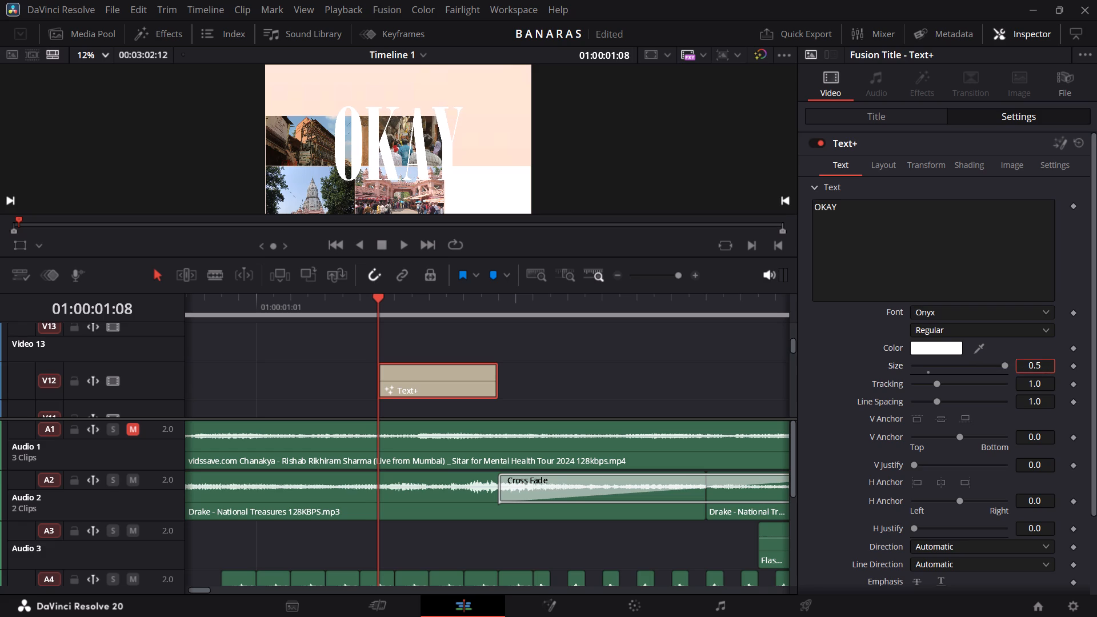
pyautogui.moveTo(760, 350); pyautogui.dragTo(655, 365)
pyautogui.hscroll(3, 760, 350)
# Reduce the OKAY title's text size to 0.3309 so it fits within the upper photo cell beside the temple picture.
pyautogui.moveTo(1022, 366); pyautogui.dragTo(708, 353)
pyautogui.hscroll(2, 1015, 349)
pyautogui.moveTo(1044, 363); pyautogui.dragTo(967, 357)
pyautogui.moveTo(967, 357); pyautogui.dragTo(240, 234)
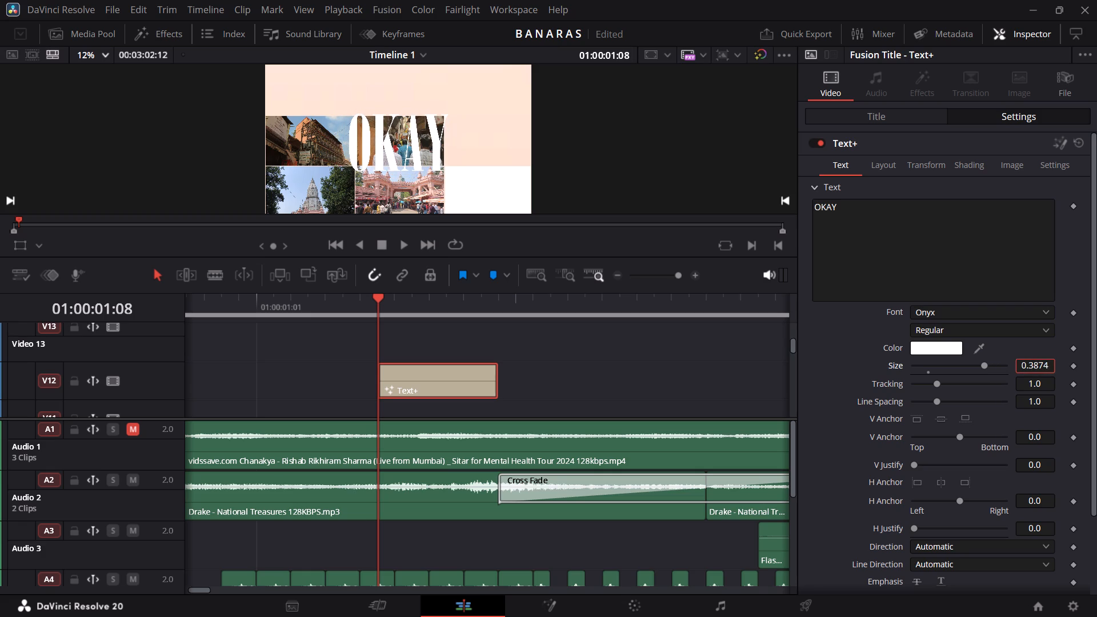
pyautogui.moveTo(240, 234); pyautogui.dragTo(546, 124)
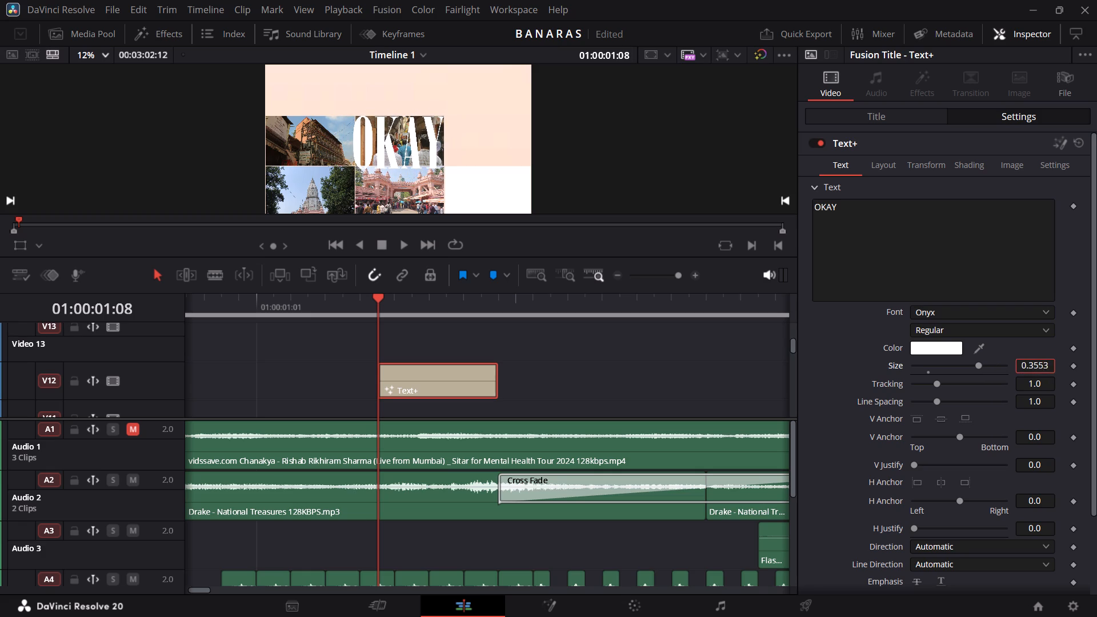
pyautogui.moveTo(546, 124); pyautogui.dragTo(397, 49)
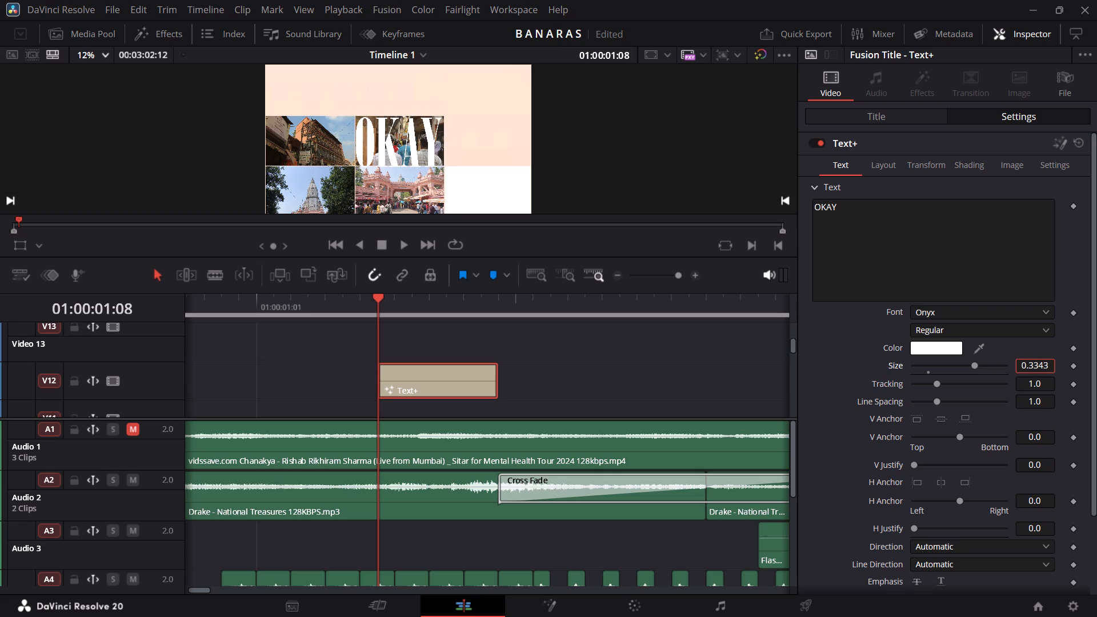
pyautogui.moveTo(397, 49); pyautogui.dragTo(372, 33)
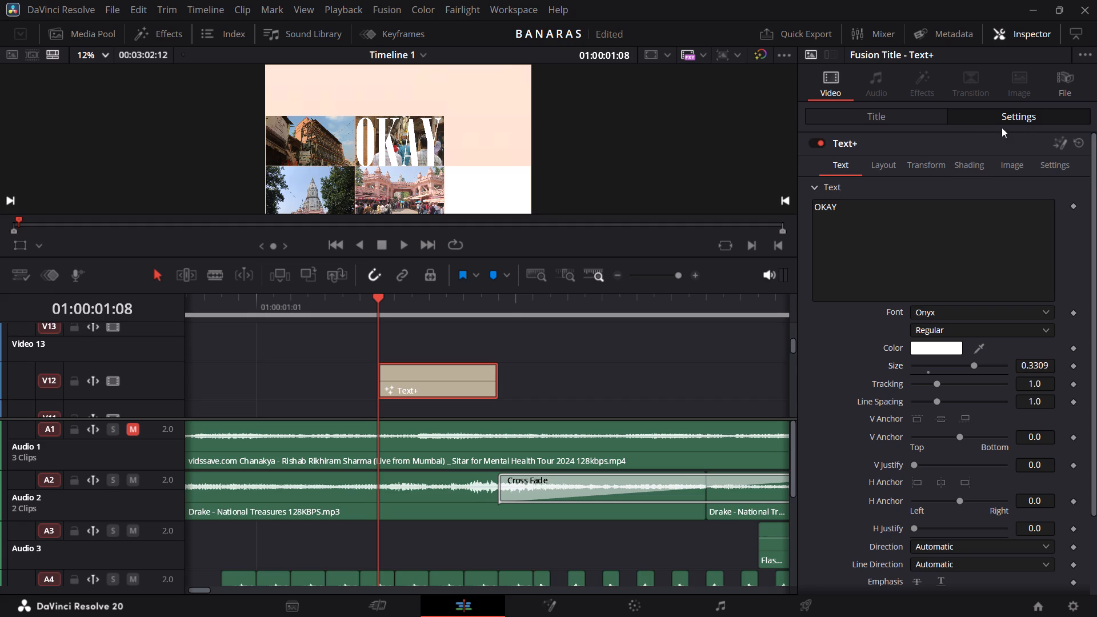
# Raise the OKAY title clip to a Y position of 24 in its Transform settings, then return to its text settings.
pyautogui.click(1018, 120)
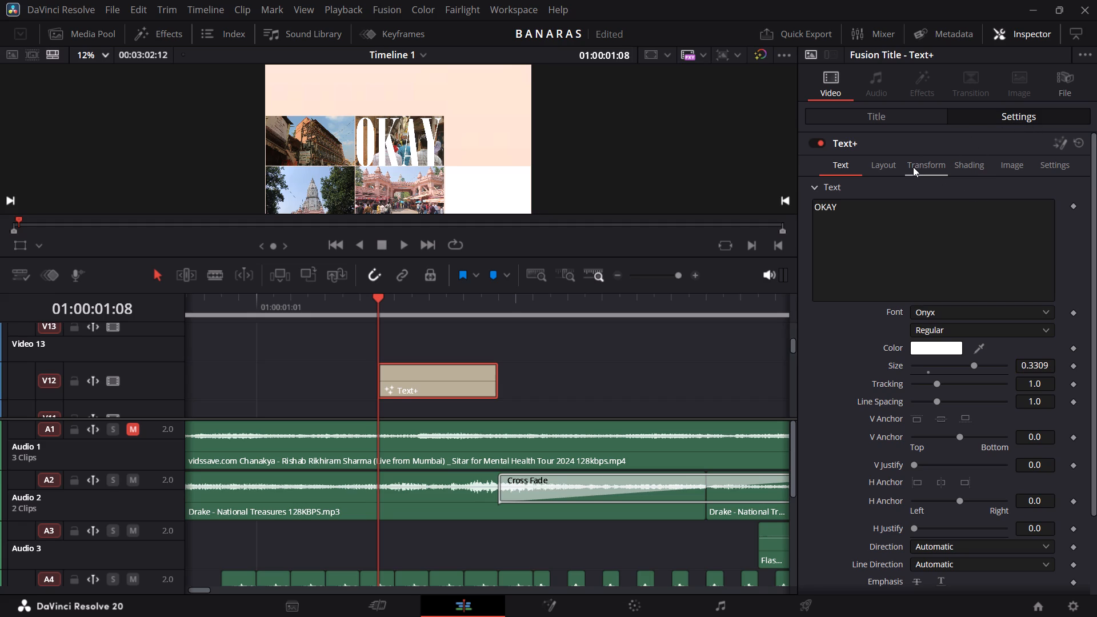
pyautogui.click(913, 167)
pyautogui.click(890, 167)
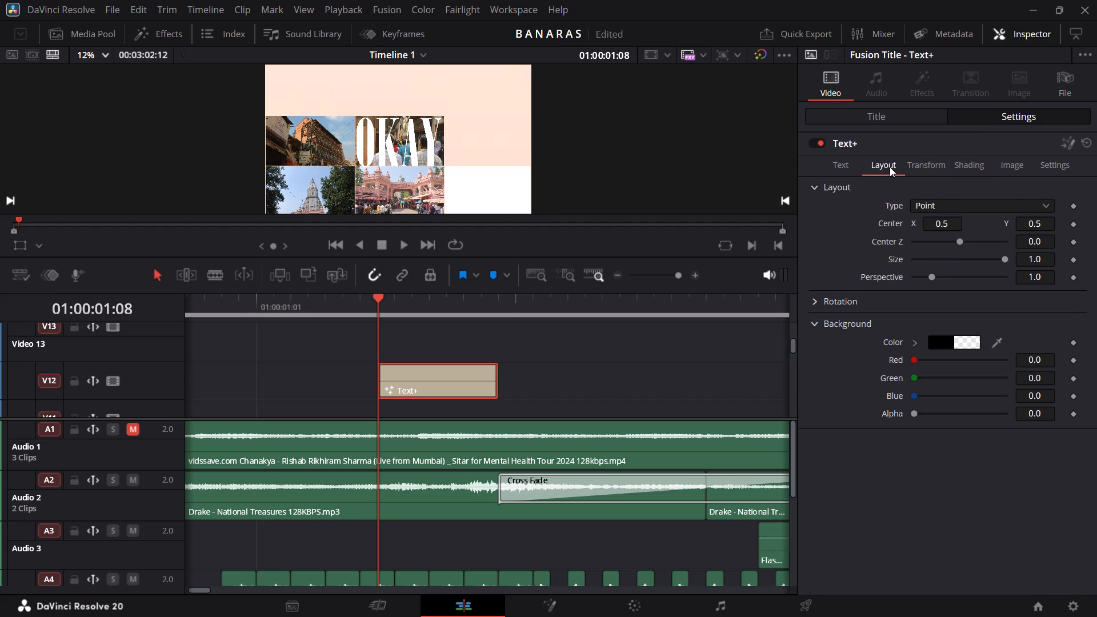
pyautogui.click(852, 166)
pyautogui.click(906, 106)
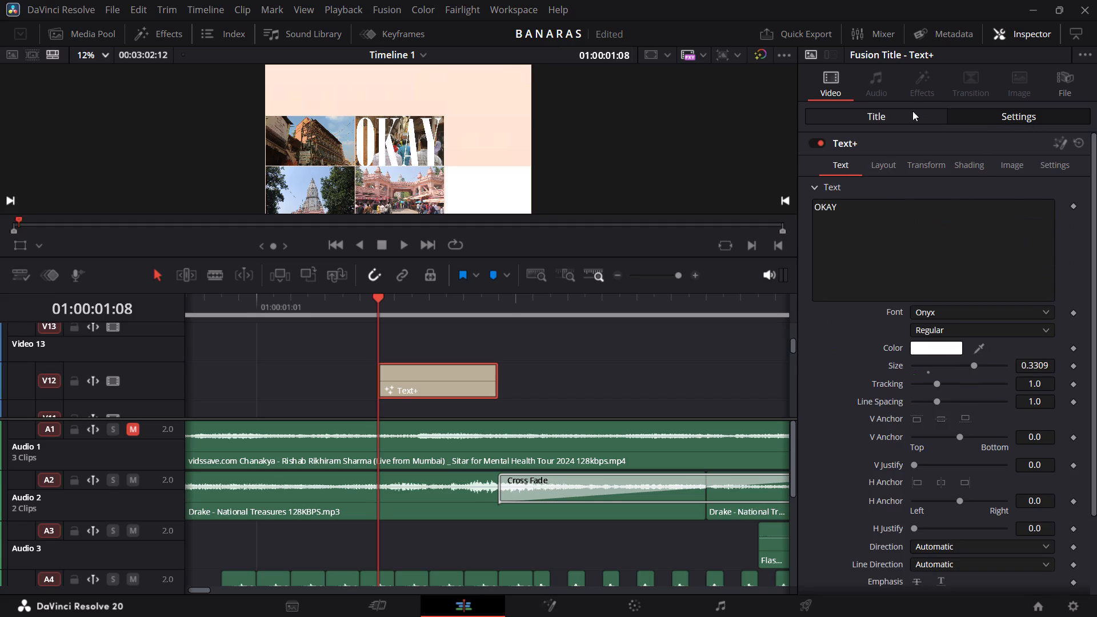
pyautogui.click(912, 111)
pyautogui.click(968, 115)
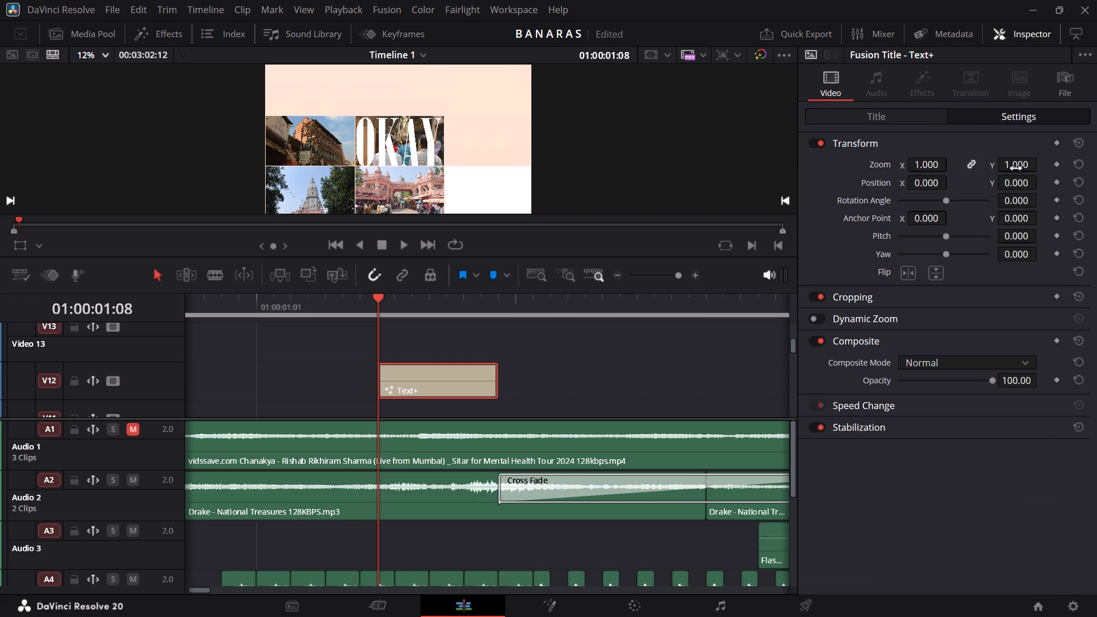
pyautogui.moveTo(1012, 185); pyautogui.dragTo(1023, 185)
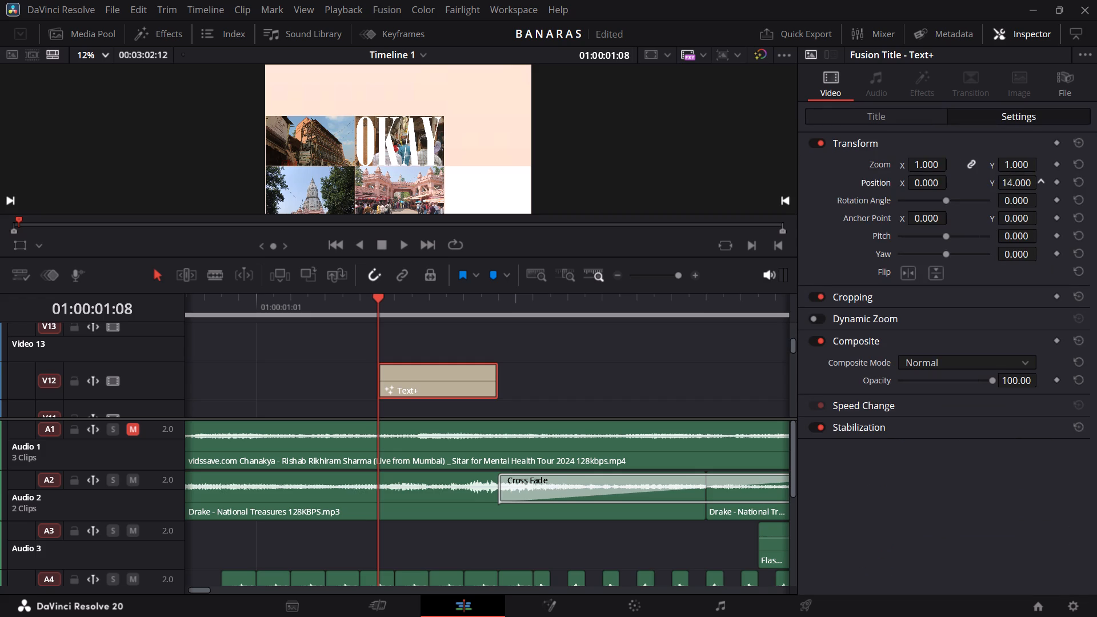
pyautogui.moveTo(1023, 185); pyautogui.dragTo(1032, 185)
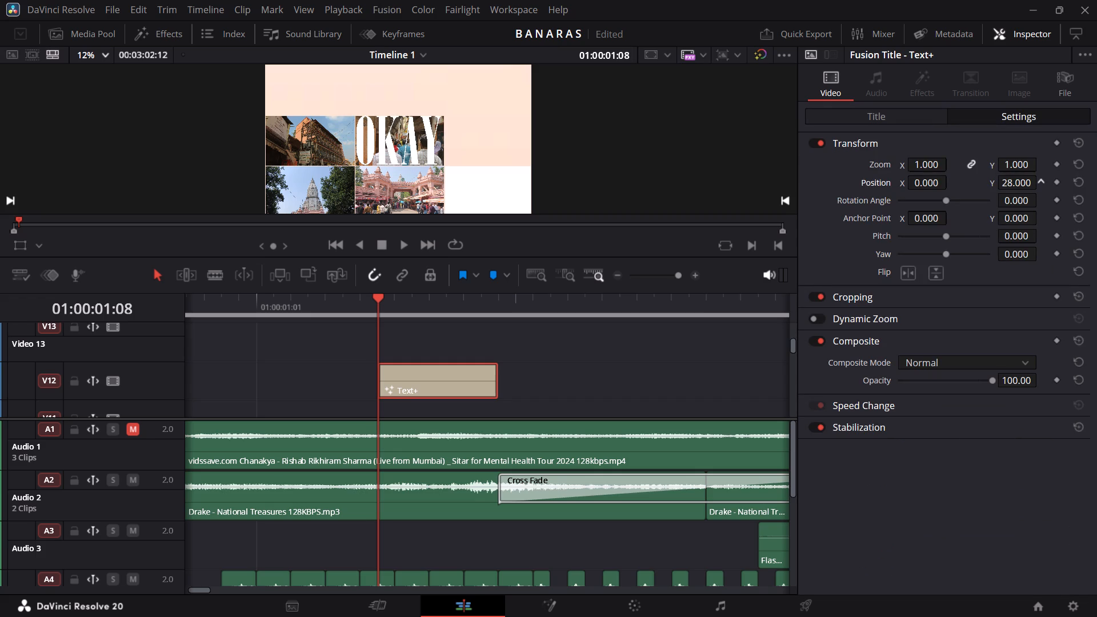
pyautogui.moveTo(1032, 185); pyautogui.dragTo(1030, 185)
pyautogui.moveTo(1030, 185); pyautogui.dragTo(1030, 185)
pyautogui.click(900, 117)
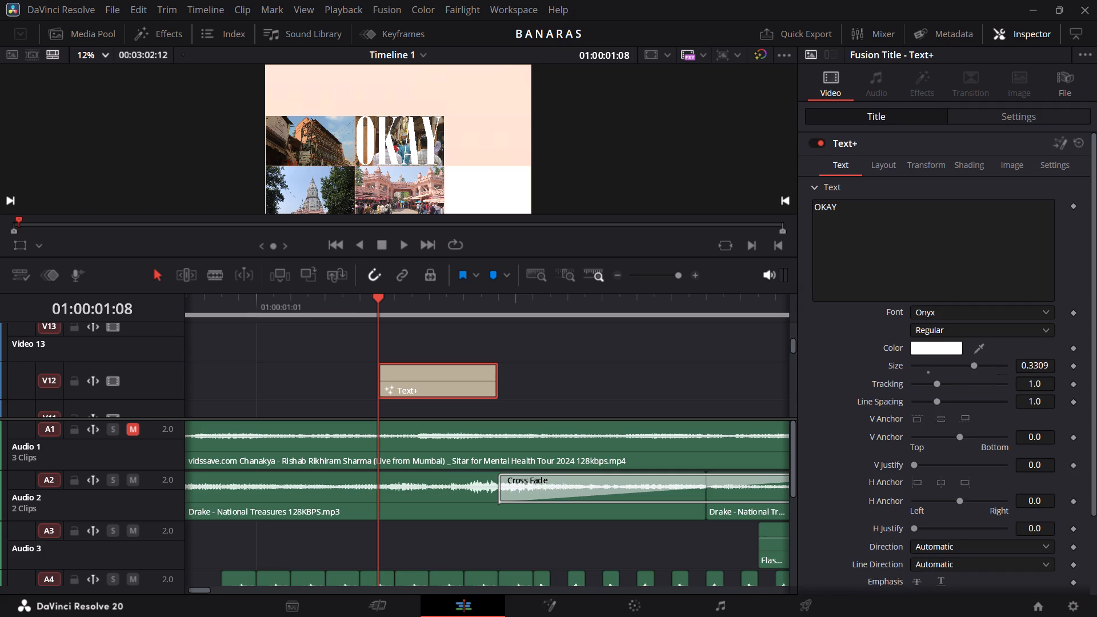
# Enlarge the preview area above the timeline to examine how the OKAY title sits over the photo grid.
pyautogui.scroll(-1, 944, 368)
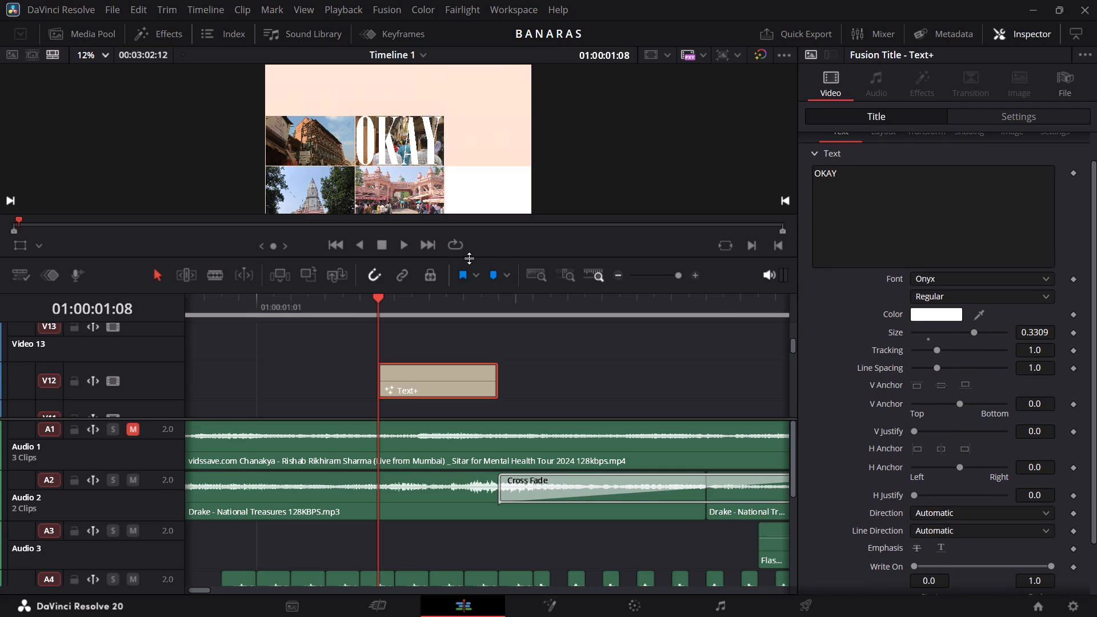
pyautogui.moveTo(469, 258); pyautogui.dragTo(457, 429)
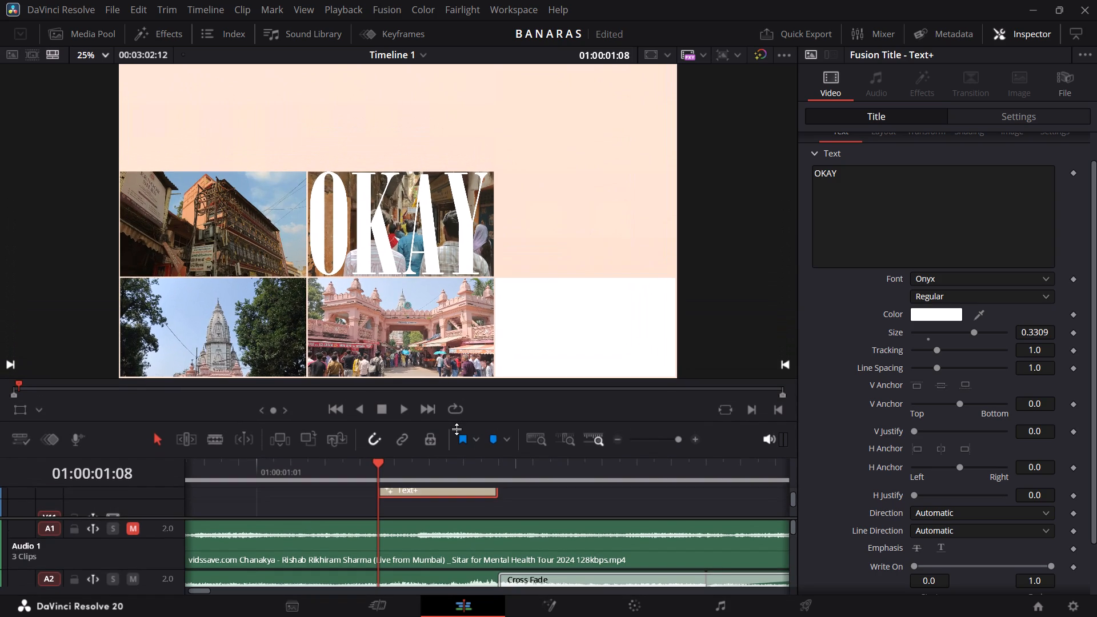
pyautogui.moveTo(457, 429); pyautogui.dragTo(456, 429)
pyautogui.moveTo(456, 429); pyautogui.dragTo(456, 428)
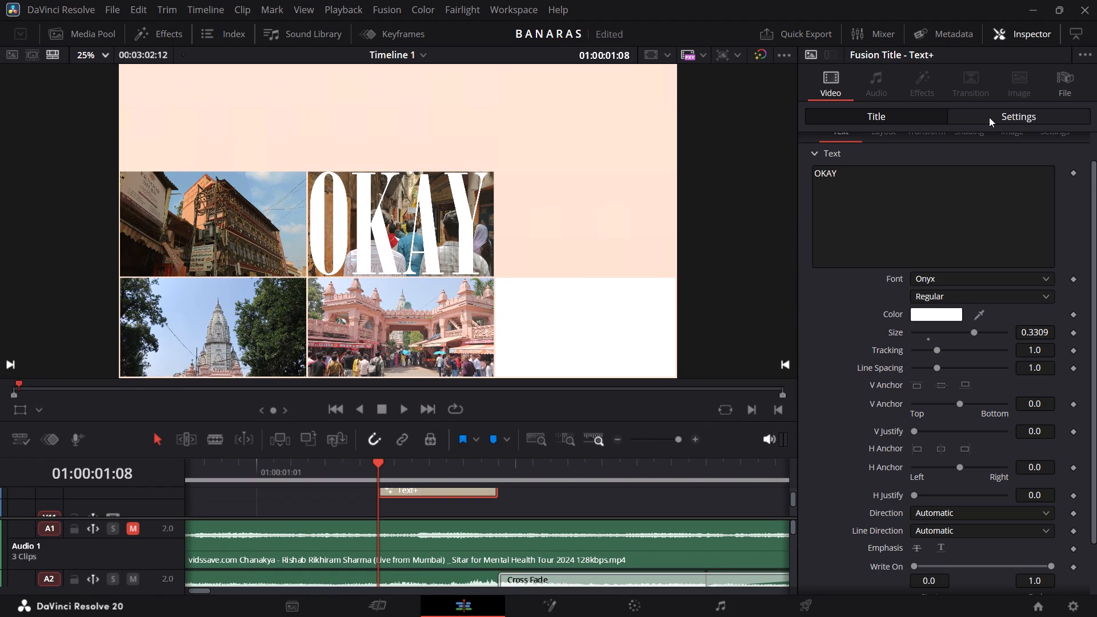
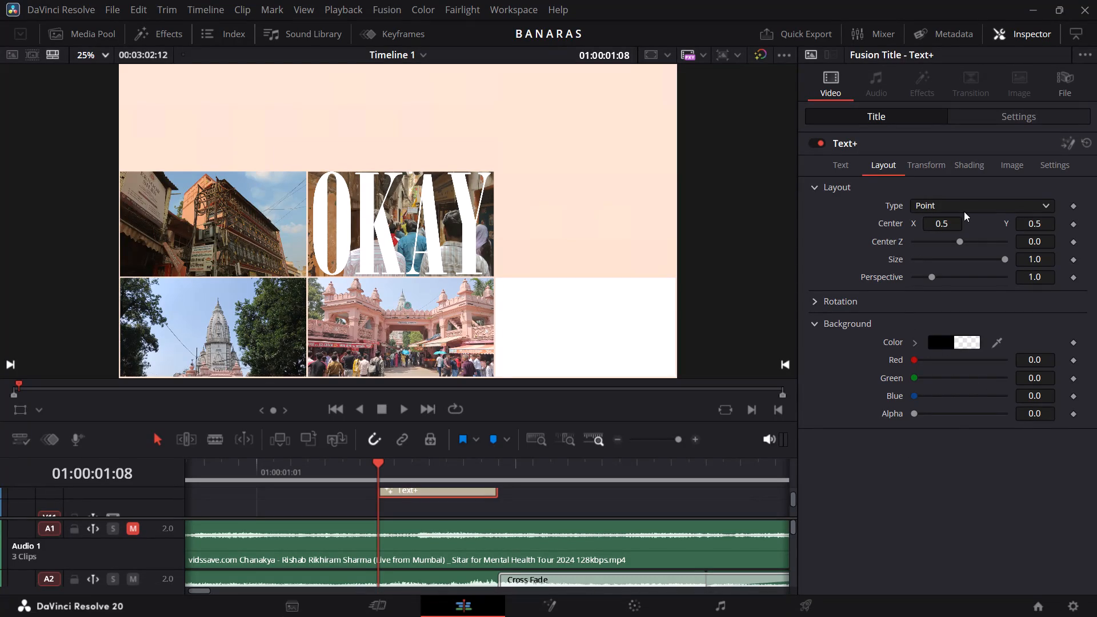
# Look through the OKAY title's text, shading and character transform settings, including the blending options of its white solid fill.
pyautogui.click(830, 162)
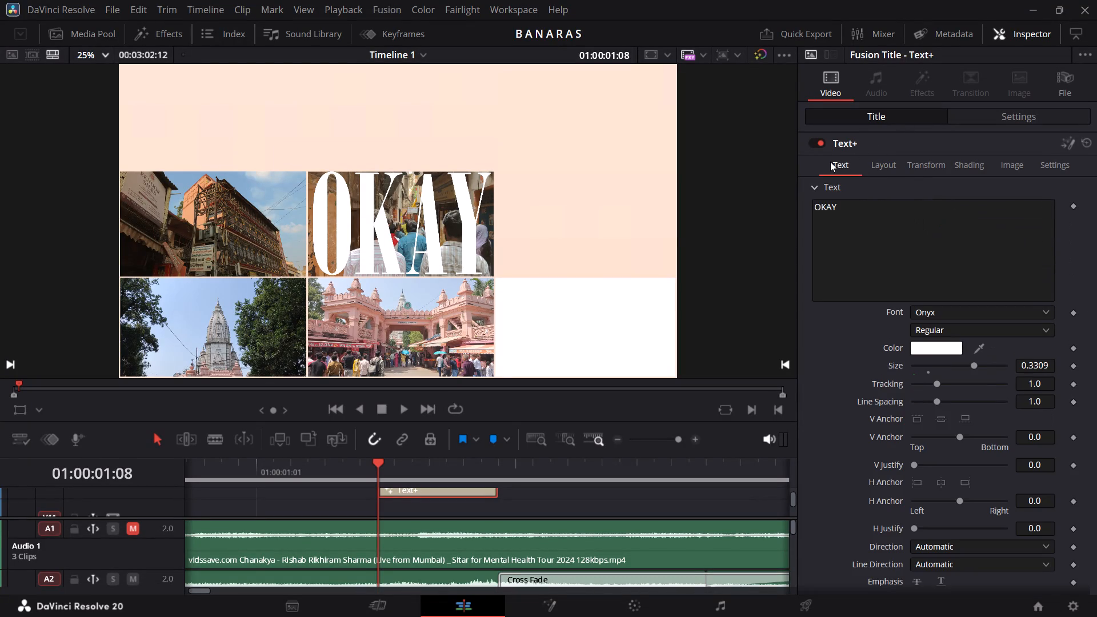
pyautogui.scroll(-2, 927, 267)
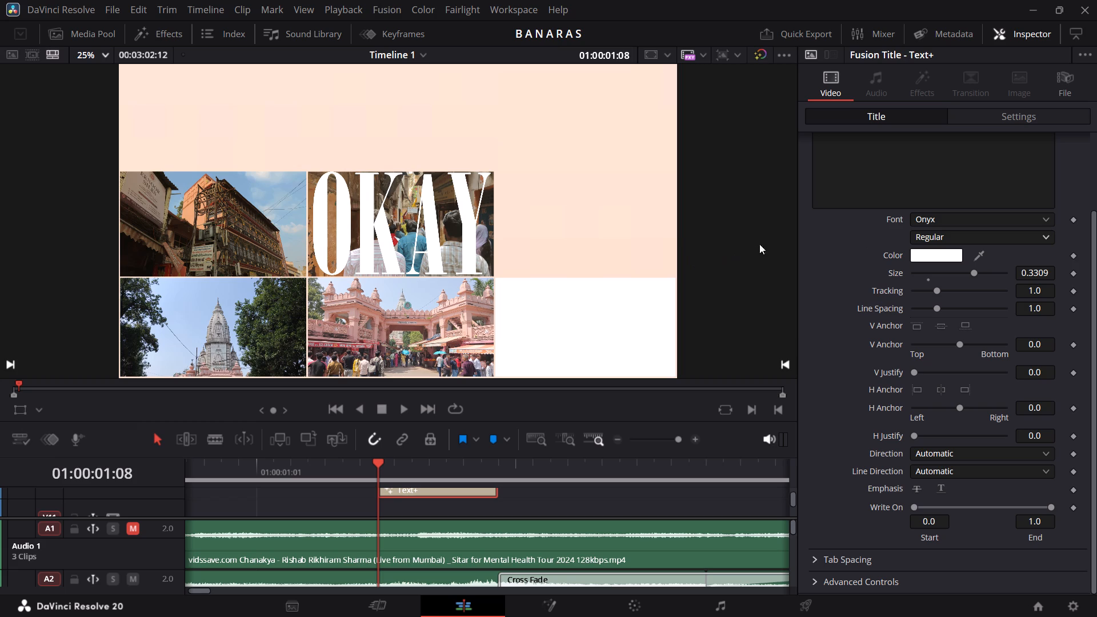
pyautogui.scroll(5, 837, 264)
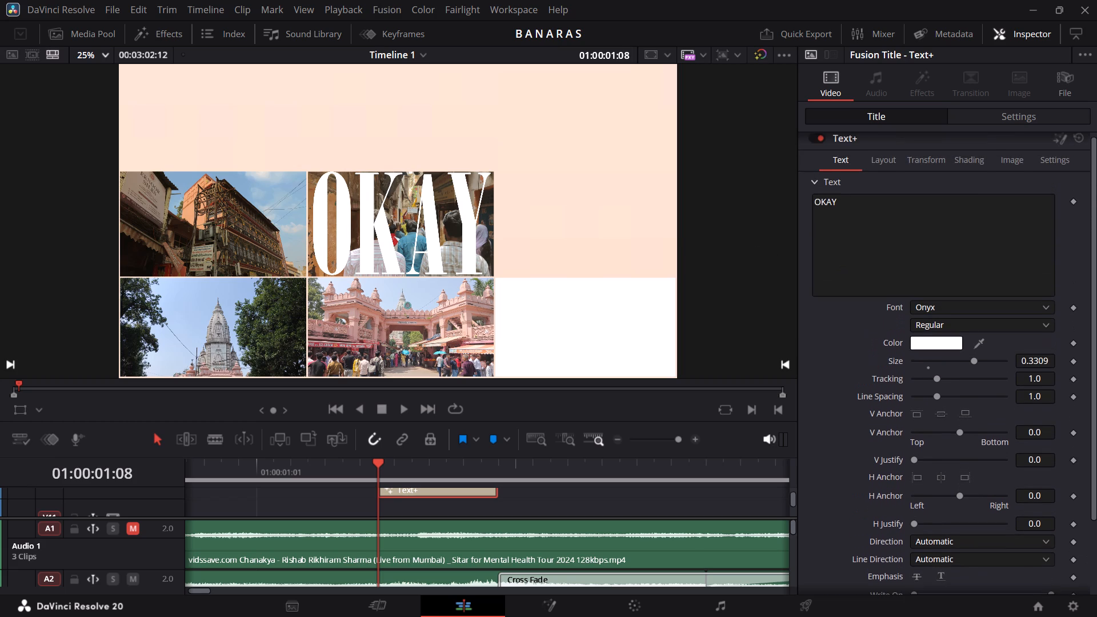
pyautogui.click(978, 160)
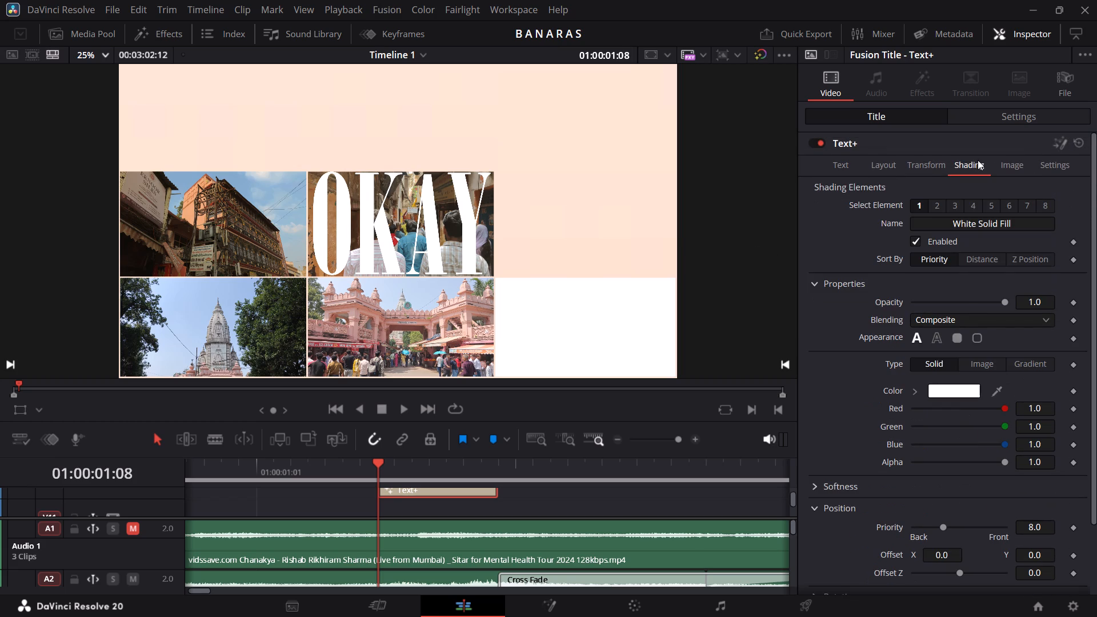
pyautogui.click(966, 316)
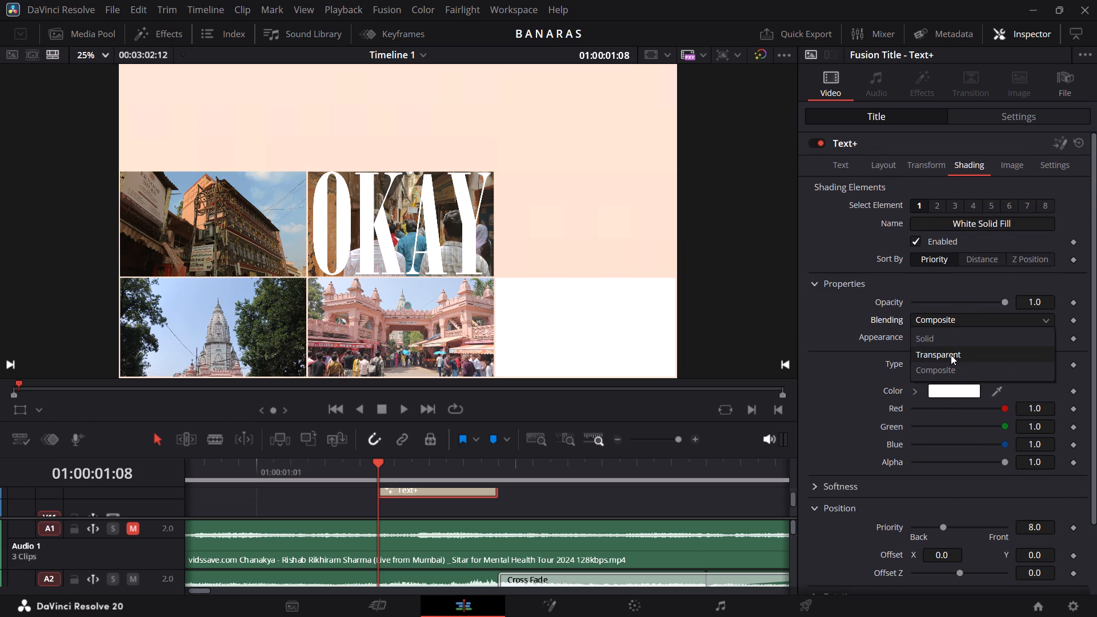
pyautogui.click(963, 319)
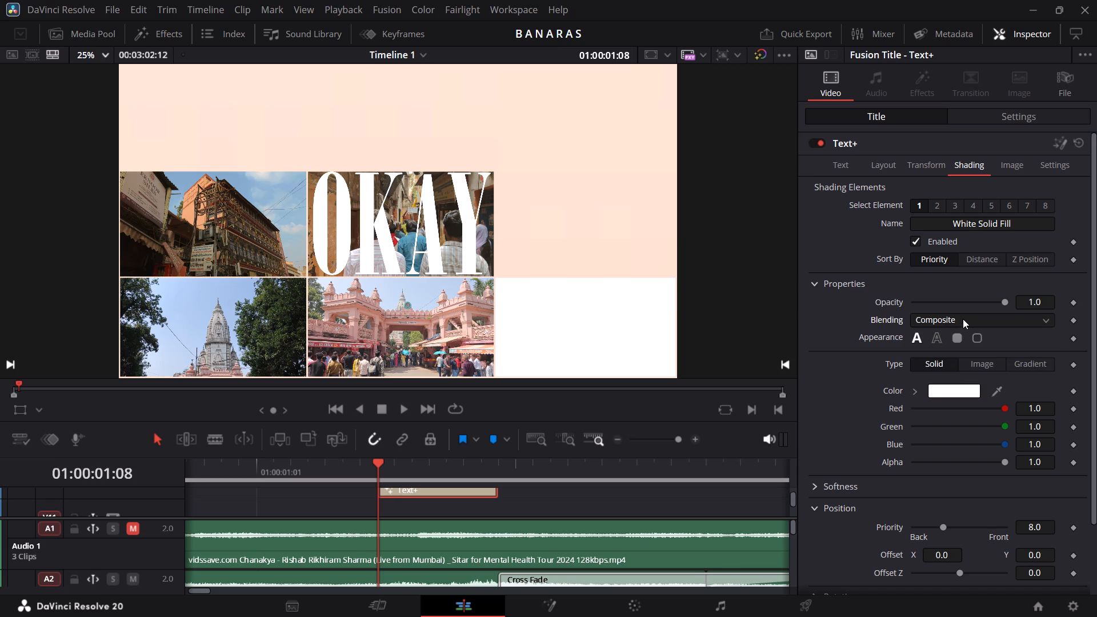
pyautogui.click(932, 166)
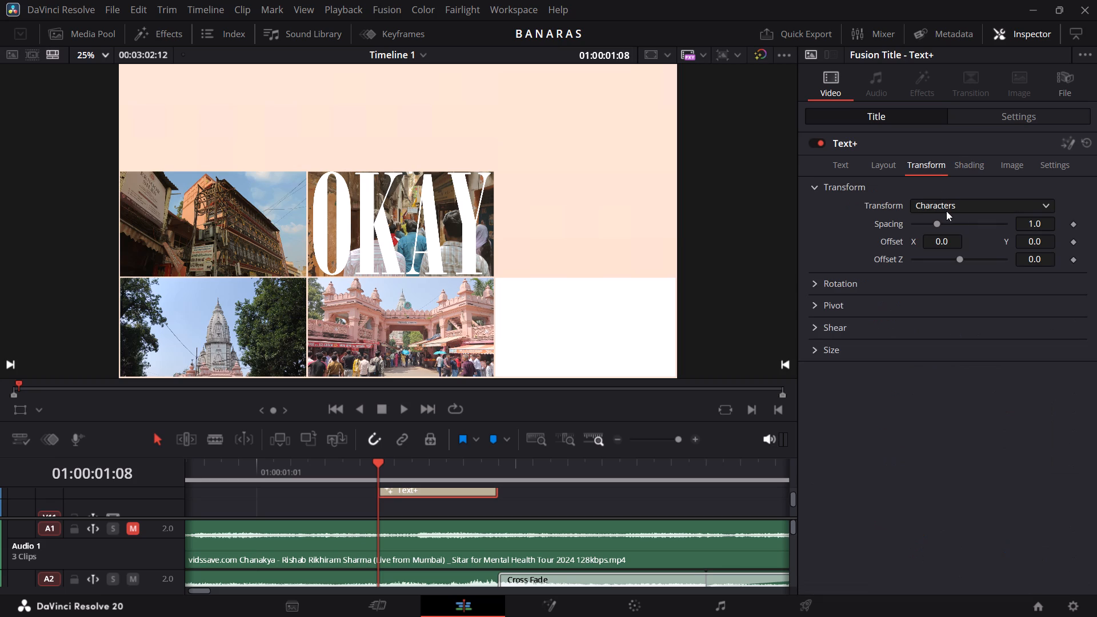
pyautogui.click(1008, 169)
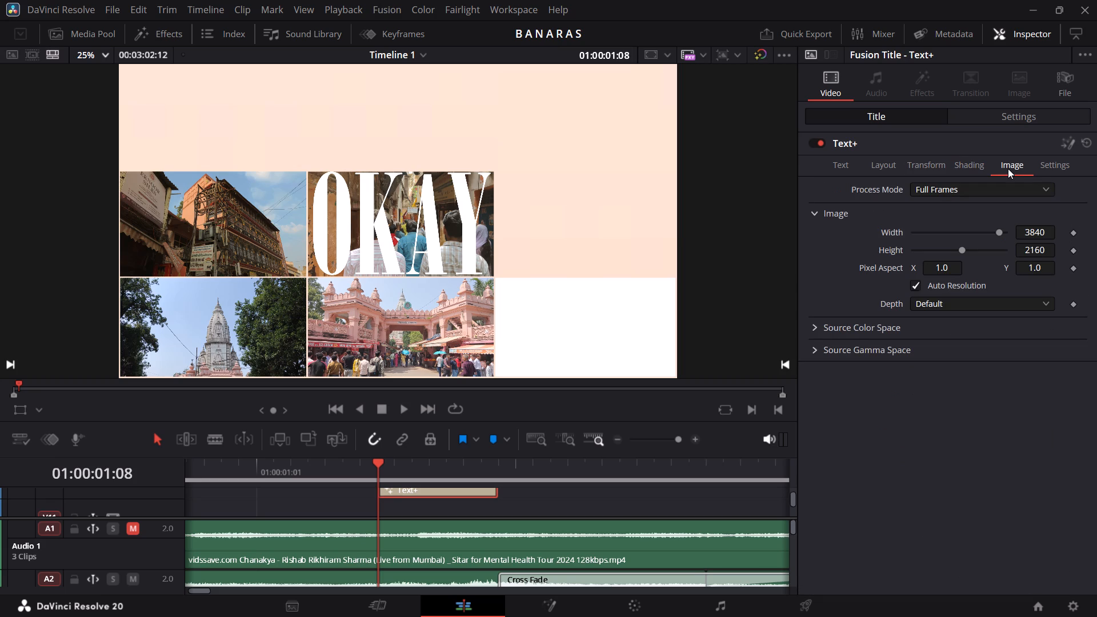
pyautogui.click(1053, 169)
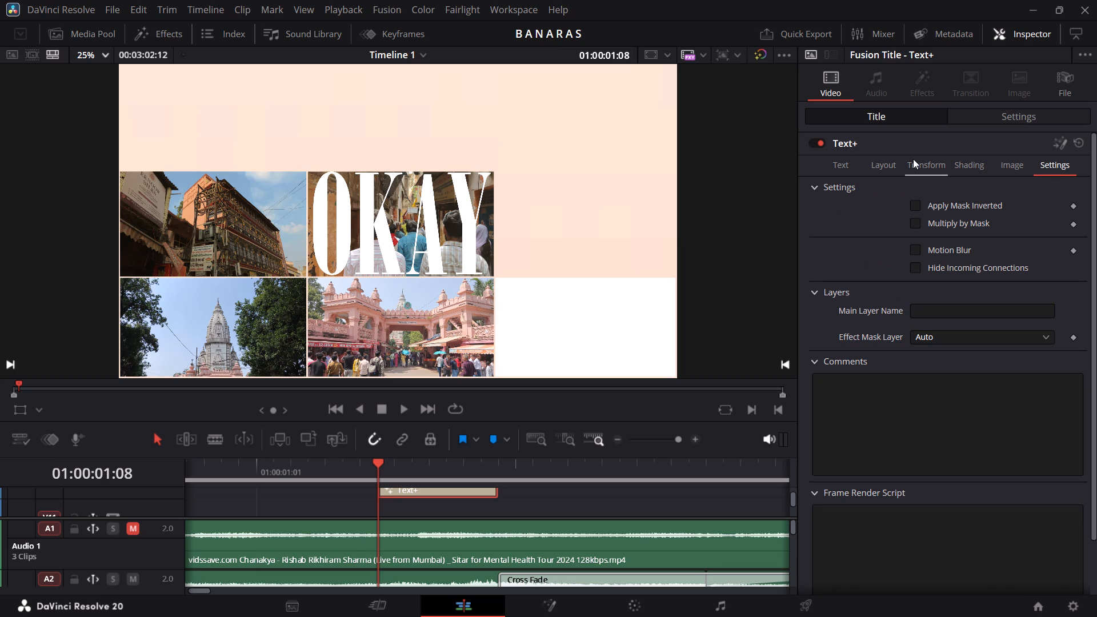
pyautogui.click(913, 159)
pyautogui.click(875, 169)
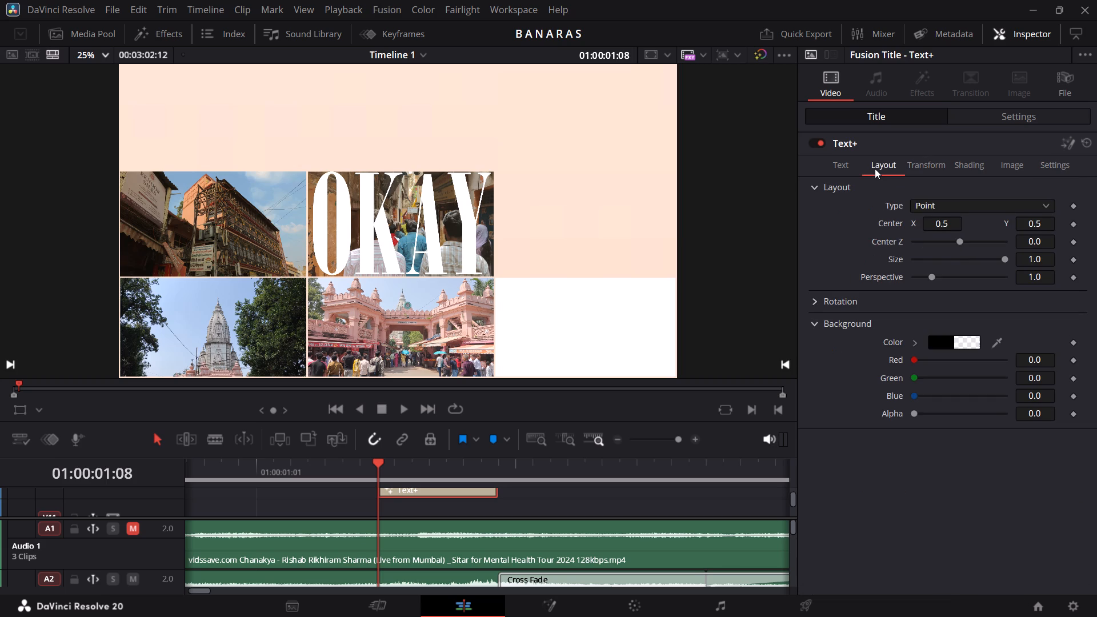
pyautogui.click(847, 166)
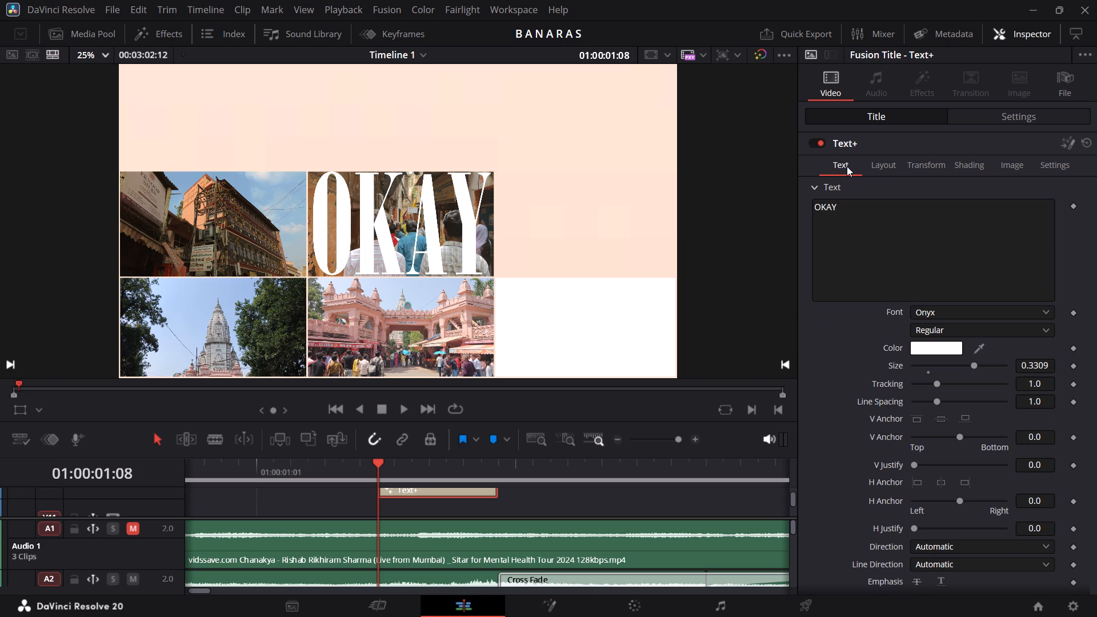
# Set the OKAY title clip's composite mode to Difference.
pyautogui.click(1022, 118)
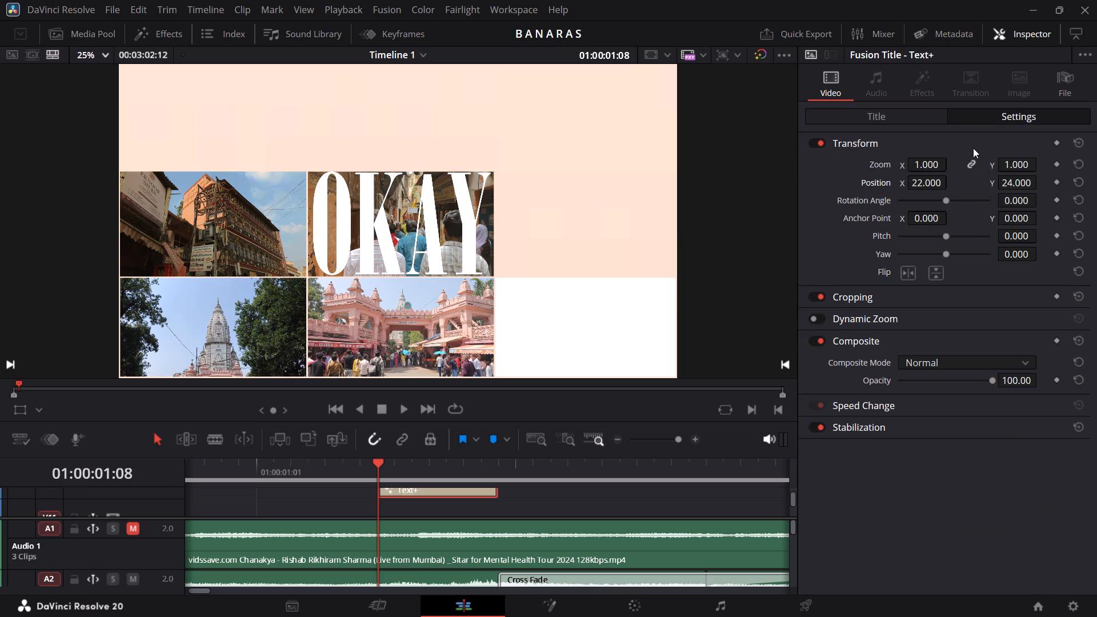
pyautogui.click(950, 362)
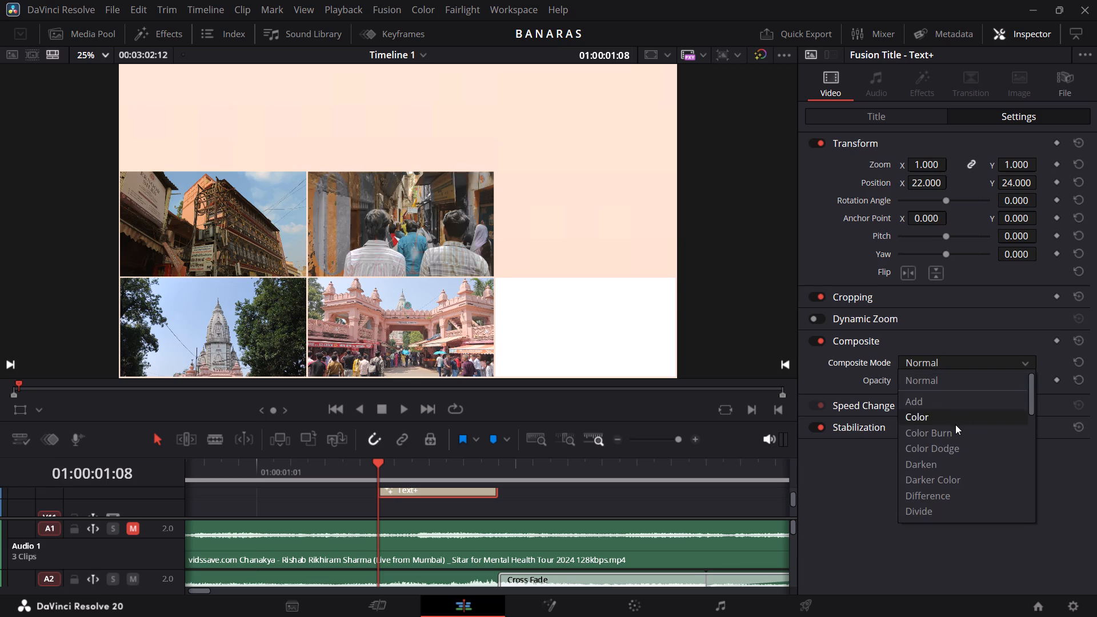
pyautogui.scroll(-1, 955, 446)
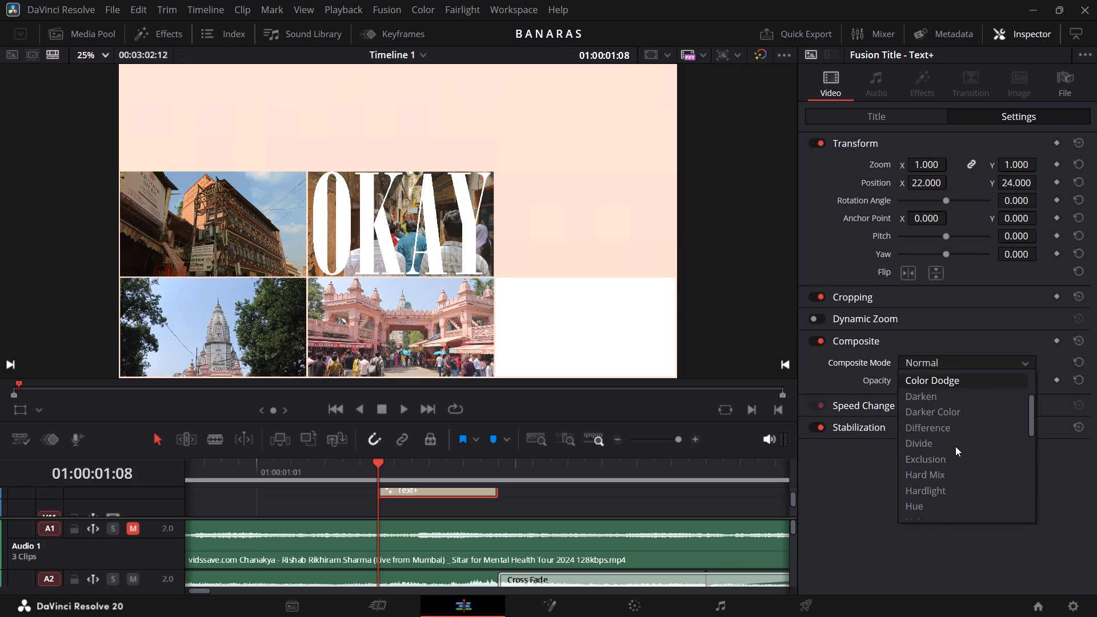
pyautogui.scroll(-1, 955, 446)
pyautogui.click(951, 428)
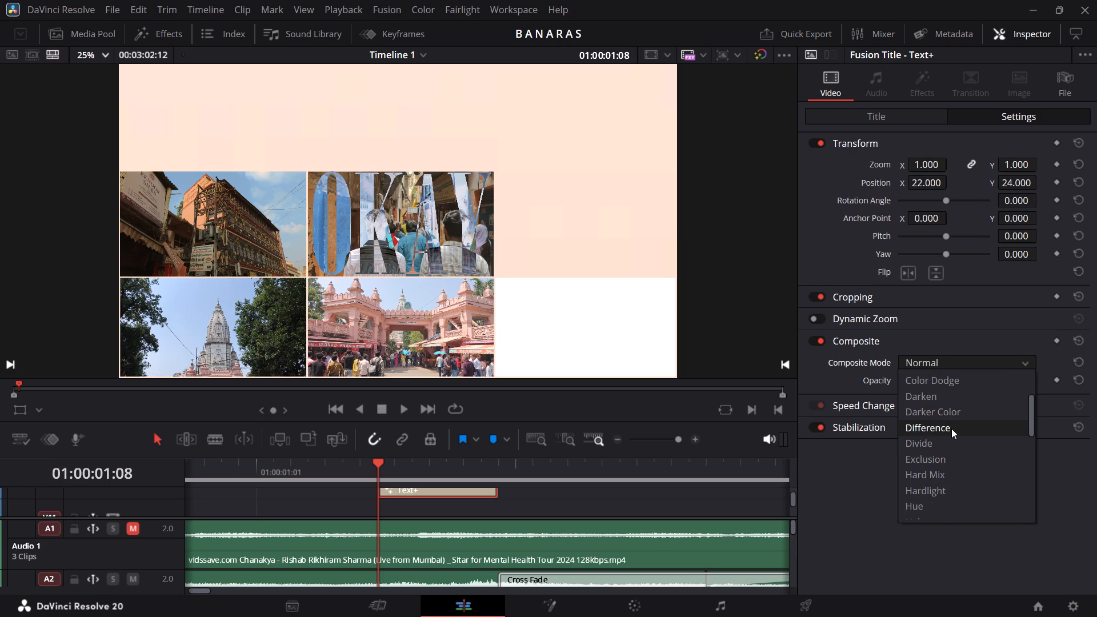
# Close the Inspector and play the opening repeatedly from the timeline start to review the blended OKAY title within the photo grid.
pyautogui.hscroll(1, 423, 491)
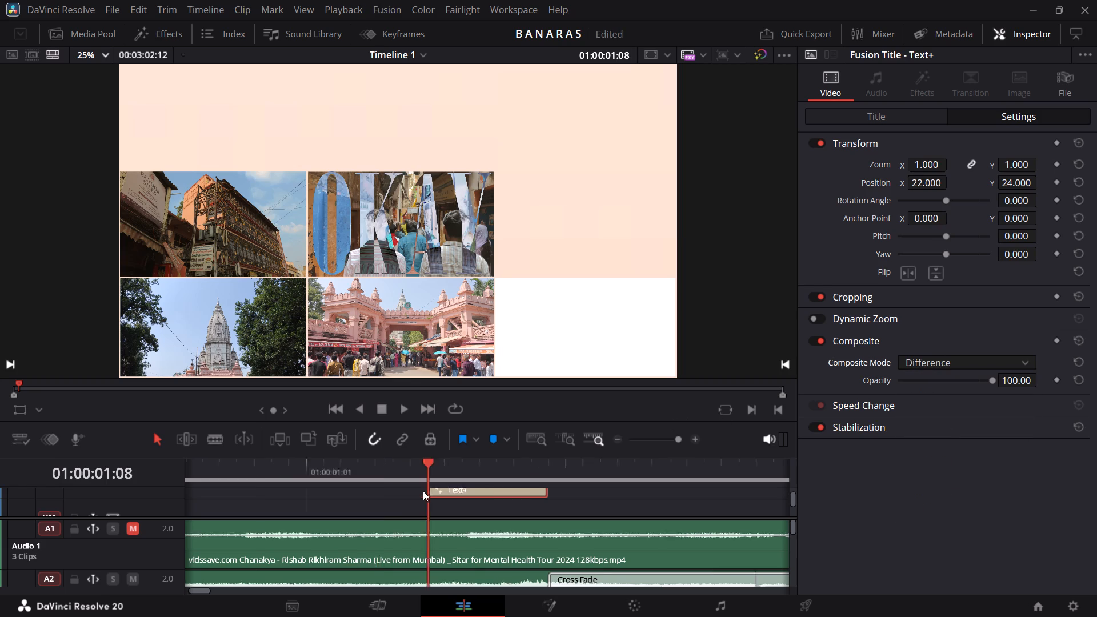
pyautogui.hscroll(1, 423, 491)
pyautogui.moveTo(375, 470); pyautogui.dragTo(352, 466)
pyautogui.moveTo(352, 466); pyautogui.dragTo(189, 443)
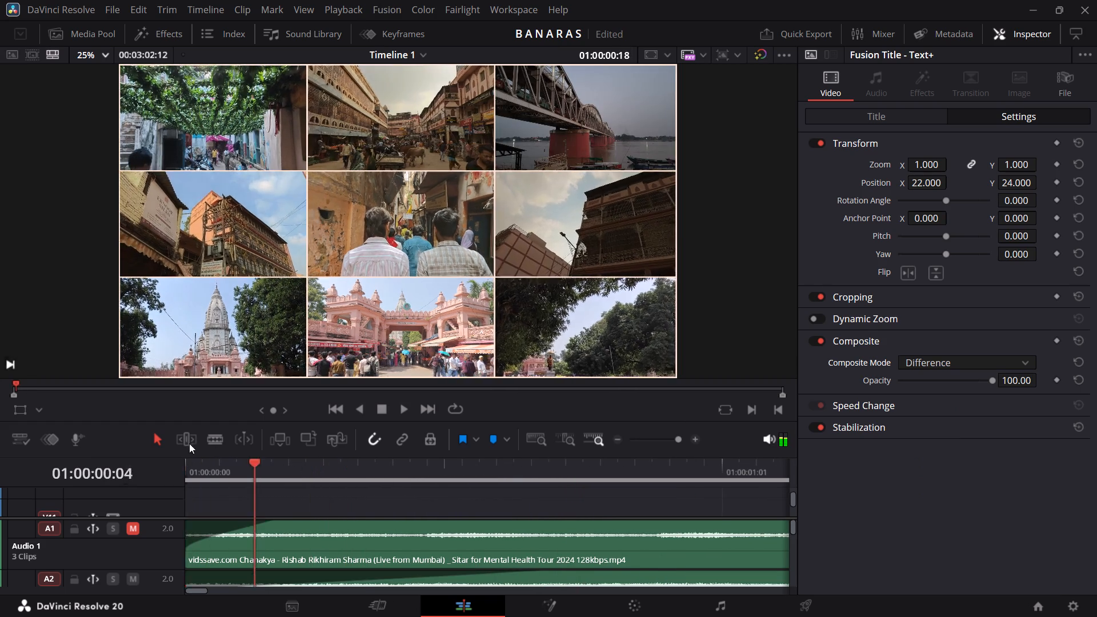
pyautogui.moveTo(189, 443); pyautogui.dragTo(168, 440)
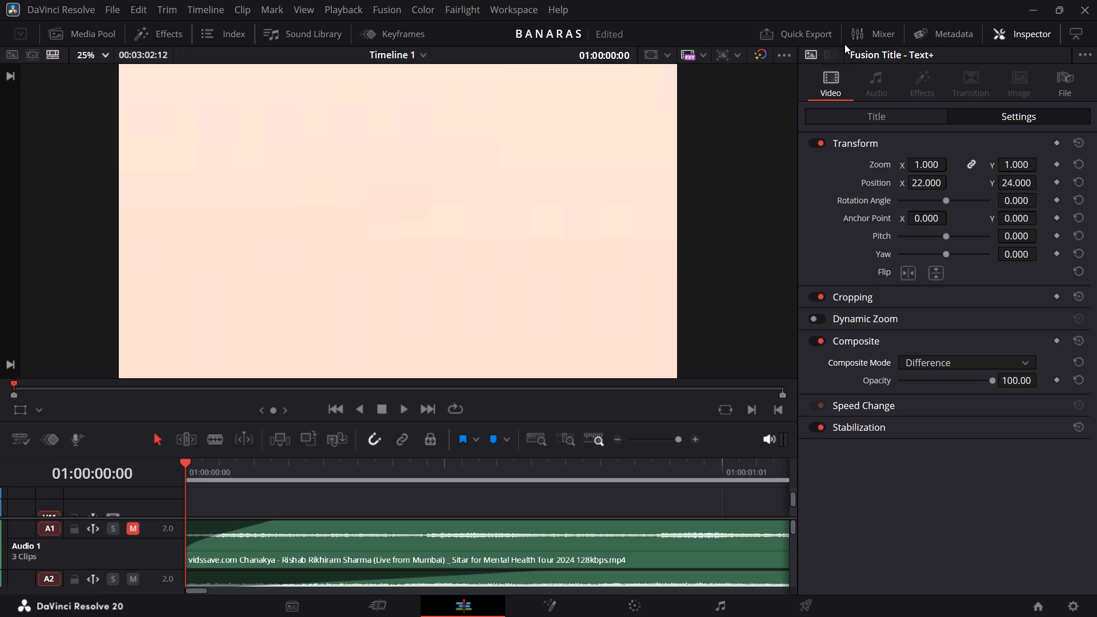
pyautogui.click(1005, 31)
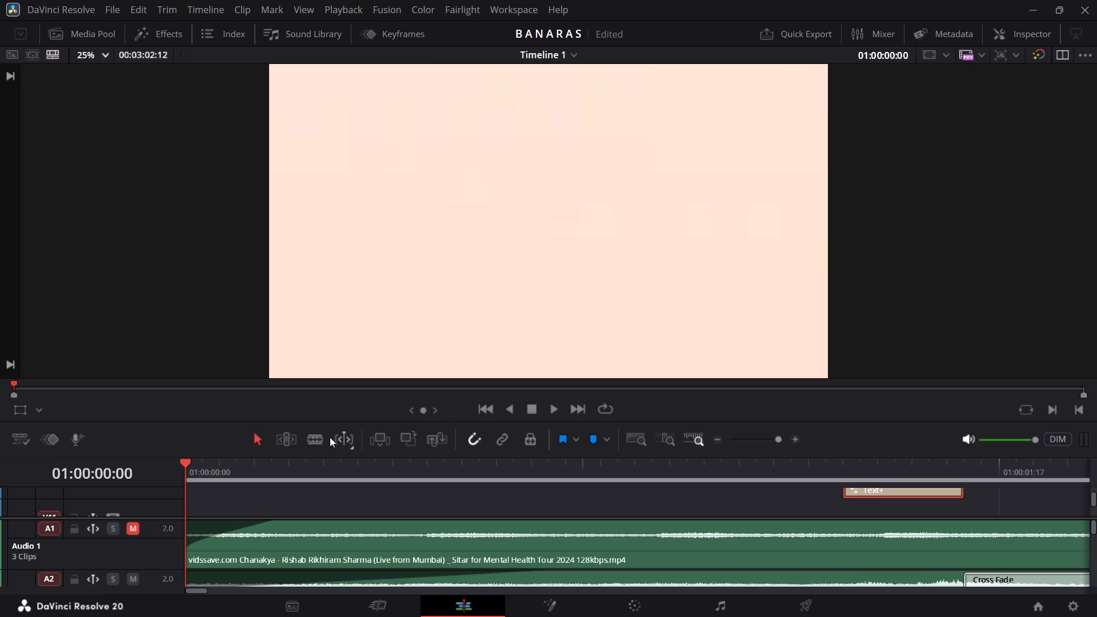
pyautogui.press('space')
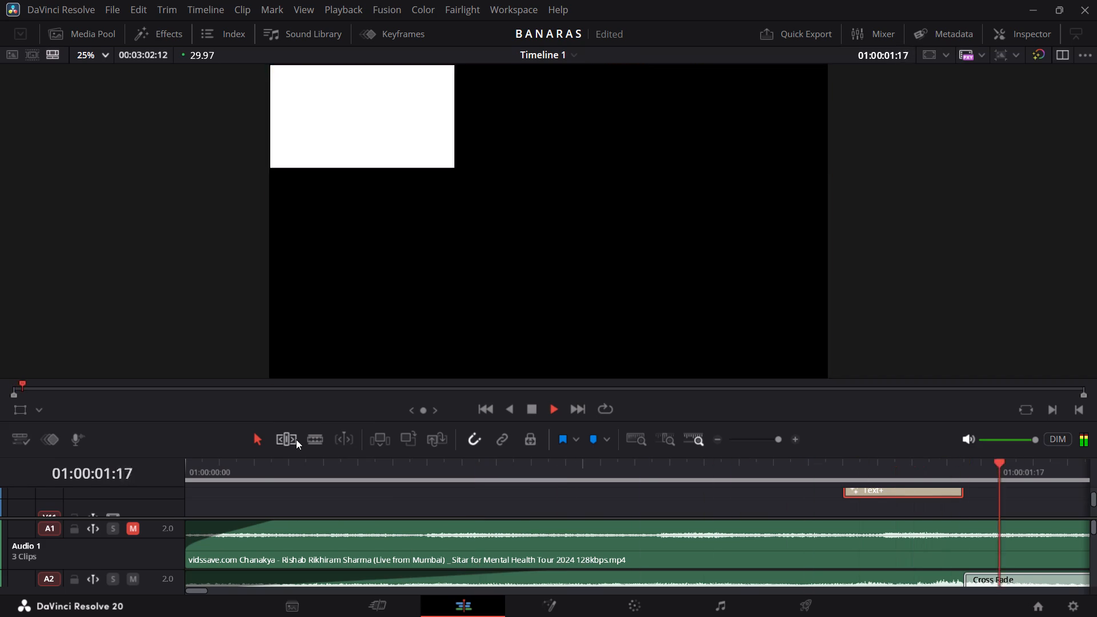
pyautogui.press('space')
pyautogui.hscroll(1, 320, 471)
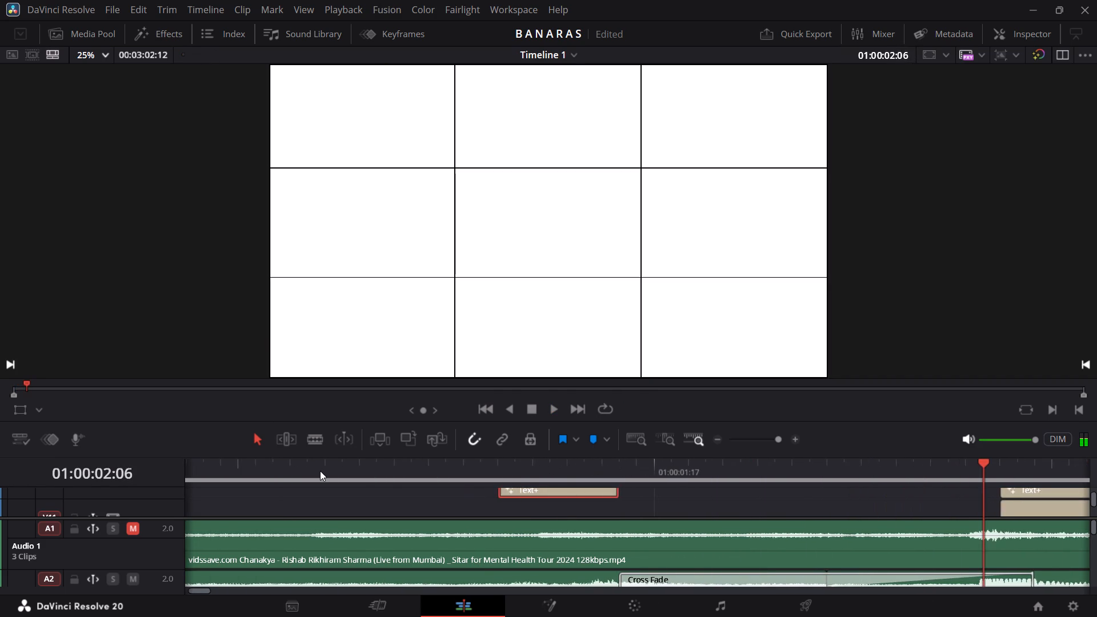
pyautogui.press('space')
pyautogui.press('space')
pyautogui.hscroll(8, 320, 471)
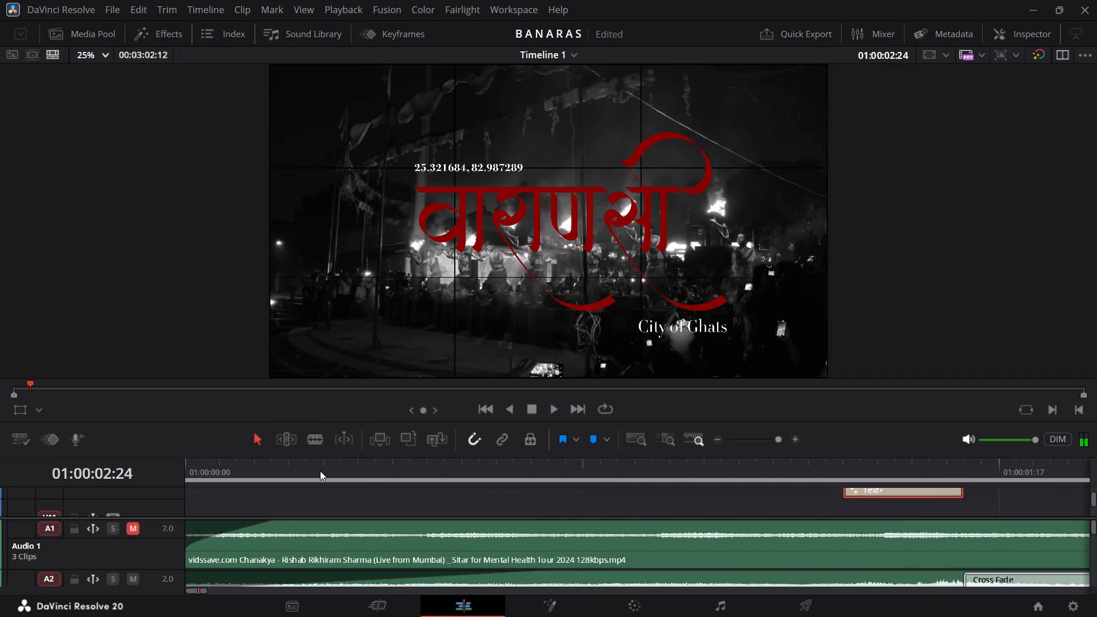
pyautogui.moveTo(293, 468); pyautogui.dragTo(34, 500)
pyautogui.press('space')
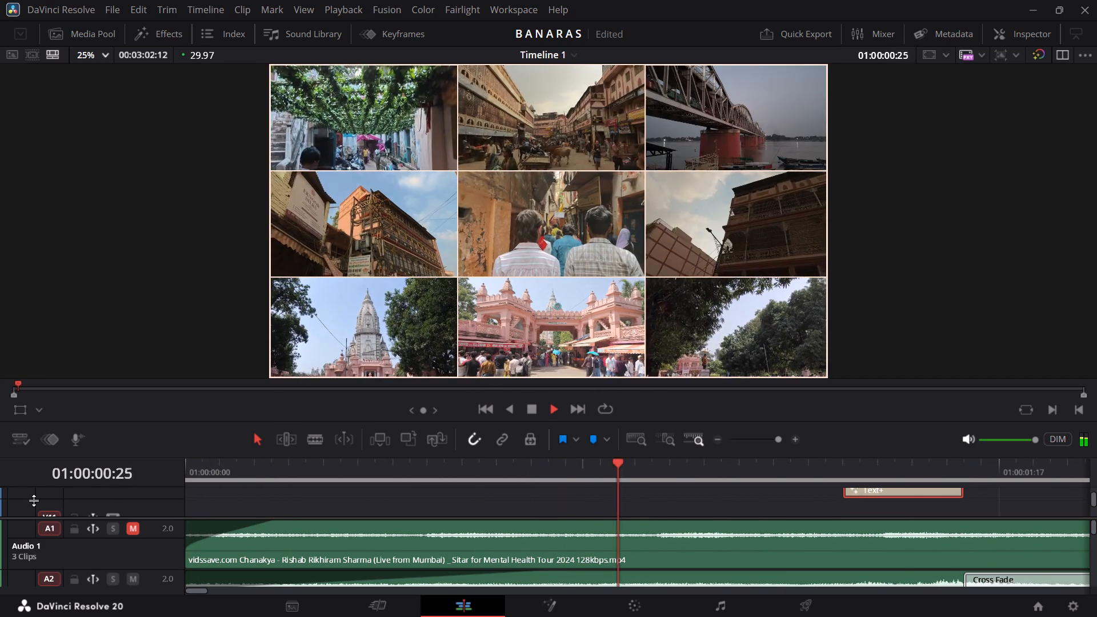
pyautogui.press('space')
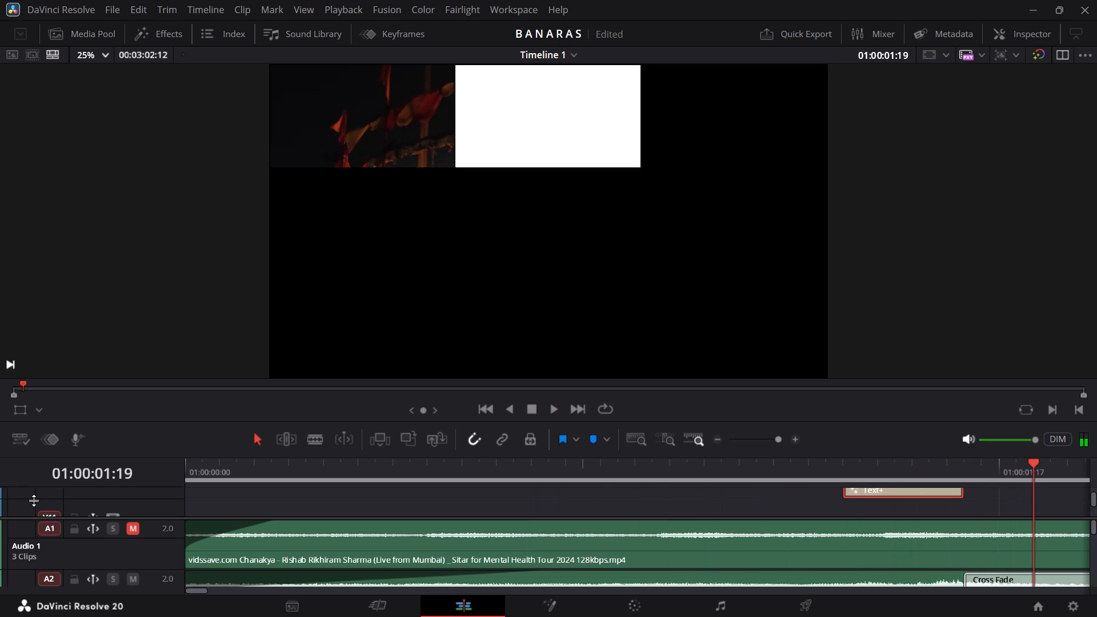
pyautogui.moveTo(214, 466); pyautogui.dragTo(0, 492)
pyautogui.press('space')
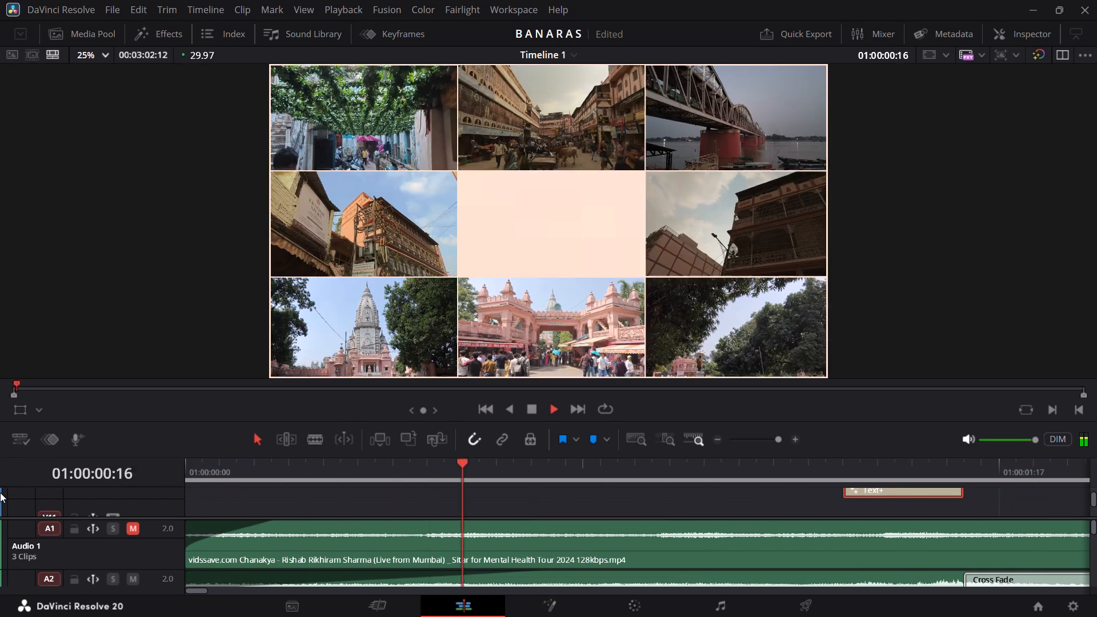
pyautogui.press('space')
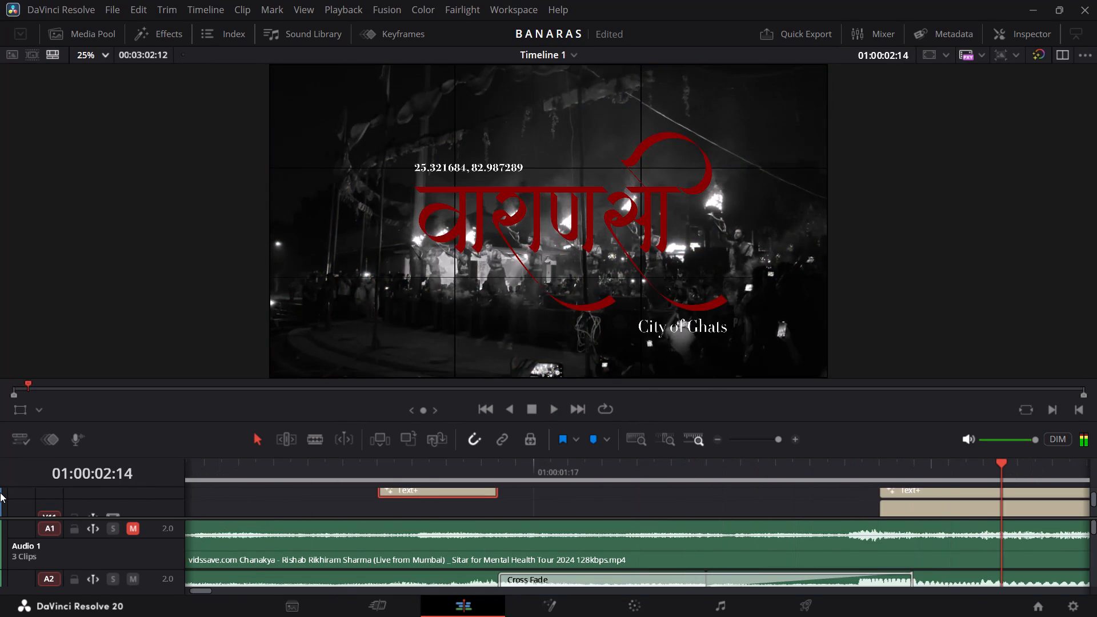
pyautogui.moveTo(206, 467); pyautogui.dragTo(23, 487)
pyautogui.press('space')
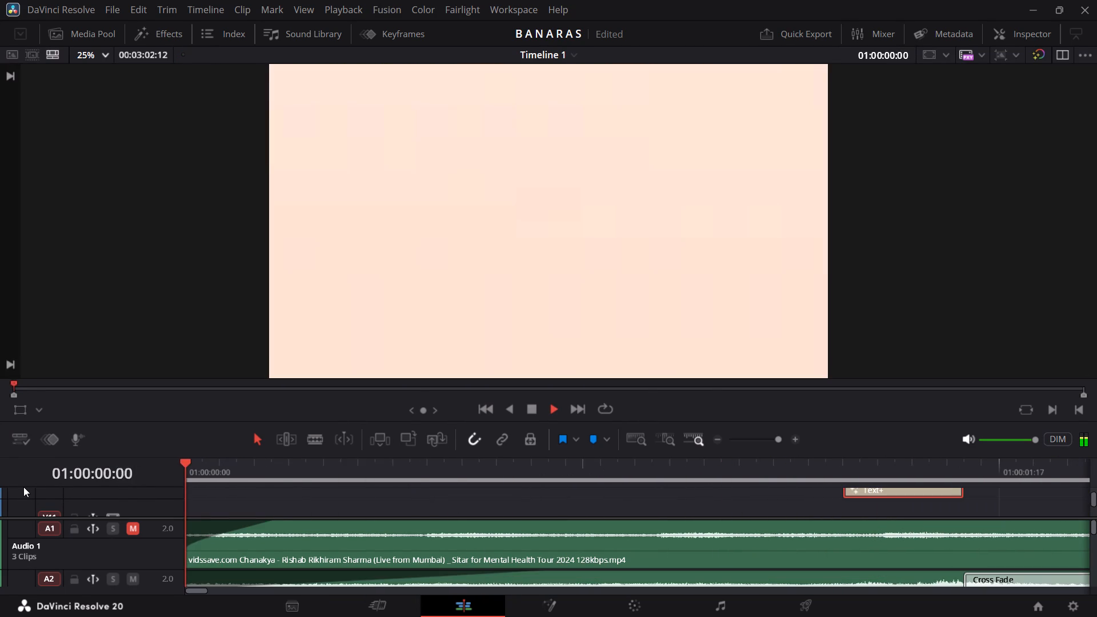
pyautogui.press('space')
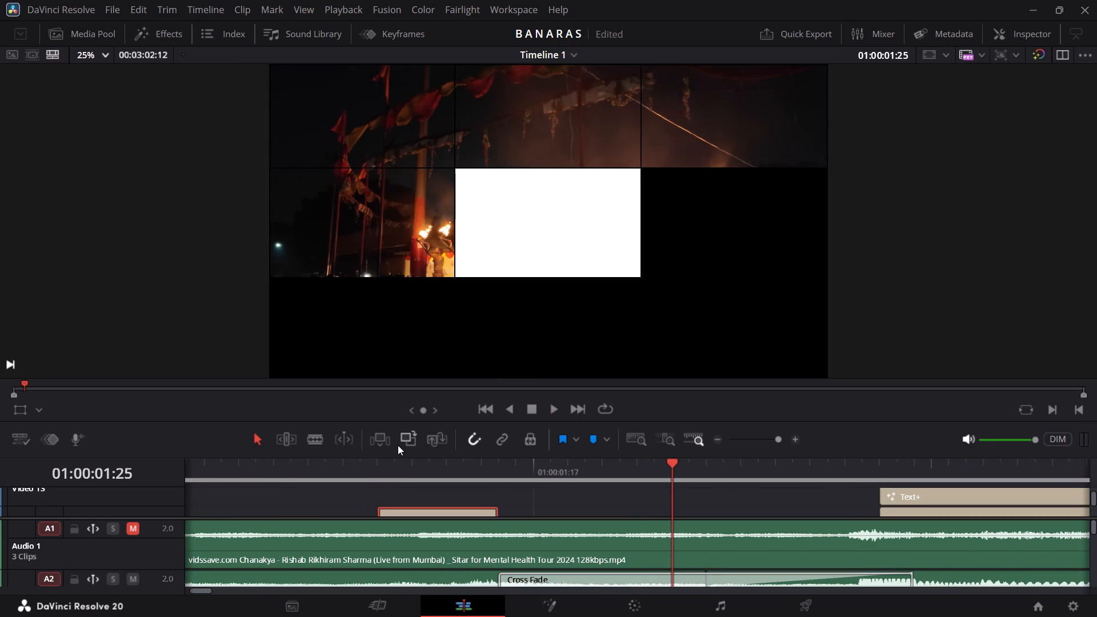
# Give the timeline more height and replay the opening grid sequence from the start.
pyautogui.moveTo(405, 456); pyautogui.dragTo(413, 382)
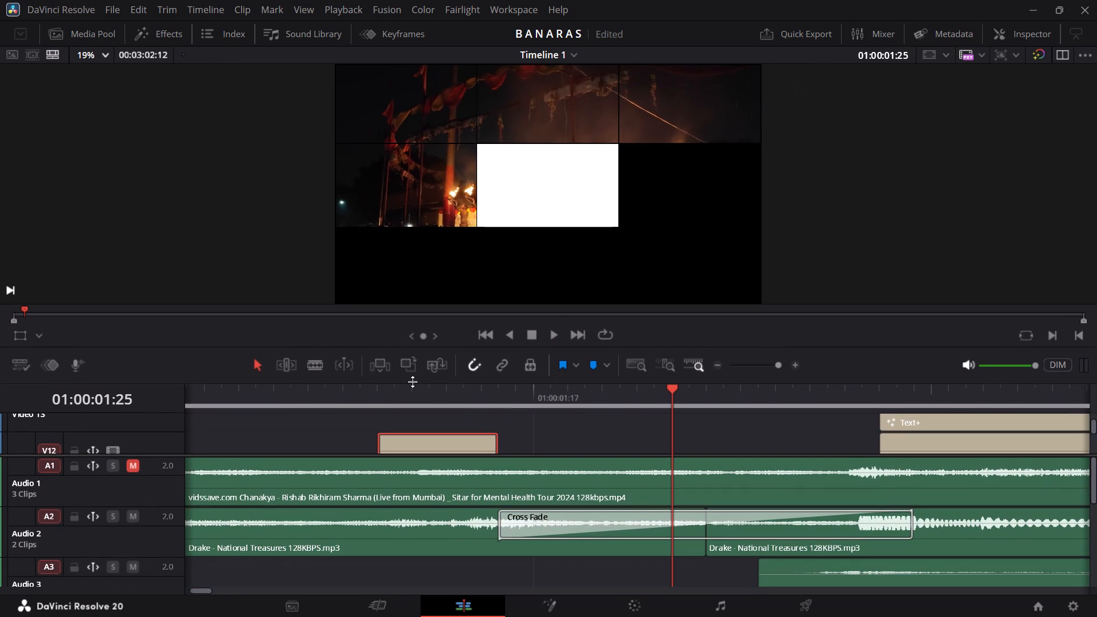
pyautogui.moveTo(261, 392); pyautogui.dragTo(0, 434)
pyautogui.press('space')
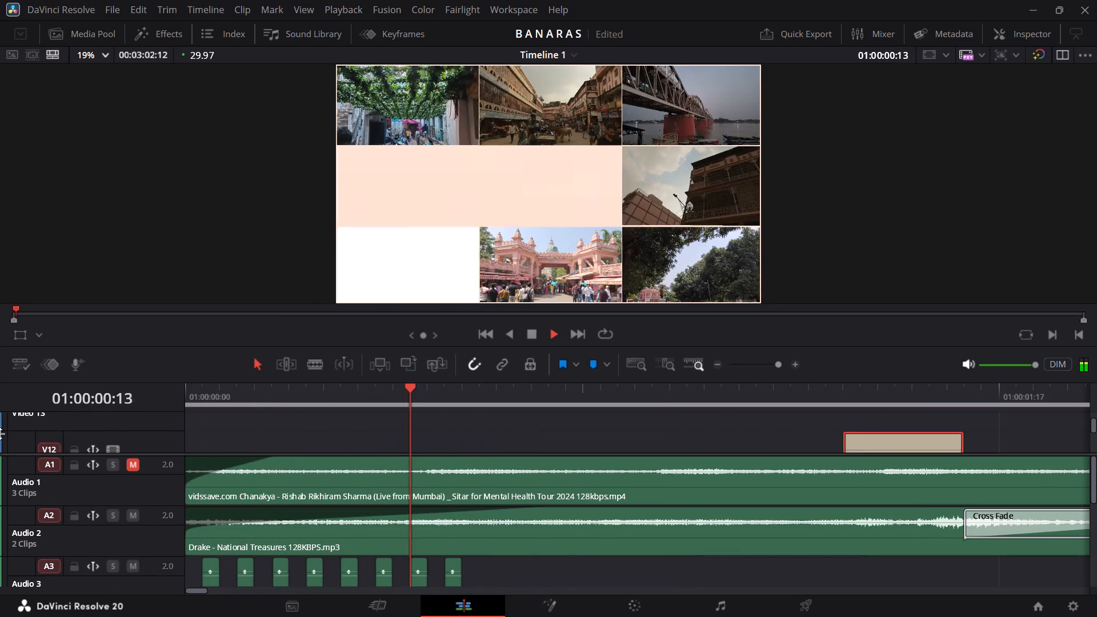
pyautogui.press('space')
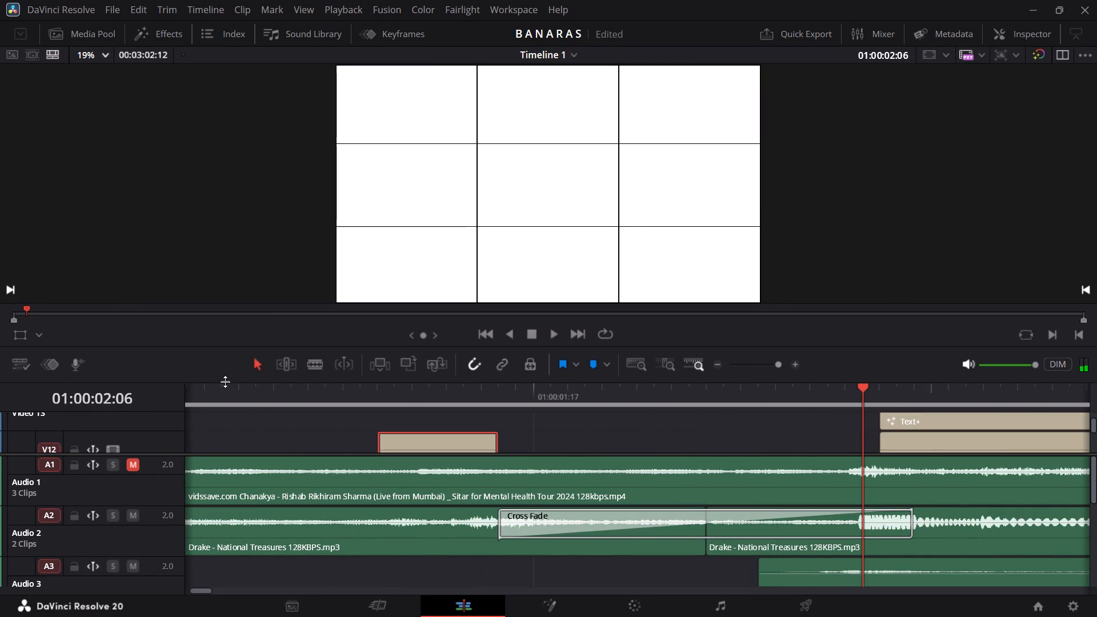
# Enlarge the timeline further and expand its video track area to reveal tracks V10 to V12.
pyautogui.moveTo(225, 382); pyautogui.dragTo(237, 387)
pyautogui.moveTo(237, 387); pyautogui.dragTo(242, 379)
pyautogui.moveTo(246, 380); pyautogui.dragTo(246, 320)
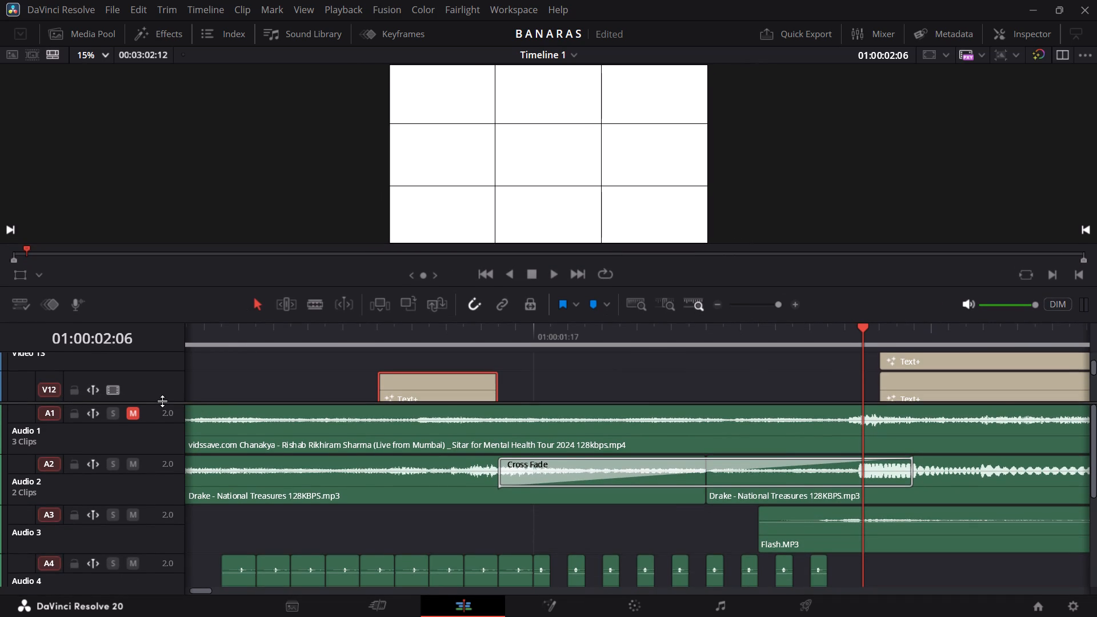
pyautogui.moveTo(162, 401); pyautogui.dragTo(153, 472)
# Split the OKAY Text+ clip on V12 at 01:00:01:09 and again just before its end, then return to the selection tool.
pyautogui.click(379, 329)
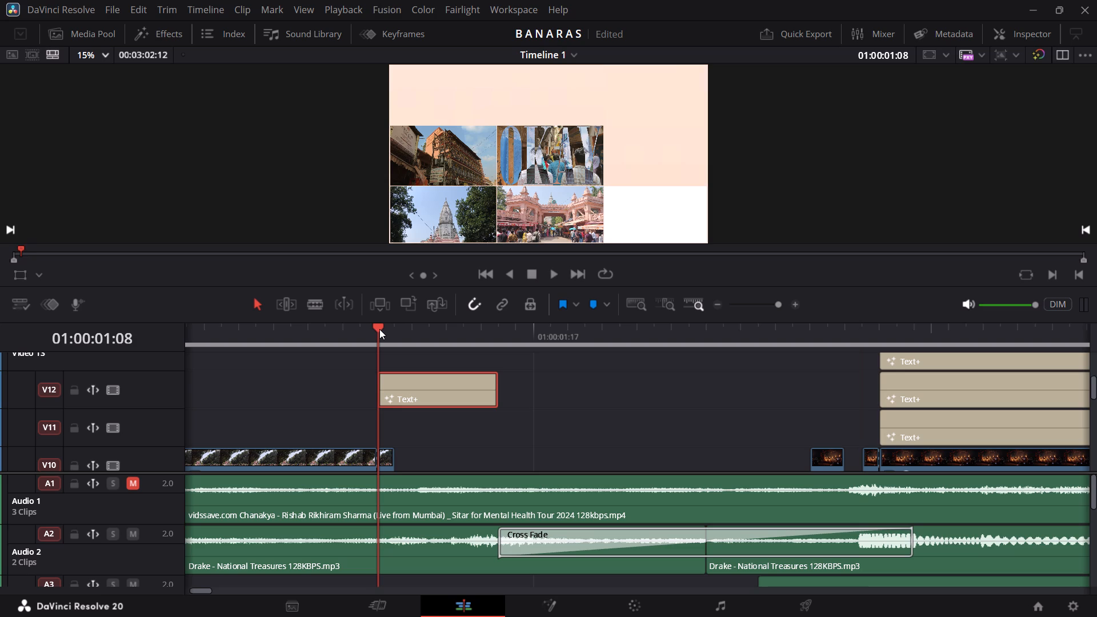
pyautogui.press('Right')
pyautogui.press('Left')
pyautogui.press('Right')
pyautogui.press('Right')
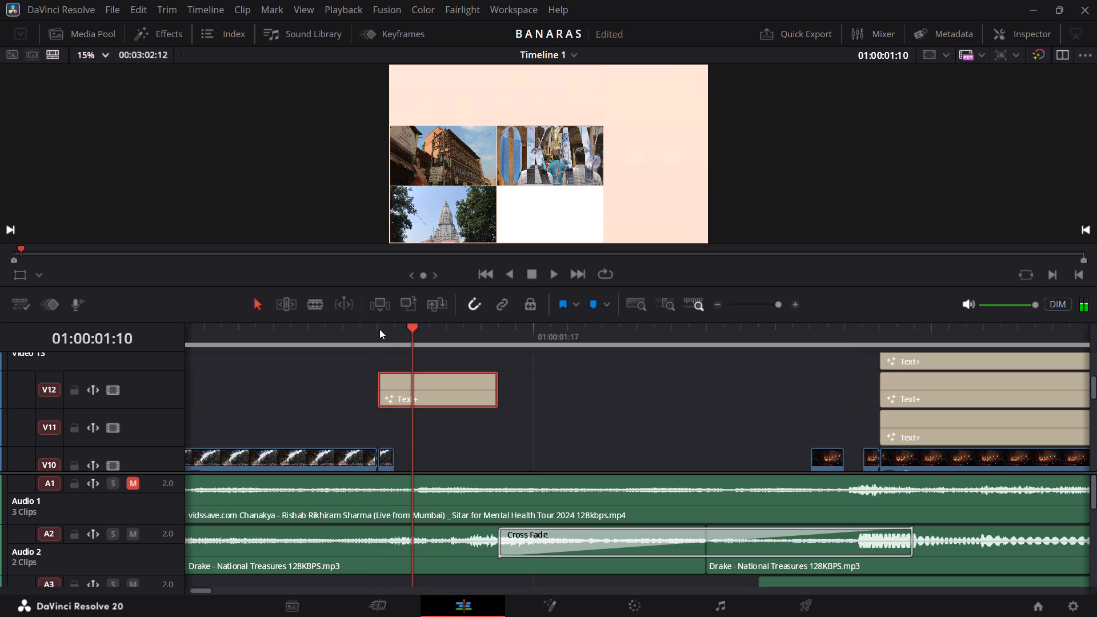
pyautogui.press('Left')
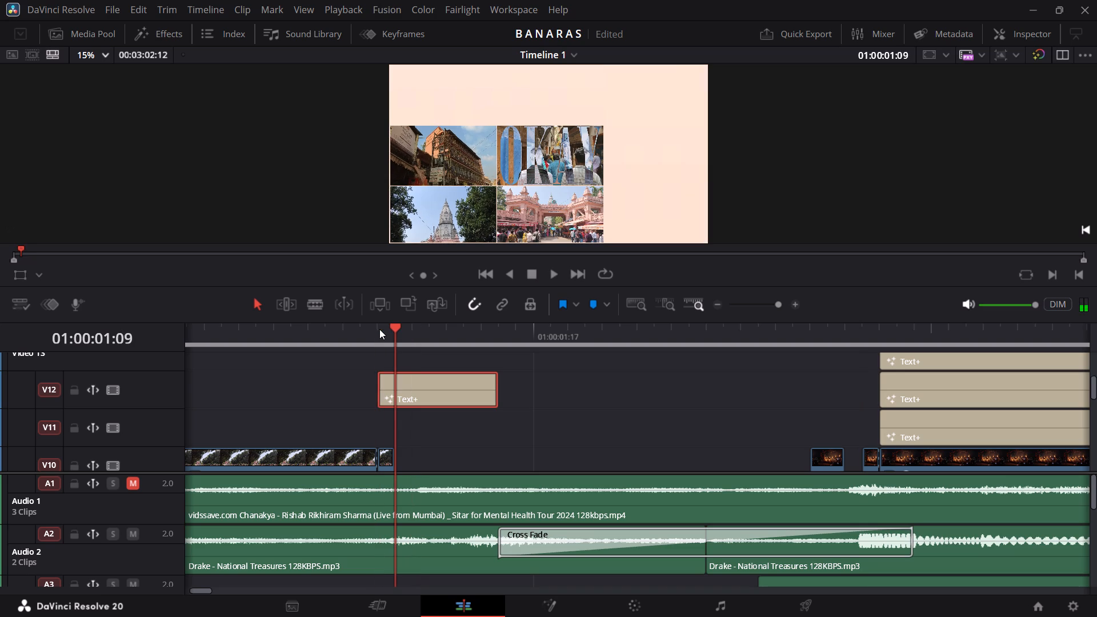
pyautogui.click(326, 302)
pyautogui.click(314, 302)
pyautogui.click(403, 387)
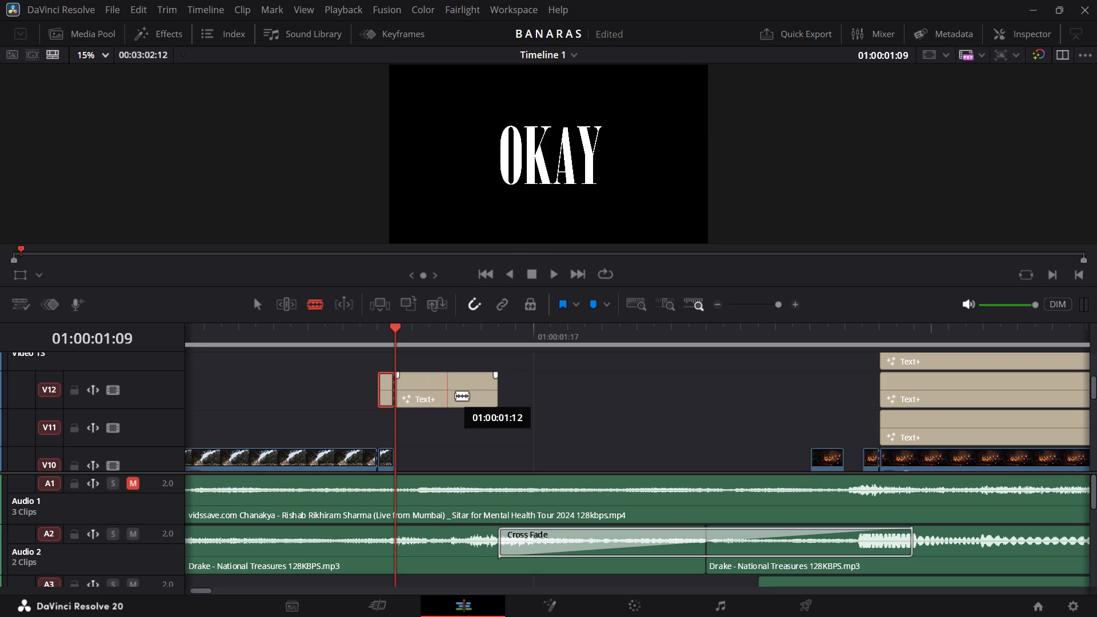
pyautogui.click(490, 398)
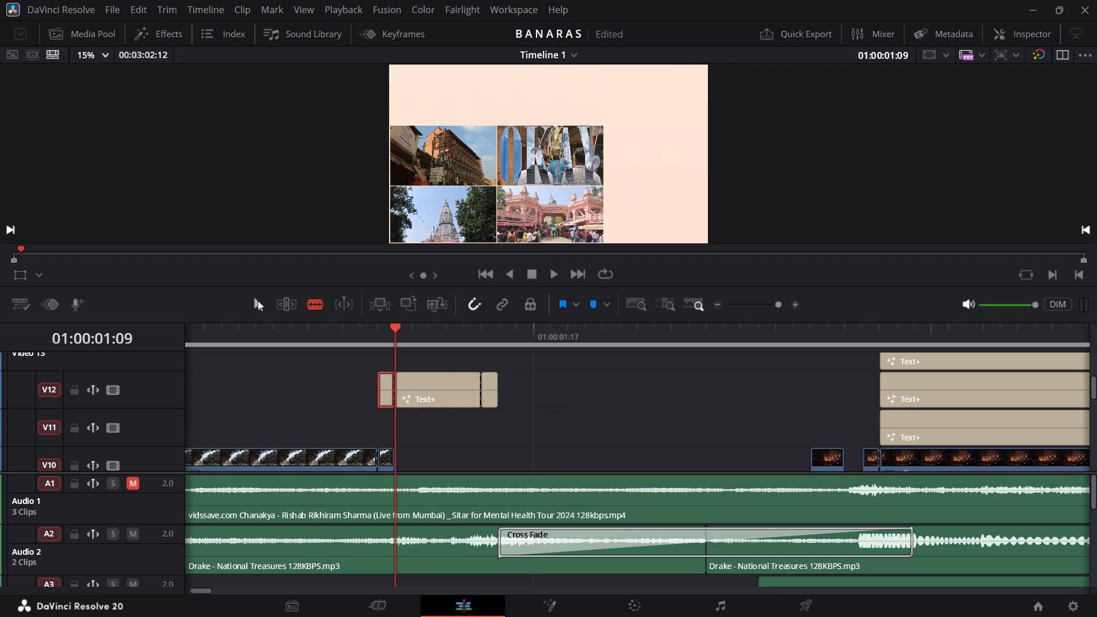
pyautogui.click(253, 298)
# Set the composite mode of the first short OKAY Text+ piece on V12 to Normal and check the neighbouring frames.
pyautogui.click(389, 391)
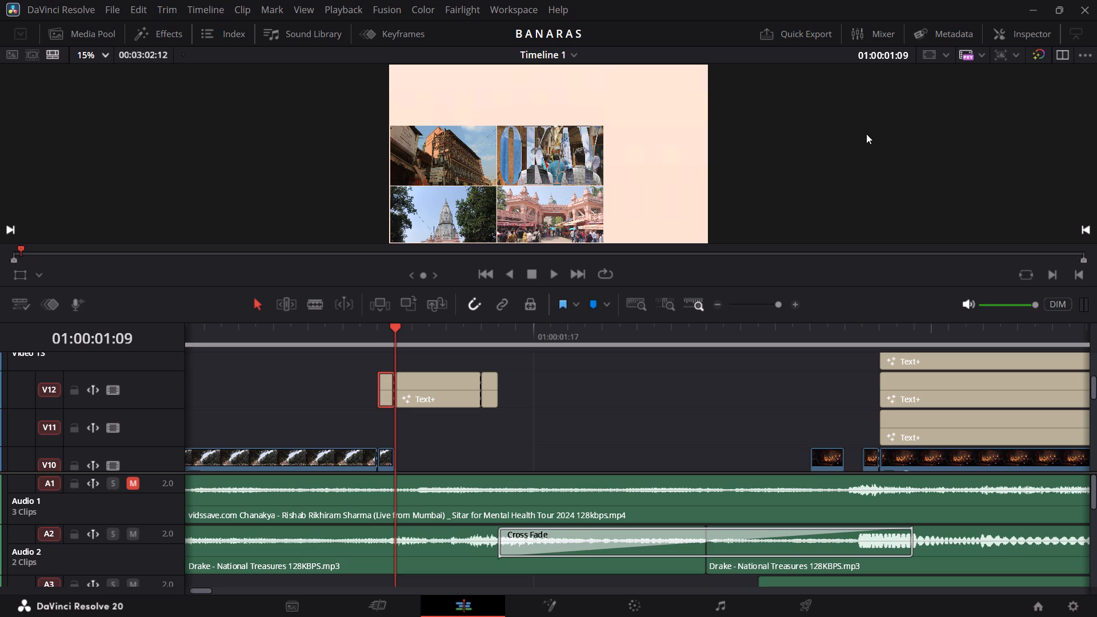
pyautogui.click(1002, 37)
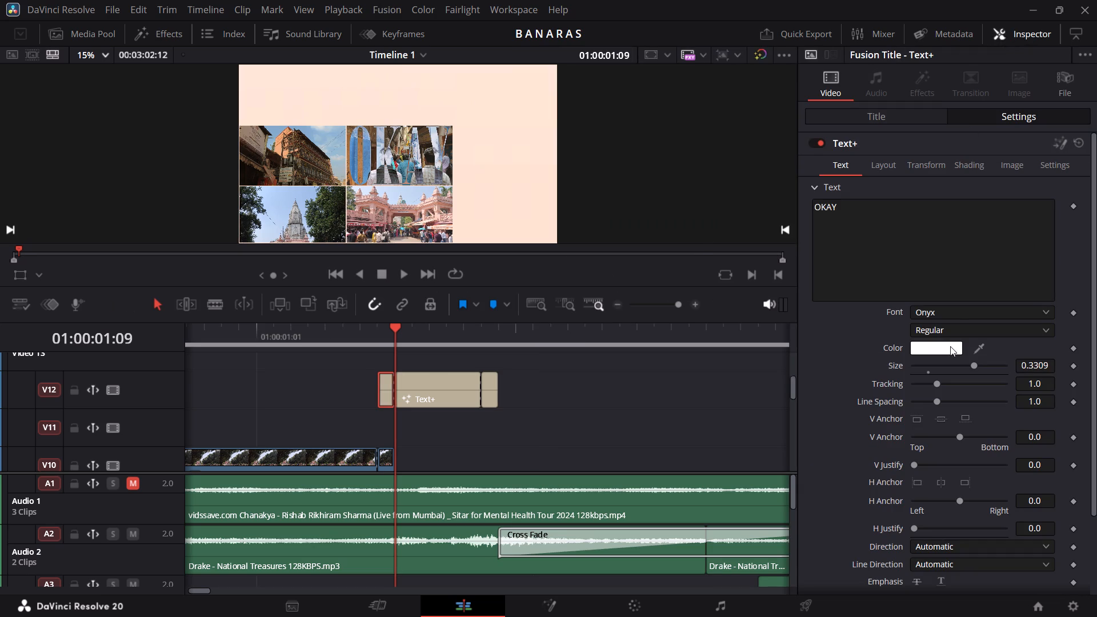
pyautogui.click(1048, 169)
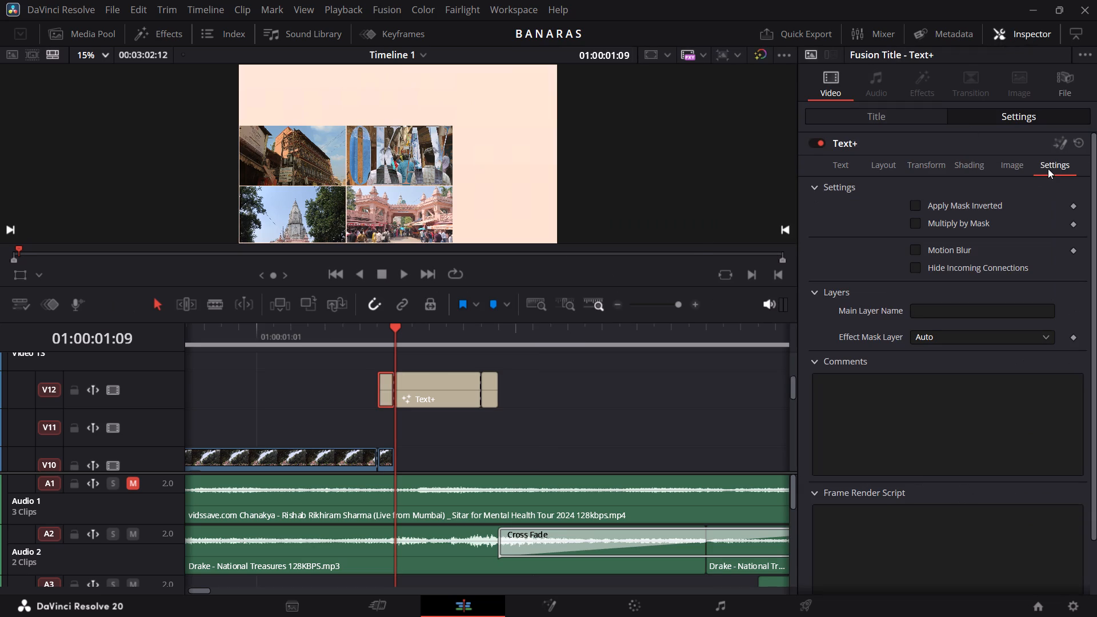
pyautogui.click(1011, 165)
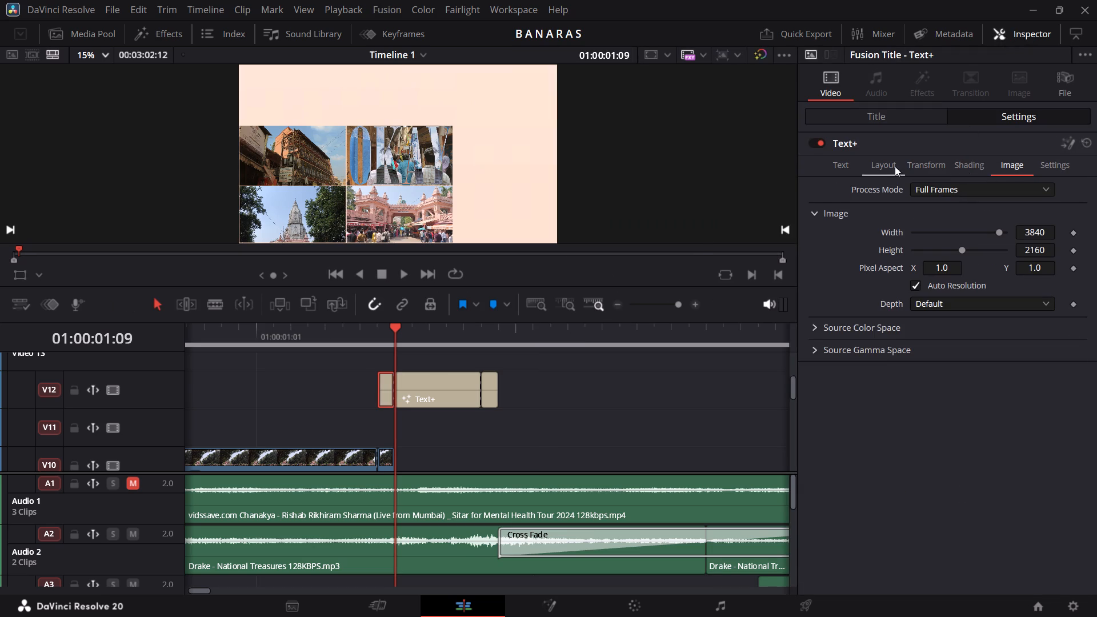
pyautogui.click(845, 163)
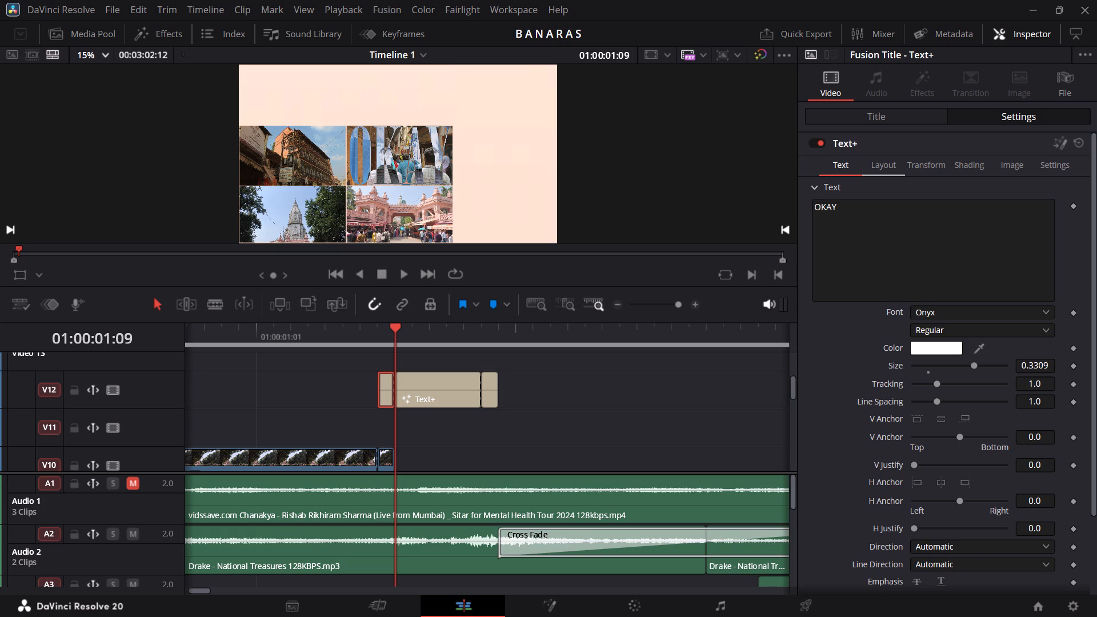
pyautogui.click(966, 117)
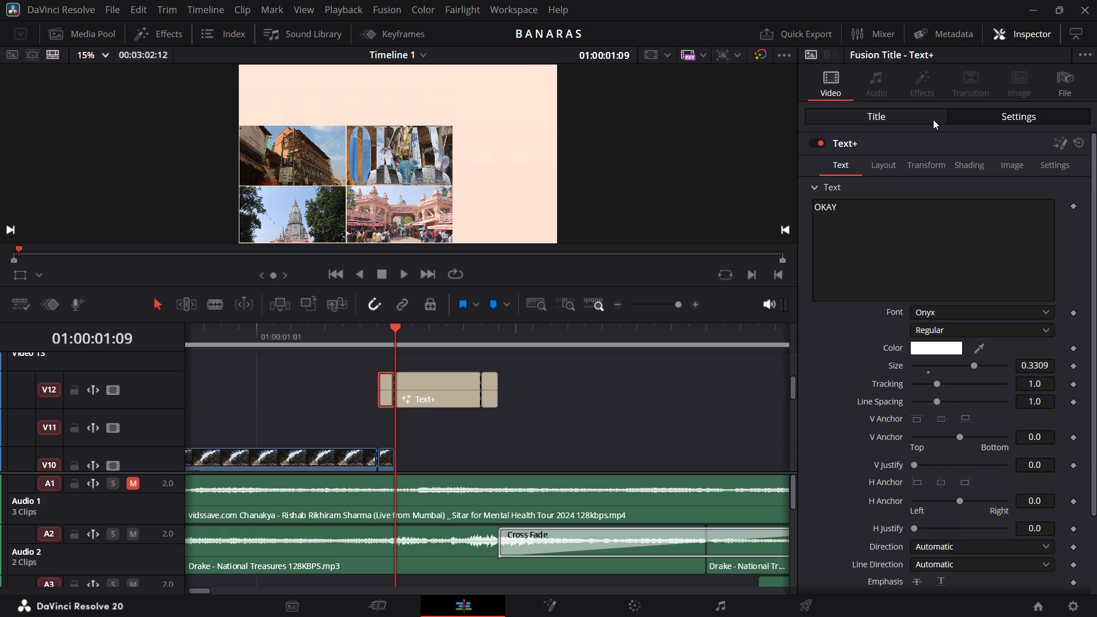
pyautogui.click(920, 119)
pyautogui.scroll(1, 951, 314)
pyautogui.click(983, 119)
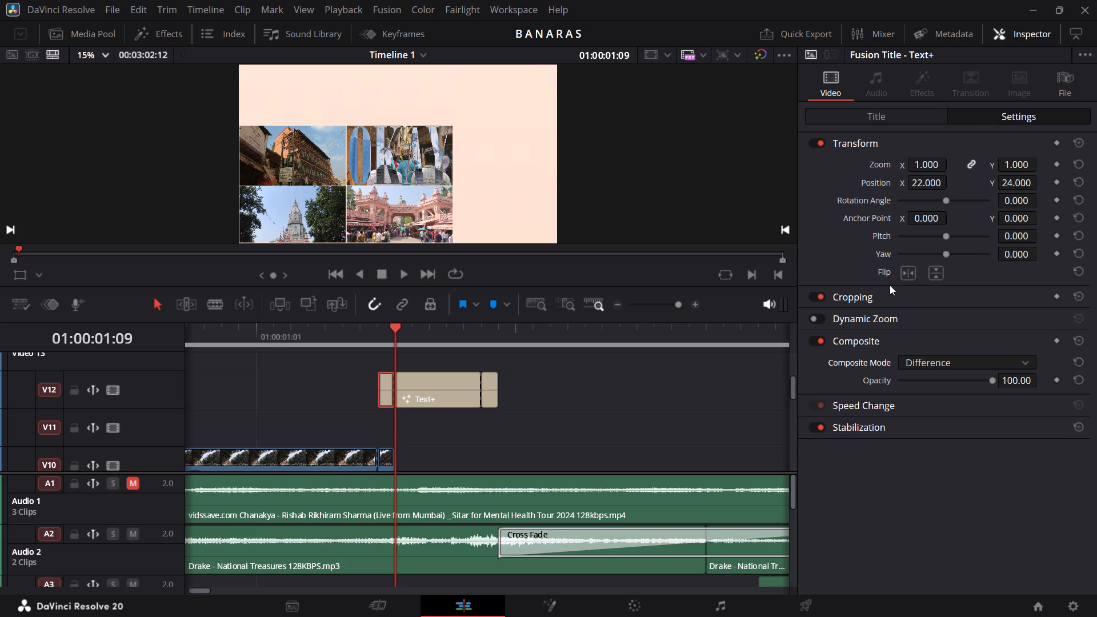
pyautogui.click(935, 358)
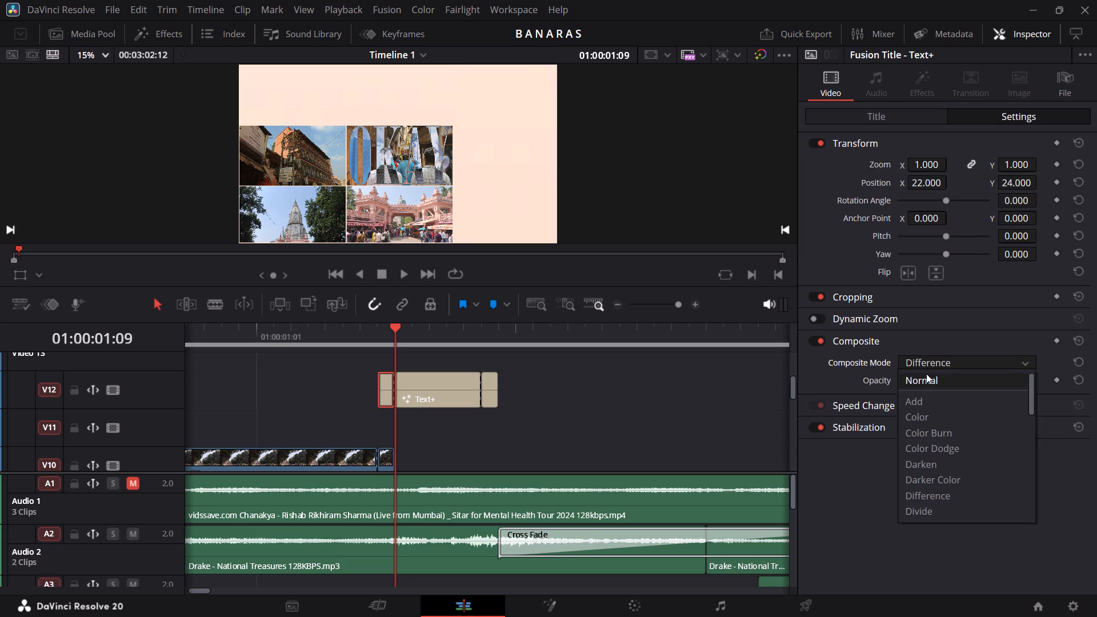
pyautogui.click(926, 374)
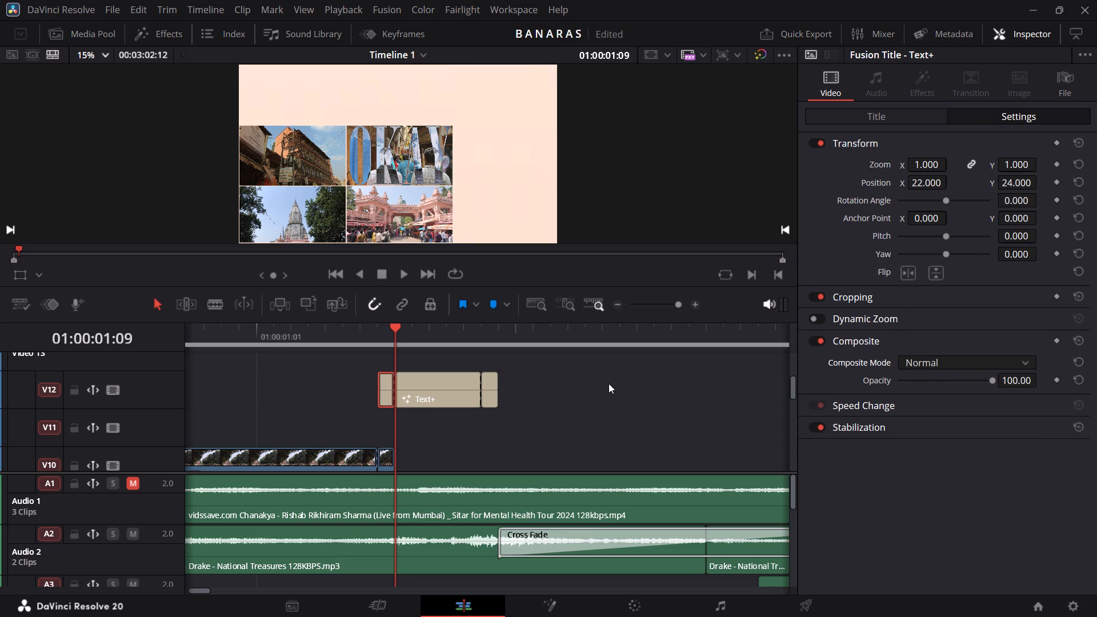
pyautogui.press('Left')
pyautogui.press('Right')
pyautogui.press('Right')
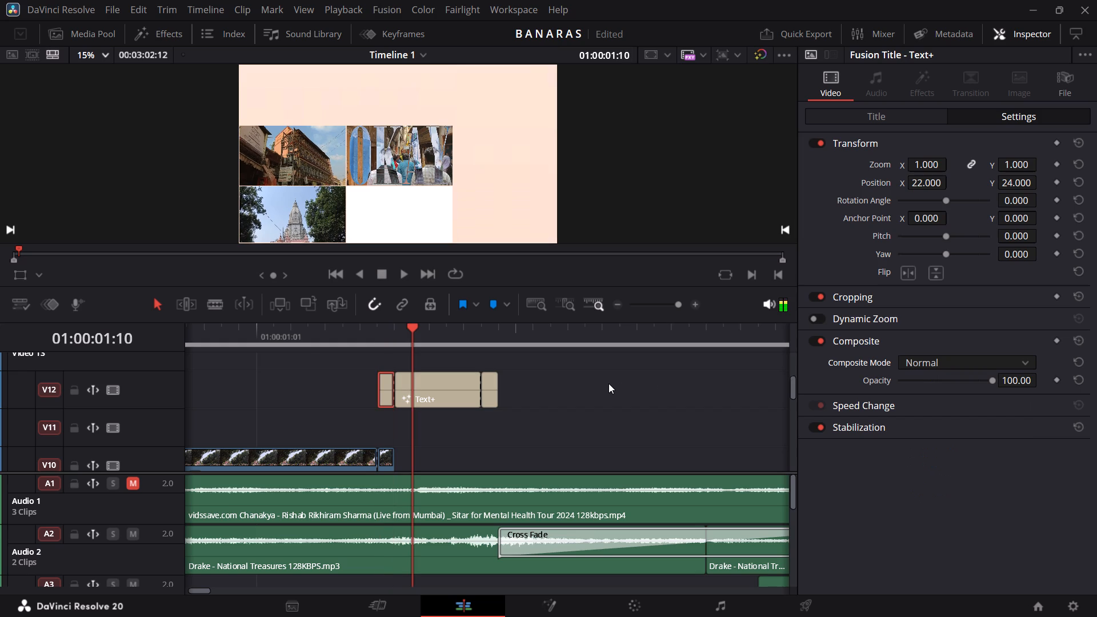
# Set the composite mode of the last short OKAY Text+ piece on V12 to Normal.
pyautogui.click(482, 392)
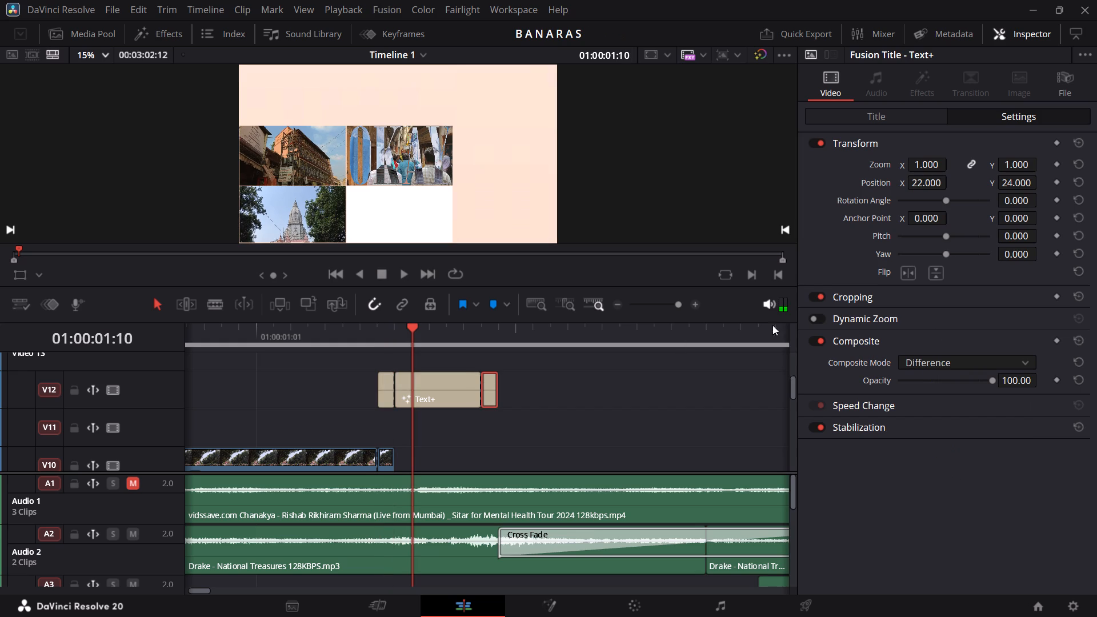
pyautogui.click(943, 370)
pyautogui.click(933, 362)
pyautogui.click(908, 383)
# Replay the opening grid sequence several times to review the OKAY title with its changed first and last pieces.
pyautogui.click(339, 334)
pyautogui.press('space')
pyautogui.press('space')
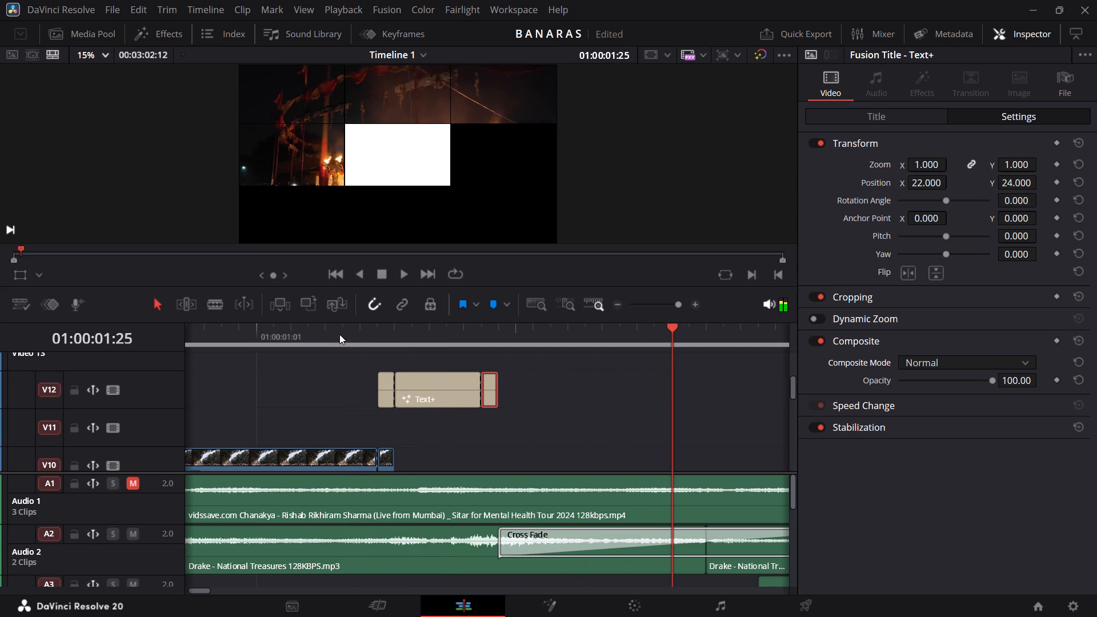
pyautogui.click(317, 326)
pyautogui.press('space')
pyautogui.press('space')
pyautogui.press('space')
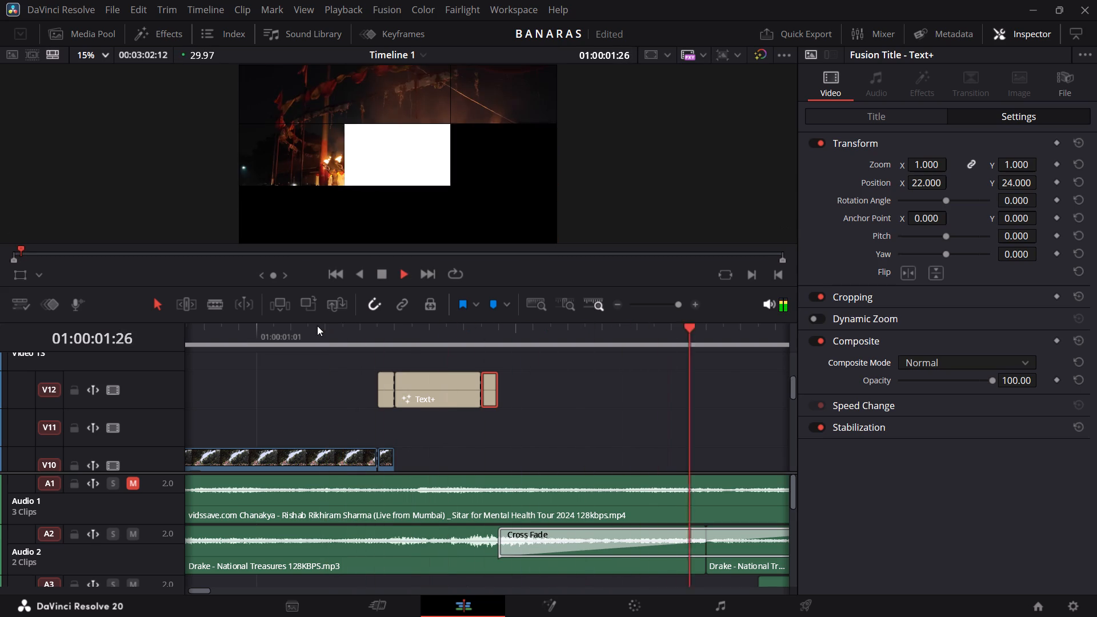
pyautogui.click(215, 319)
pyautogui.click(215, 327)
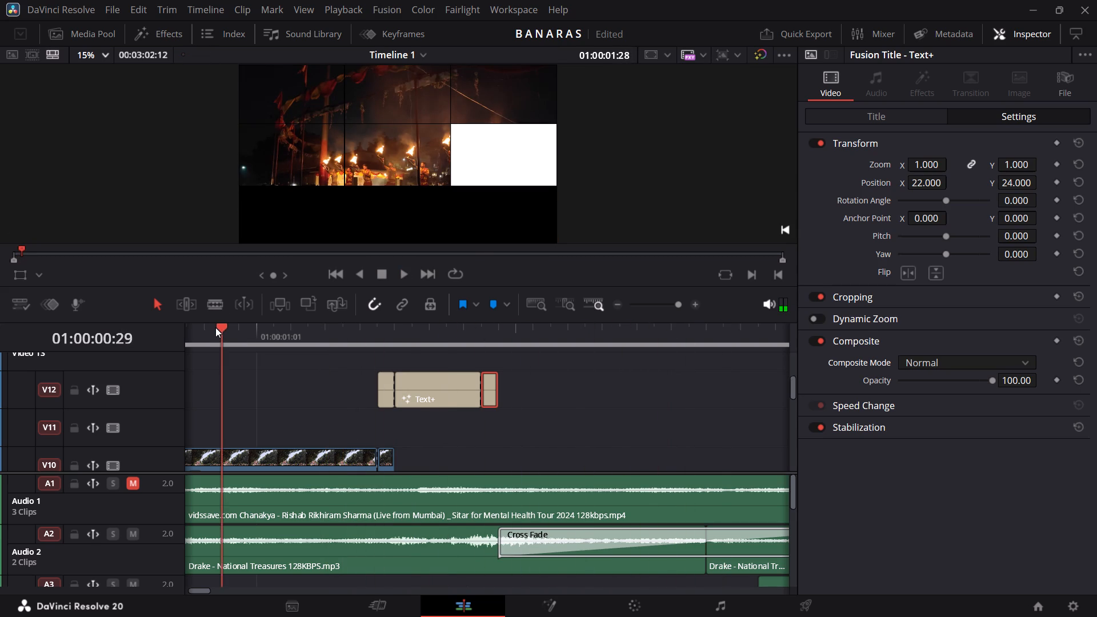
pyautogui.press('space')
pyautogui.press('space')
pyautogui.press('space')
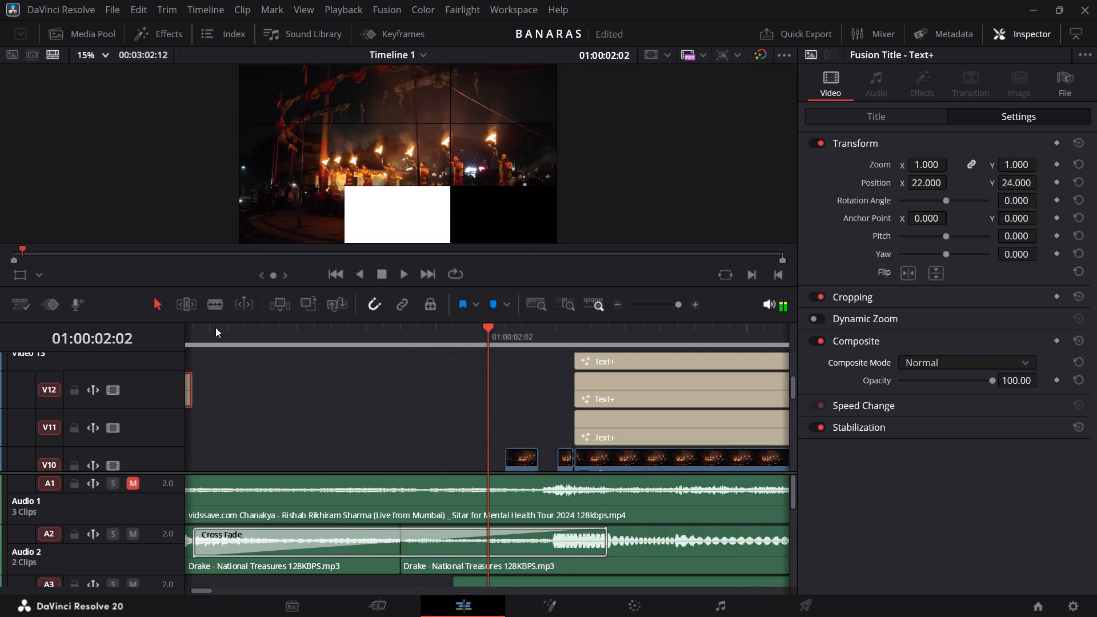
pyautogui.hscroll(8, 215, 327)
pyautogui.click(215, 327)
pyautogui.press('space')
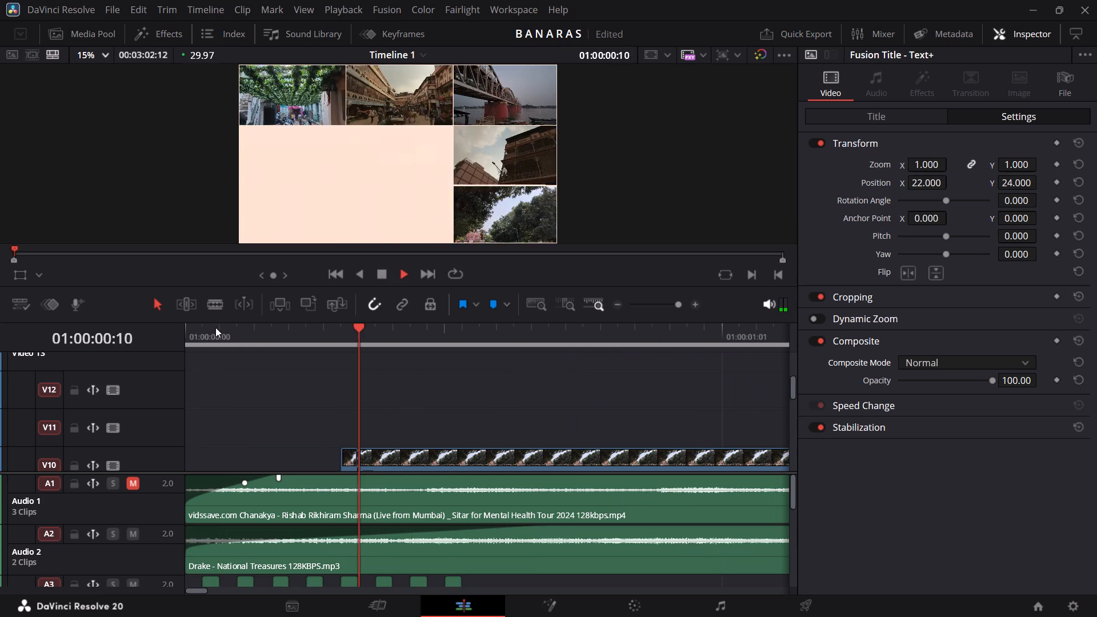
pyautogui.press('space')
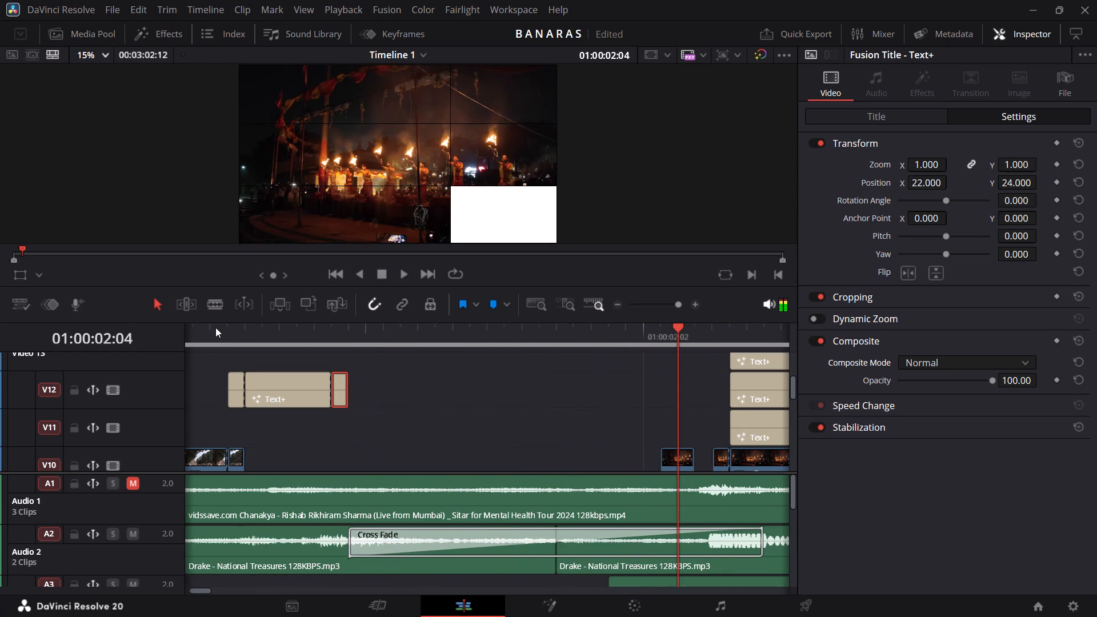
pyautogui.hscroll(5, 200, 331)
pyautogui.click(200, 331)
pyautogui.press('space')
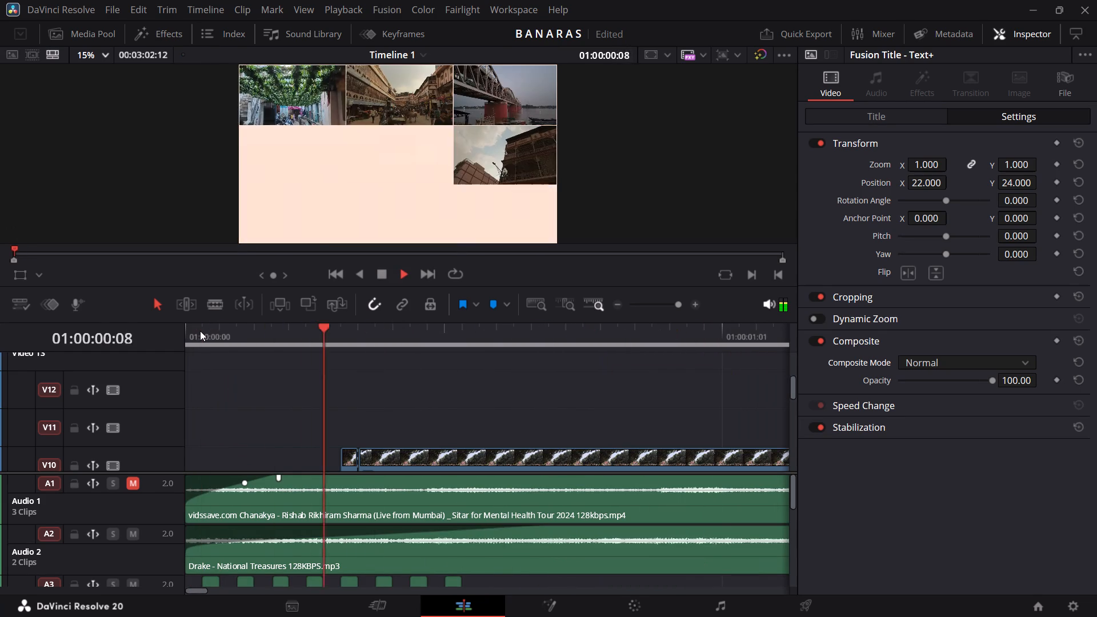
pyautogui.press('space')
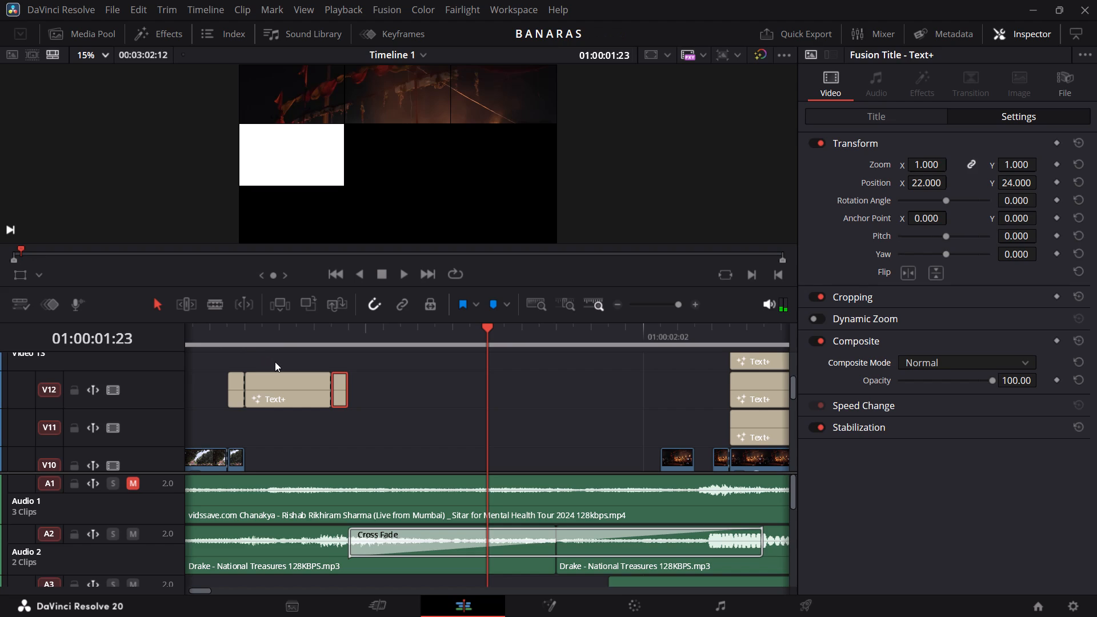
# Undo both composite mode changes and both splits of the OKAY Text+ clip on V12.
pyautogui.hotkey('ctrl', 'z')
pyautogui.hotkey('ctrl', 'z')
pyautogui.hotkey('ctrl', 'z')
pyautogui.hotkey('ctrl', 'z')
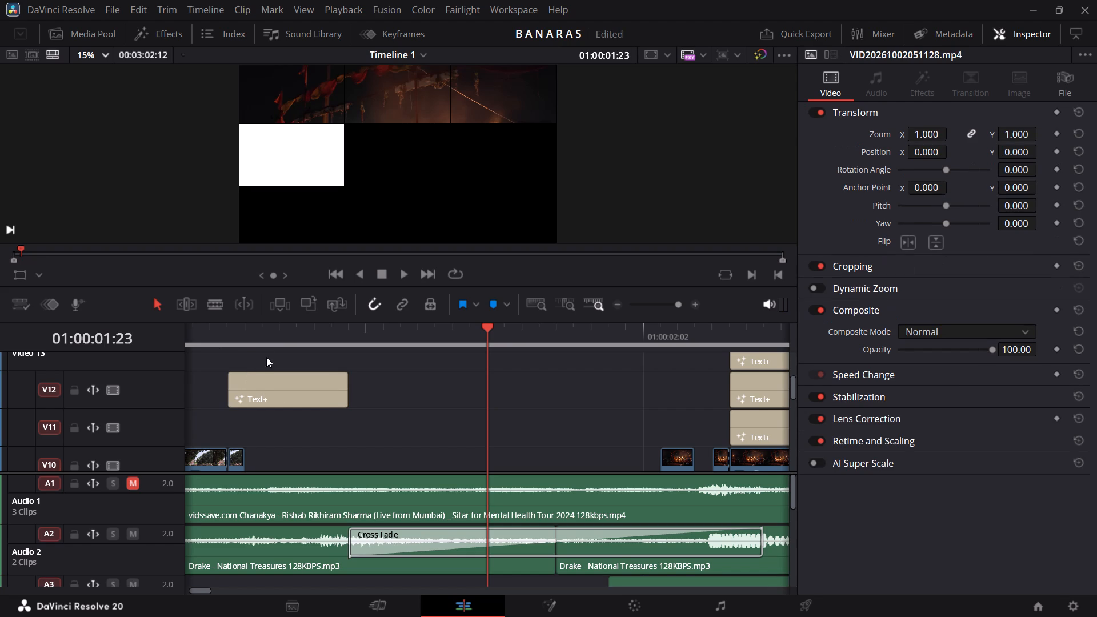
# Split the OKAY Text+ clip on V12 after its first frame and again one frame later, then return to the selection tool.
pyautogui.click(221, 303)
pyautogui.click(241, 381)
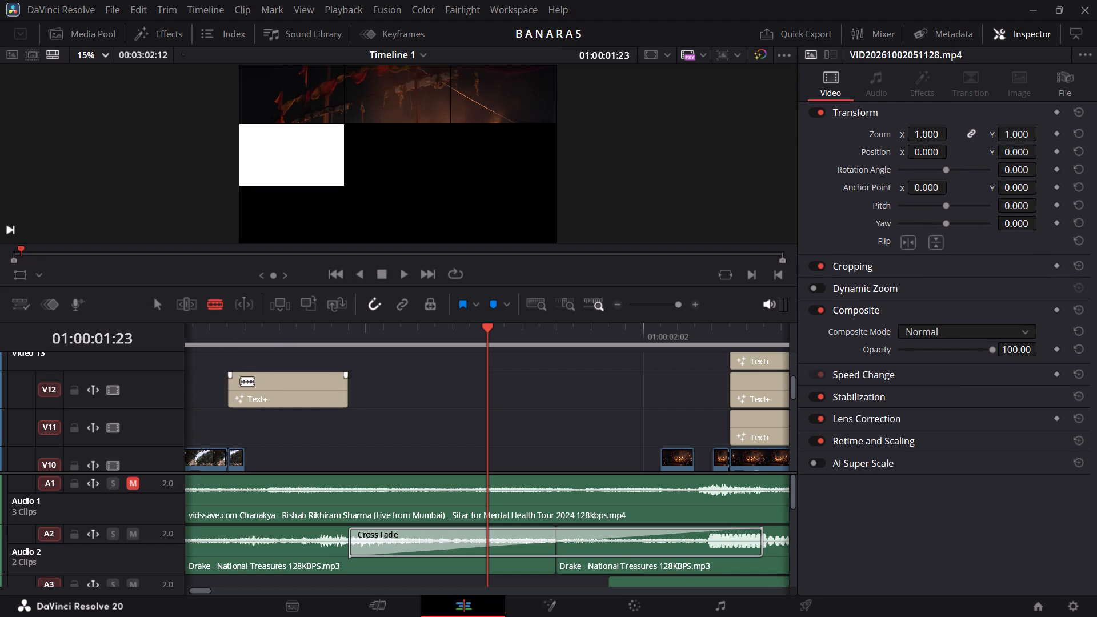
pyautogui.click(261, 386)
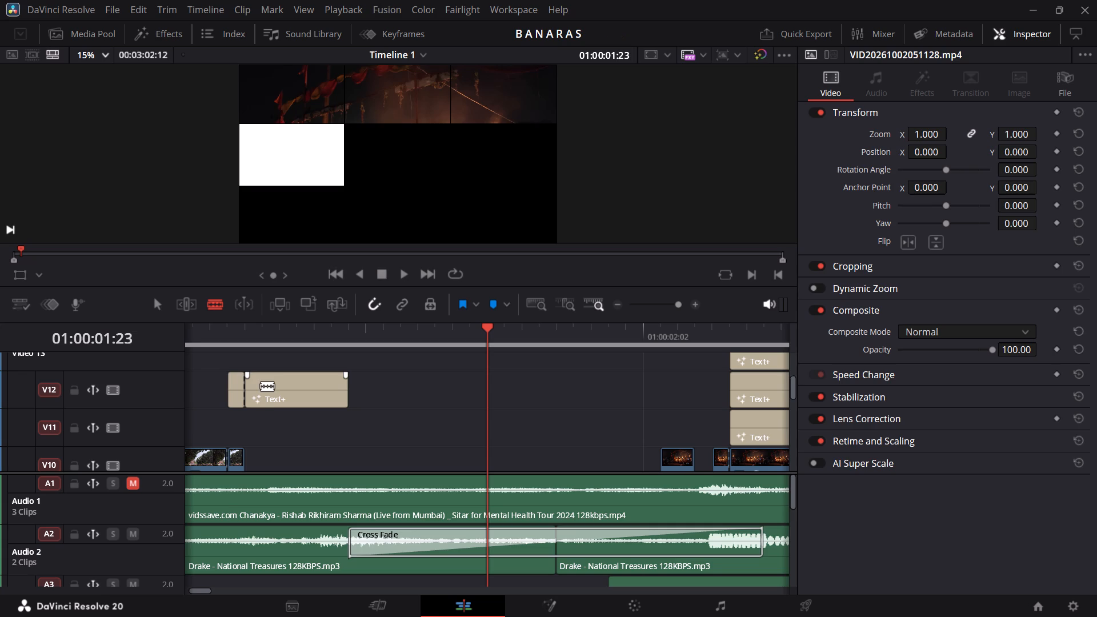
pyautogui.click(265, 387)
pyautogui.click(165, 302)
# Set the composite mode of the second one-frame OKAY piece on V12 to Normal.
pyautogui.click(251, 397)
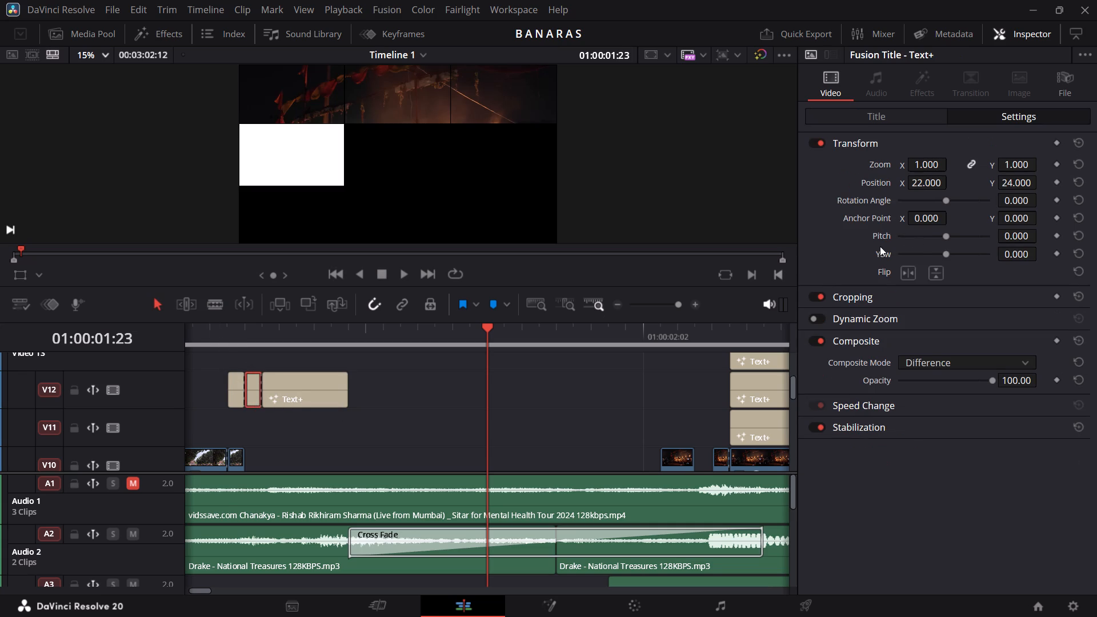
pyautogui.click(931, 363)
pyautogui.click(931, 383)
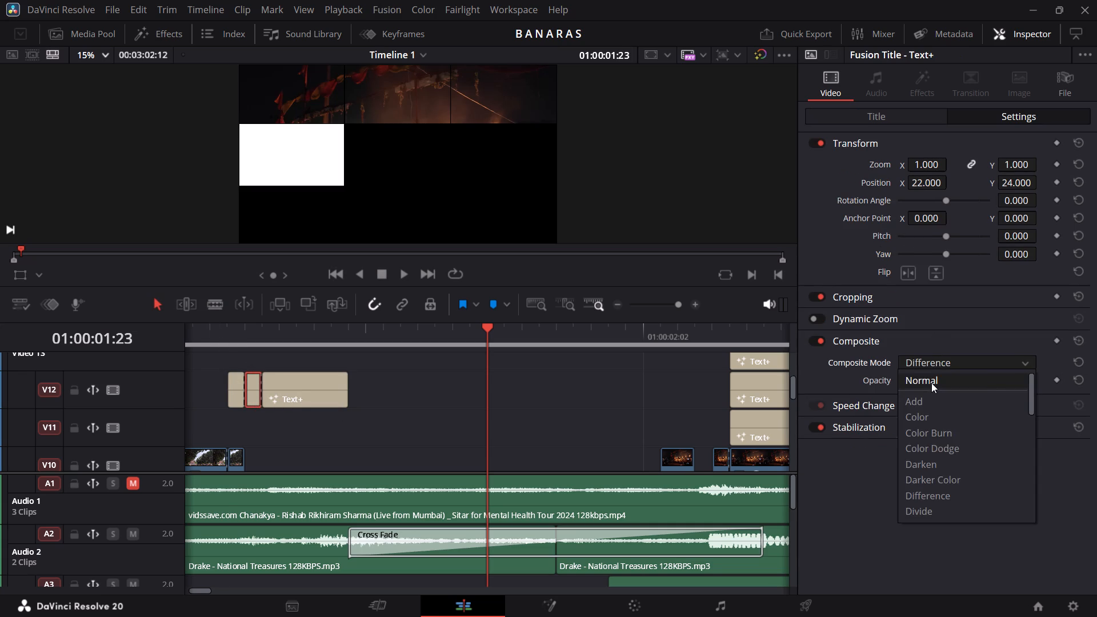
# Replay the opening from near the timeline start and again from just before the OKAY title to review its blend change.
pyautogui.hscroll(10, 439, 383)
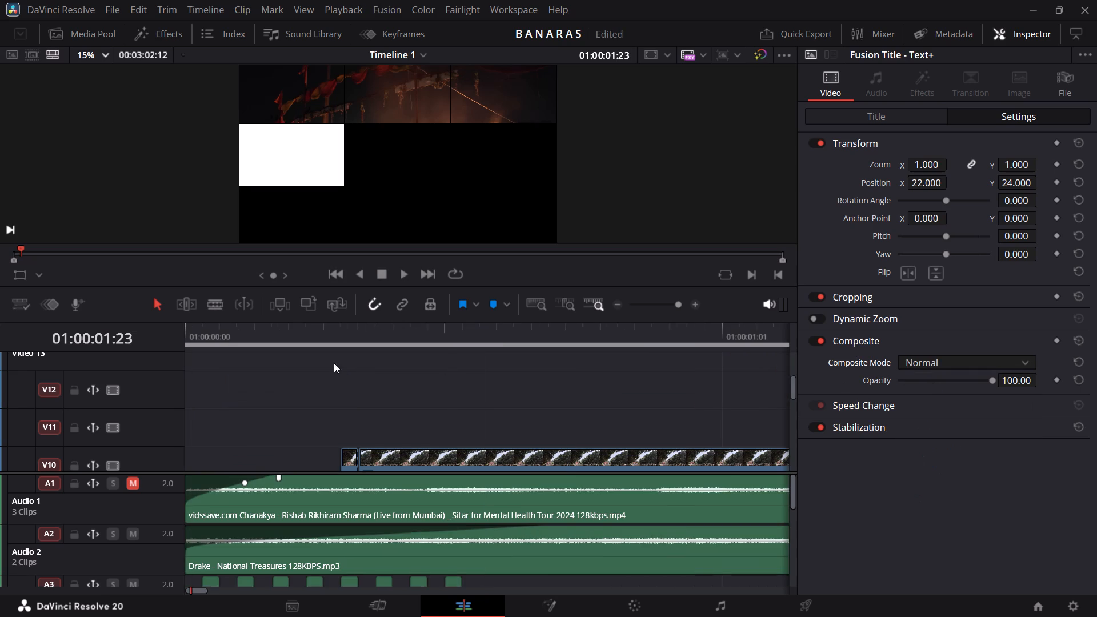
pyautogui.click(273, 335)
pyautogui.press('space')
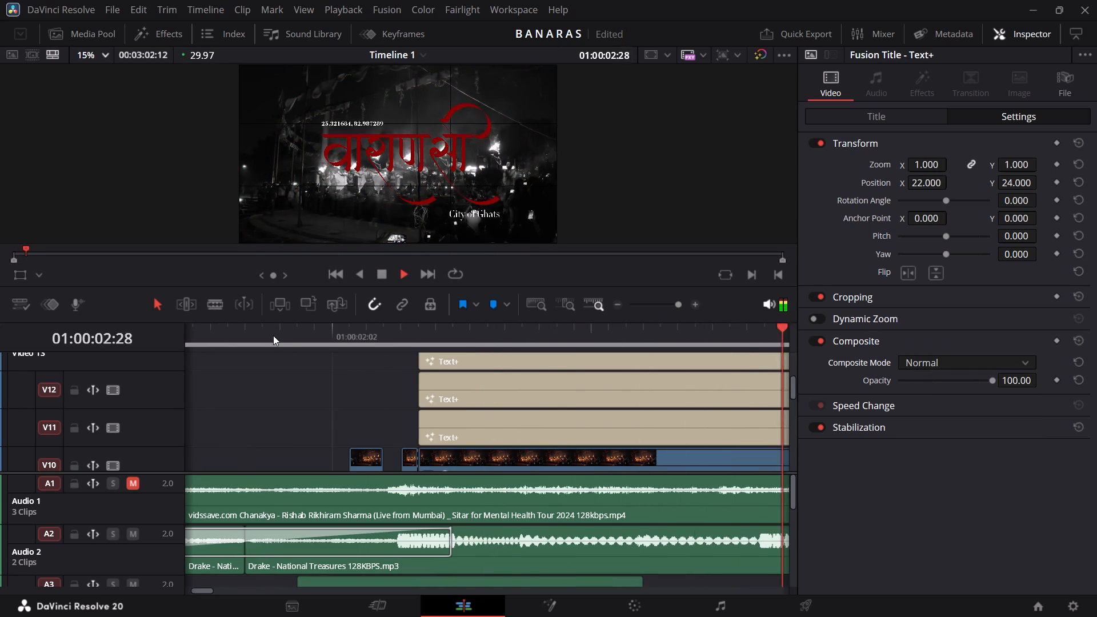
pyautogui.press('space')
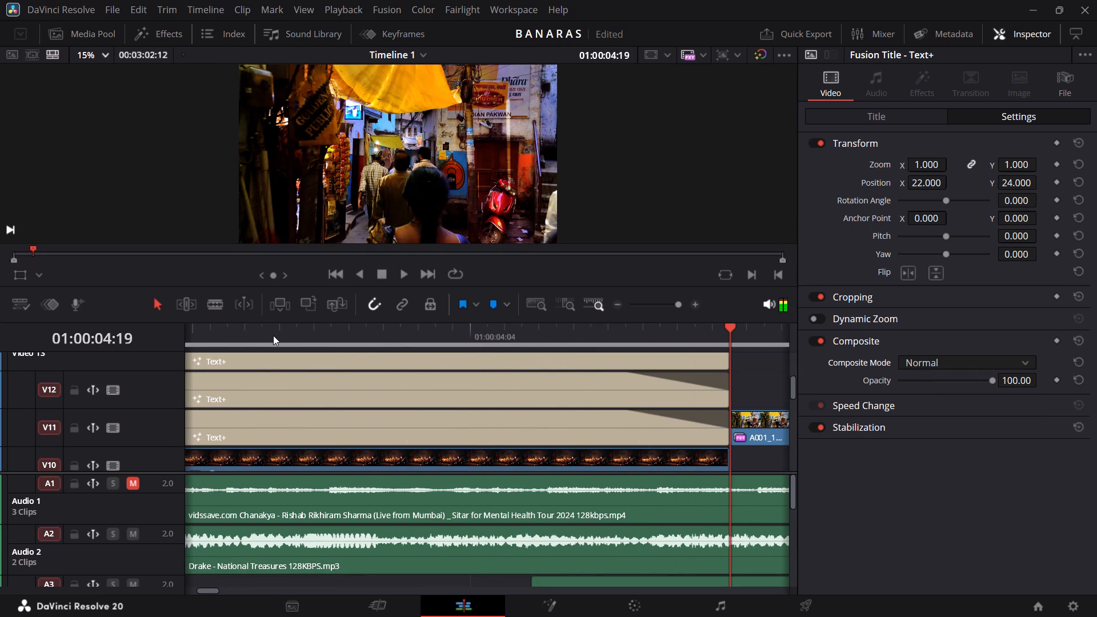
pyautogui.hscroll(6, 273, 335)
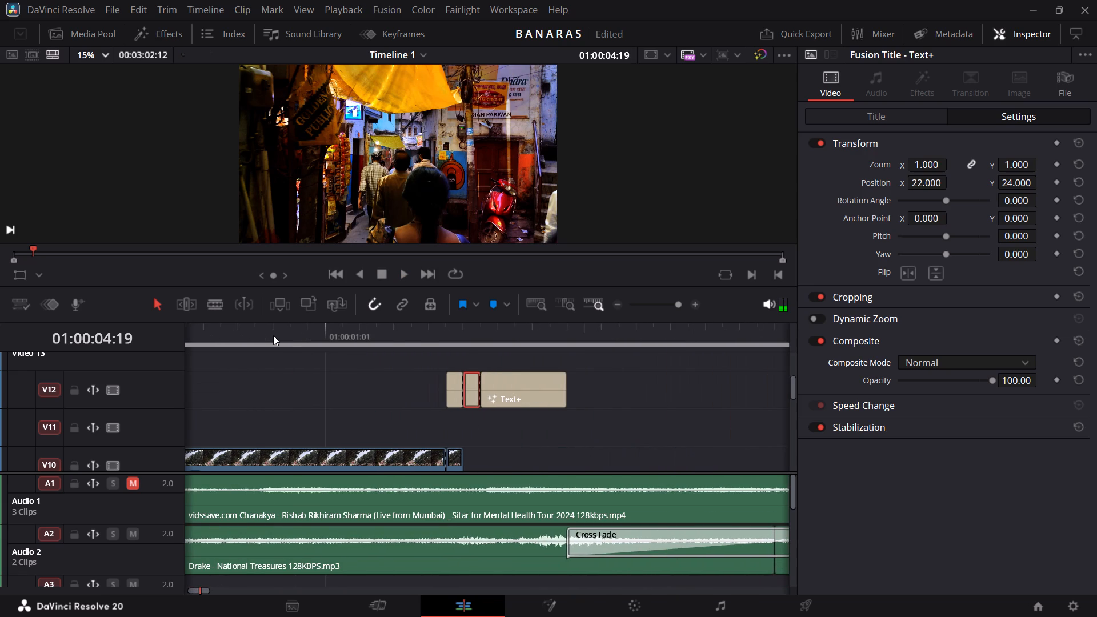
pyautogui.click(298, 330)
pyautogui.press('space')
pyautogui.press('space')
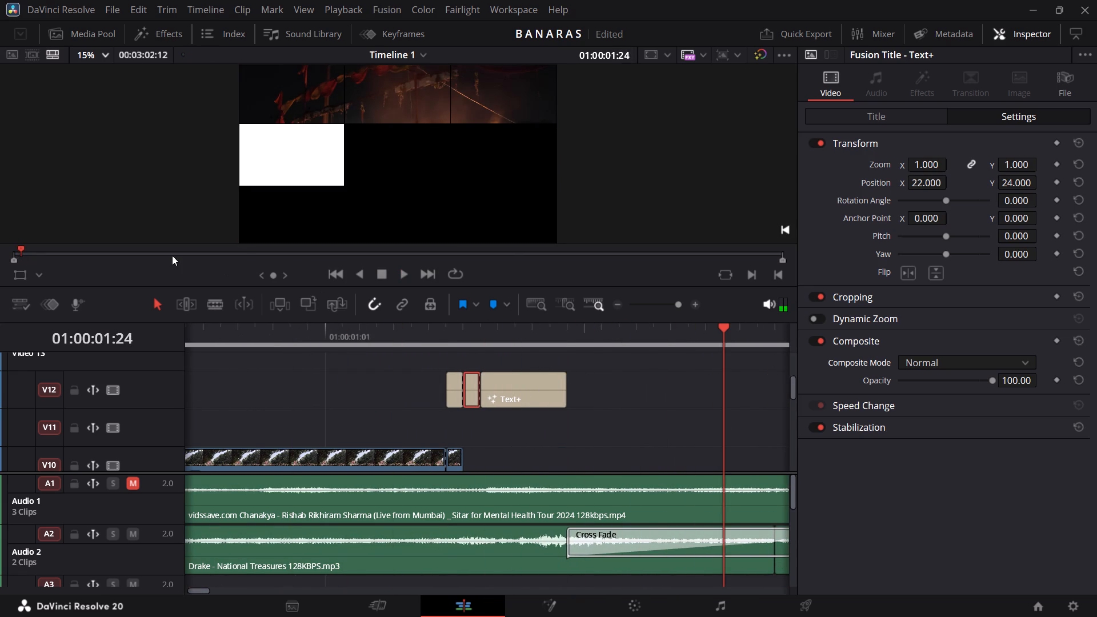
# Split the long OKAY Text+ piece on V12 two frames and one frame before its end, then return to the selection tool.
pyautogui.click(210, 304)
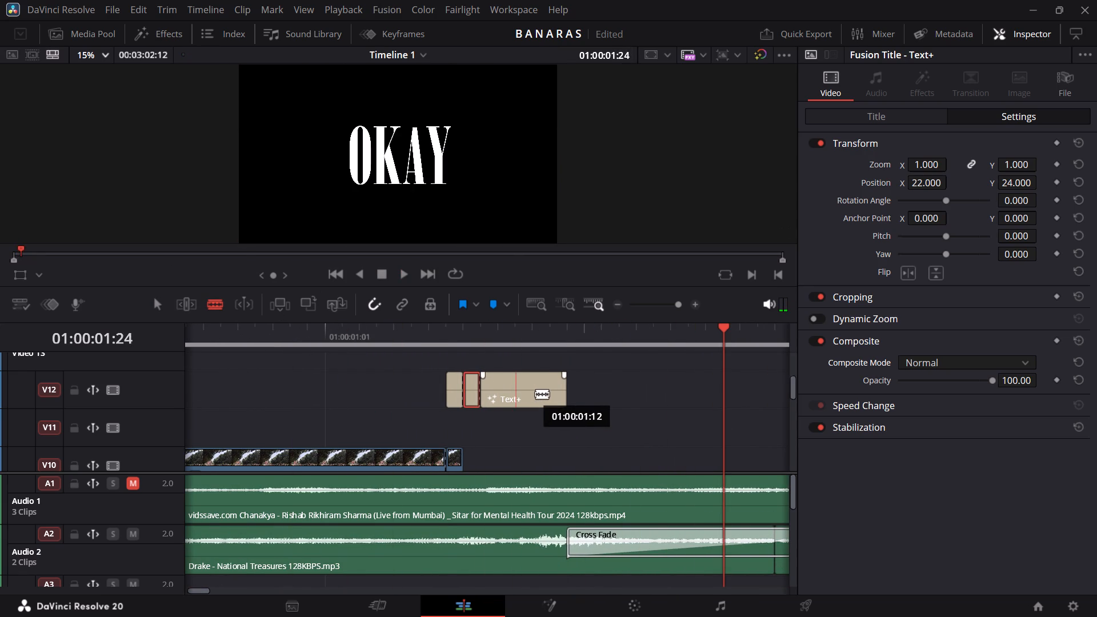
pyautogui.click(542, 394)
pyautogui.click(556, 396)
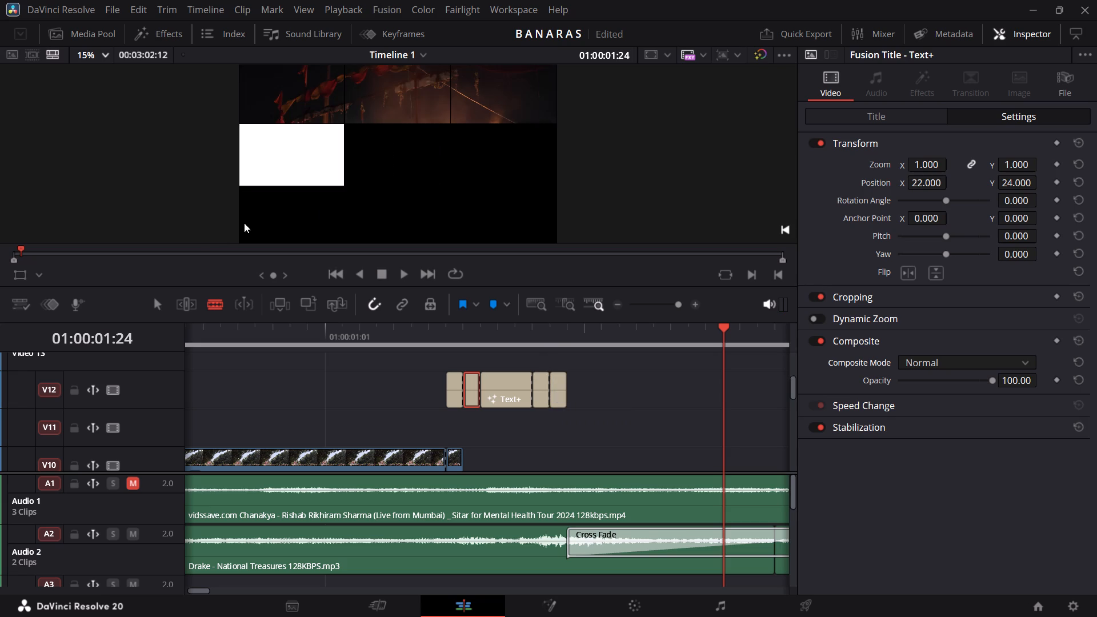
pyautogui.click(167, 307)
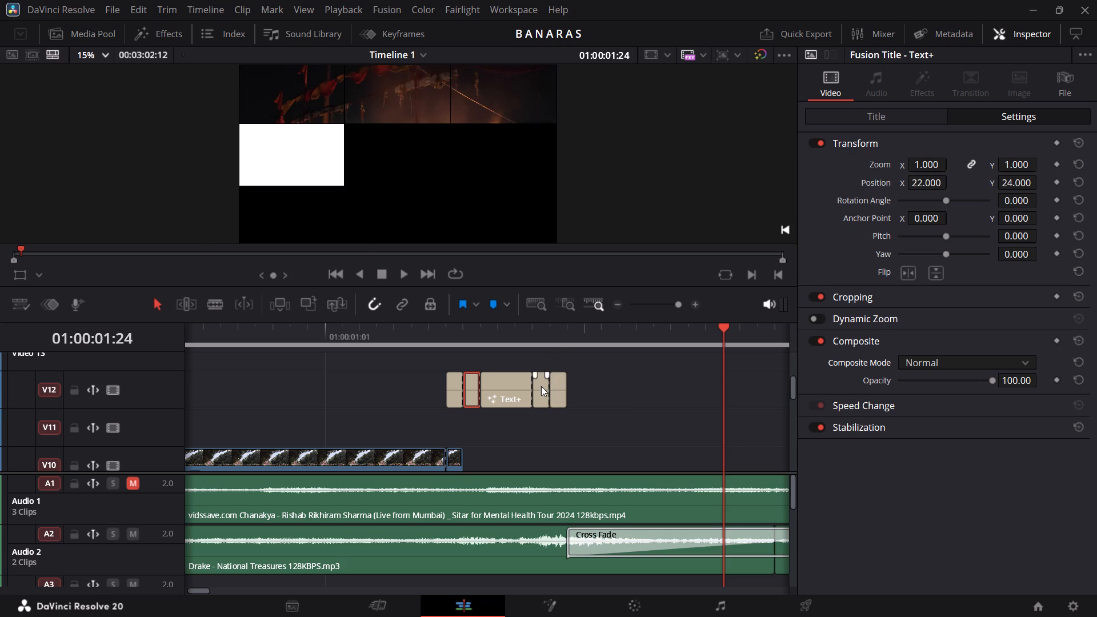
# Set the composite mode of the second-to-last one-frame OKAY piece on V12 to Normal.
pyautogui.click(541, 386)
pyautogui.click(923, 363)
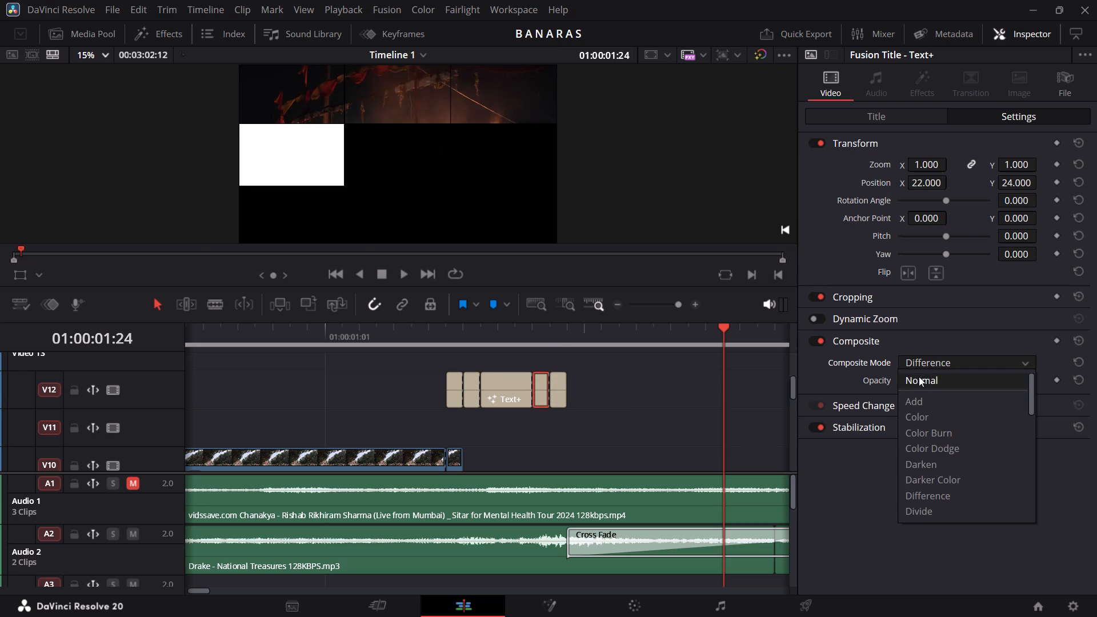
pyautogui.click(918, 377)
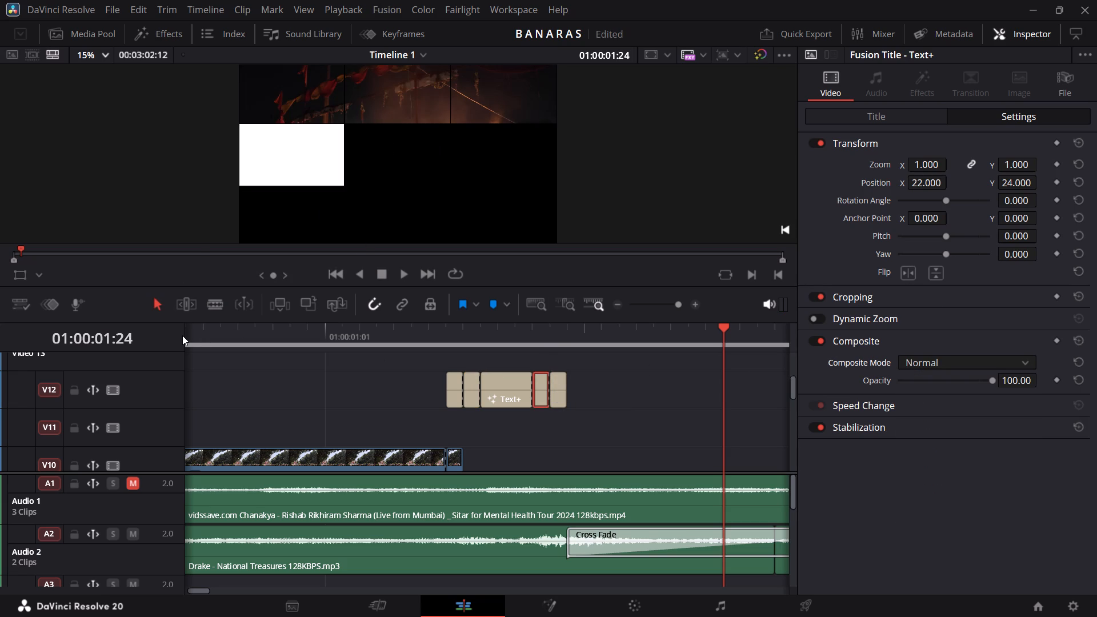
# Replay the opening grid and the shots up to about 01:00:08:28 to review the title flicker and transitions, then close the Inspector.
pyautogui.click(182, 335)
pyautogui.click(197, 336)
pyautogui.press('space')
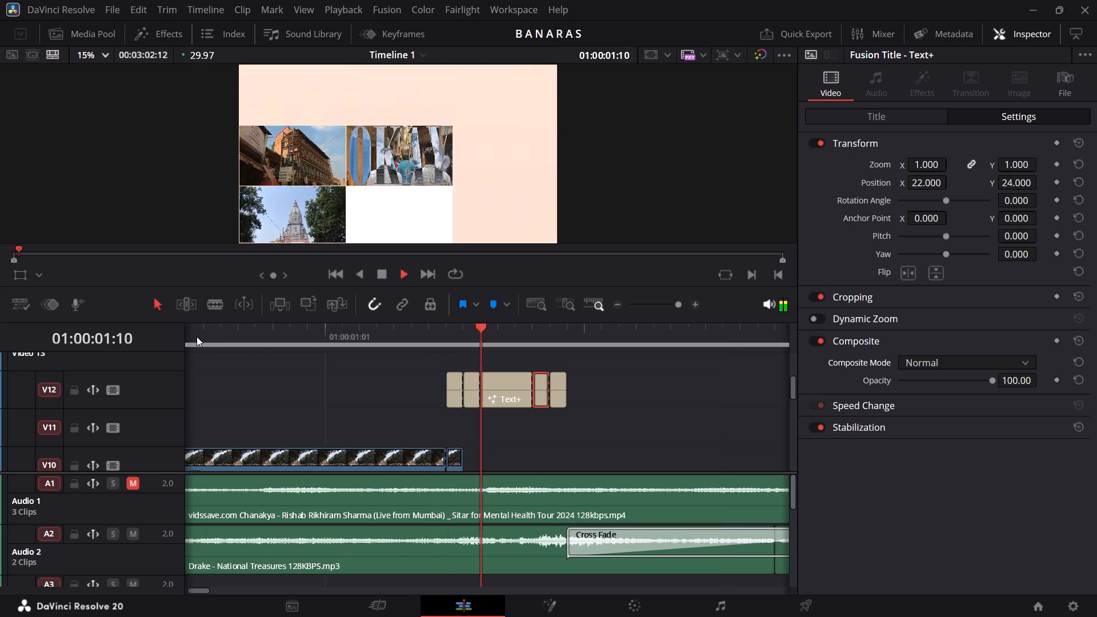
pyautogui.press('space')
pyautogui.hscroll(7, 197, 336)
pyautogui.click(197, 336)
pyautogui.press('space')
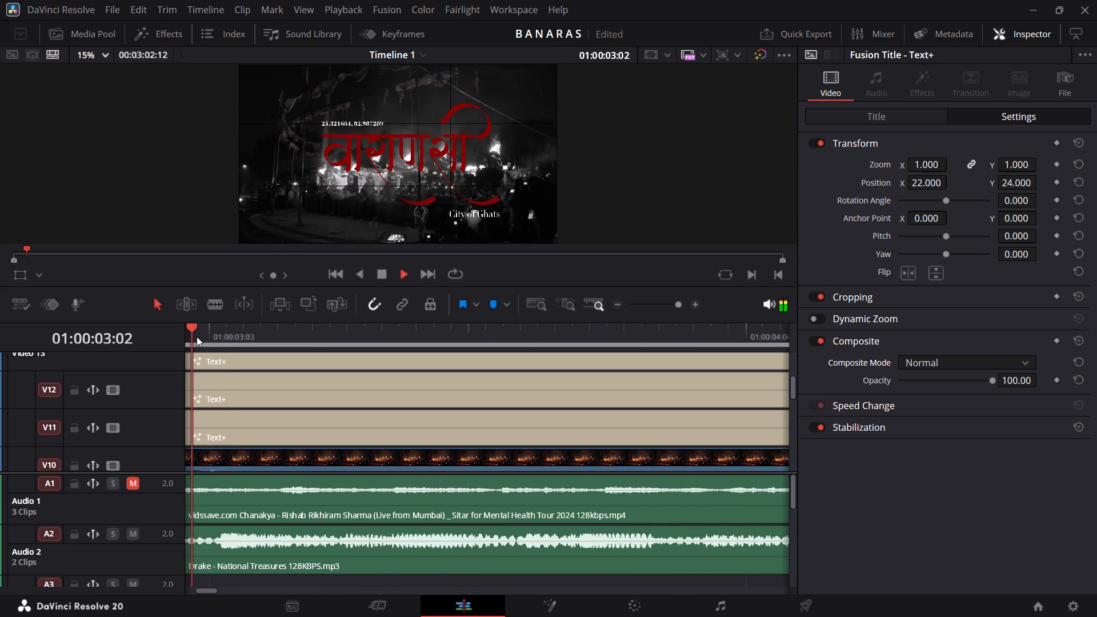
pyautogui.hscroll(9, 197, 336)
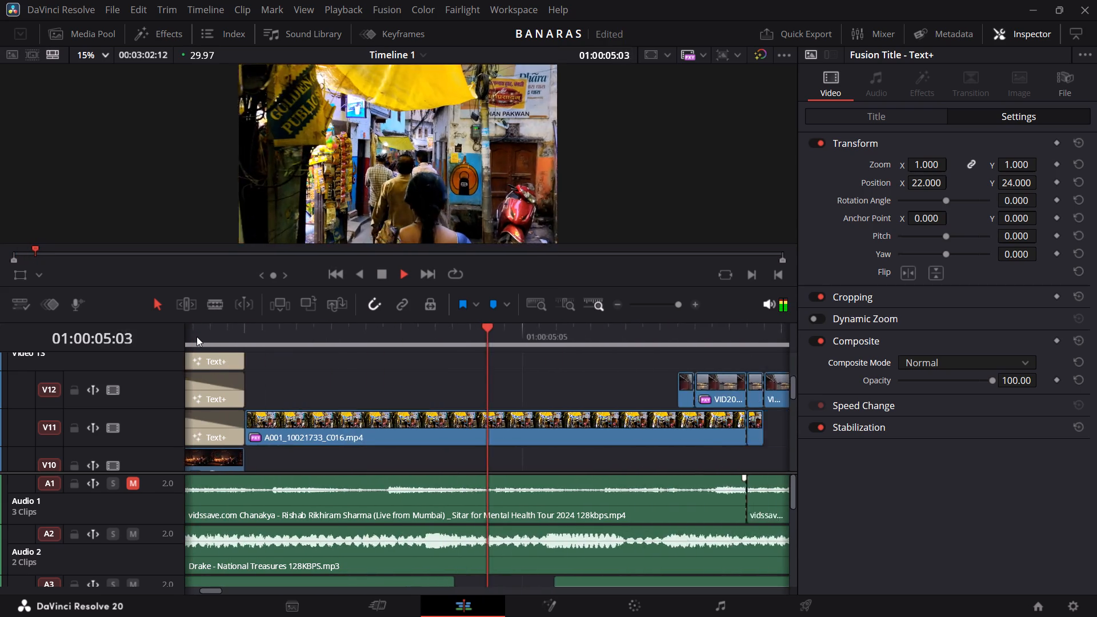
pyautogui.press('space')
pyautogui.hscroll(8, 197, 336)
pyautogui.click(197, 336)
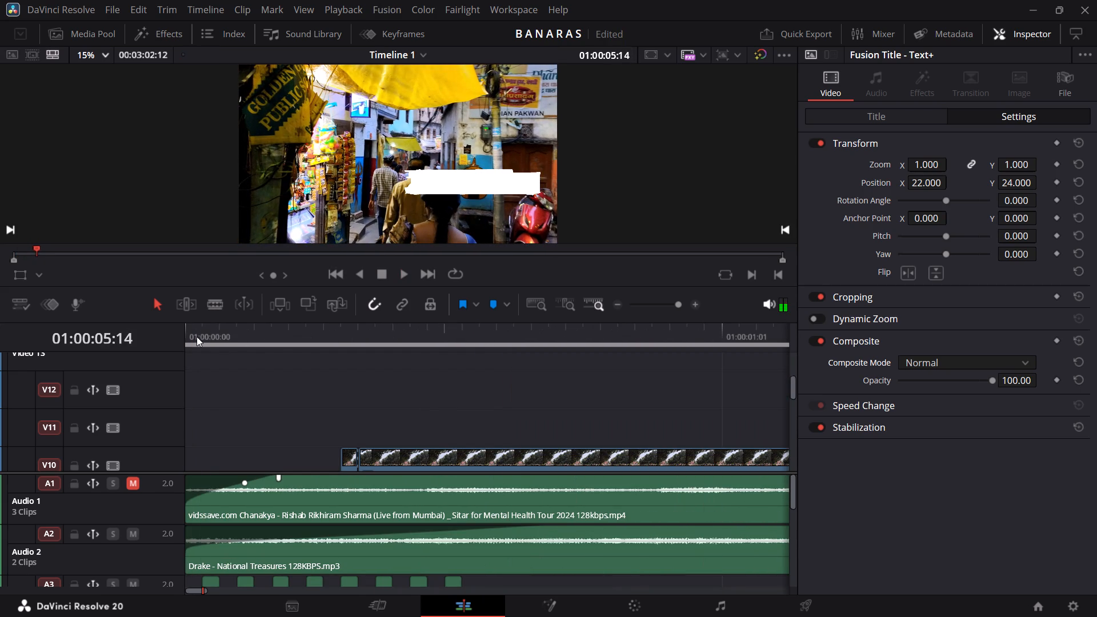
pyautogui.press('space')
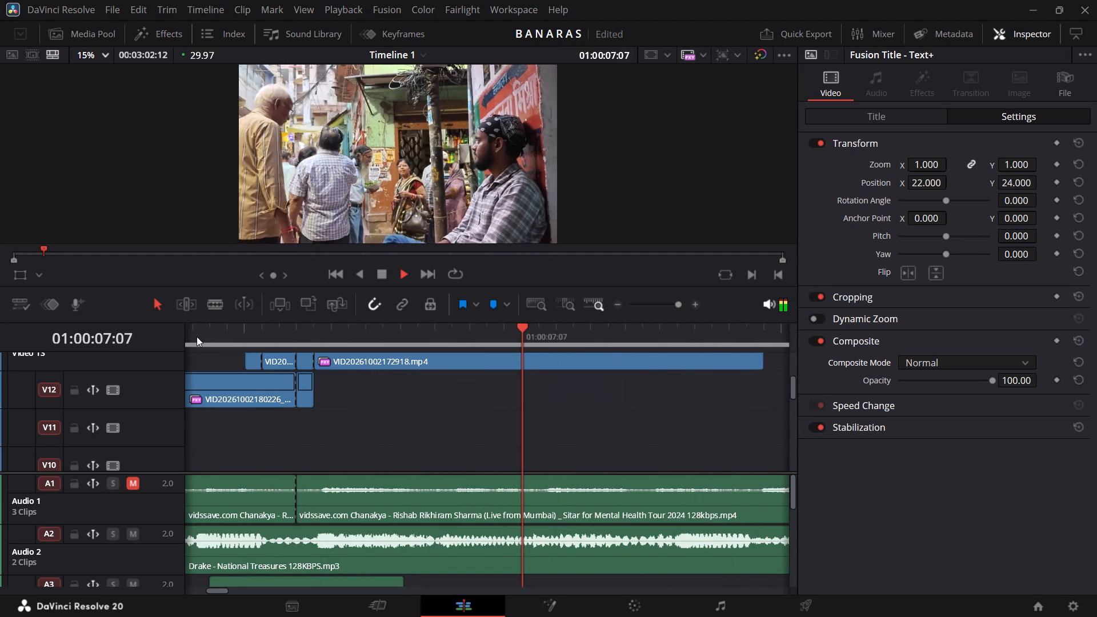
pyautogui.press('space')
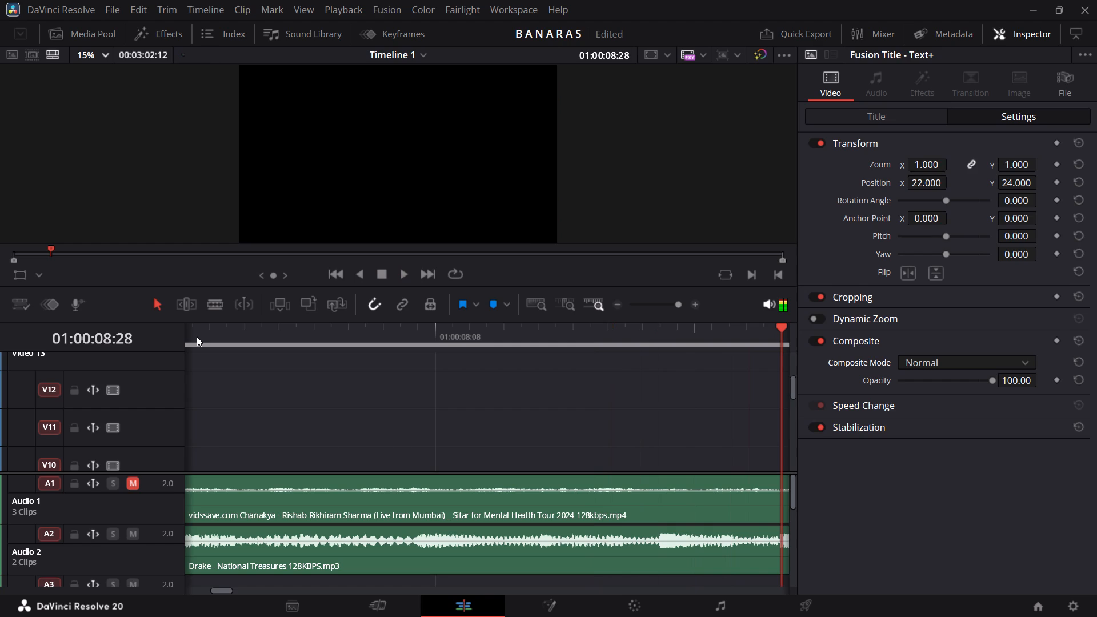
pyautogui.click(897, 121)
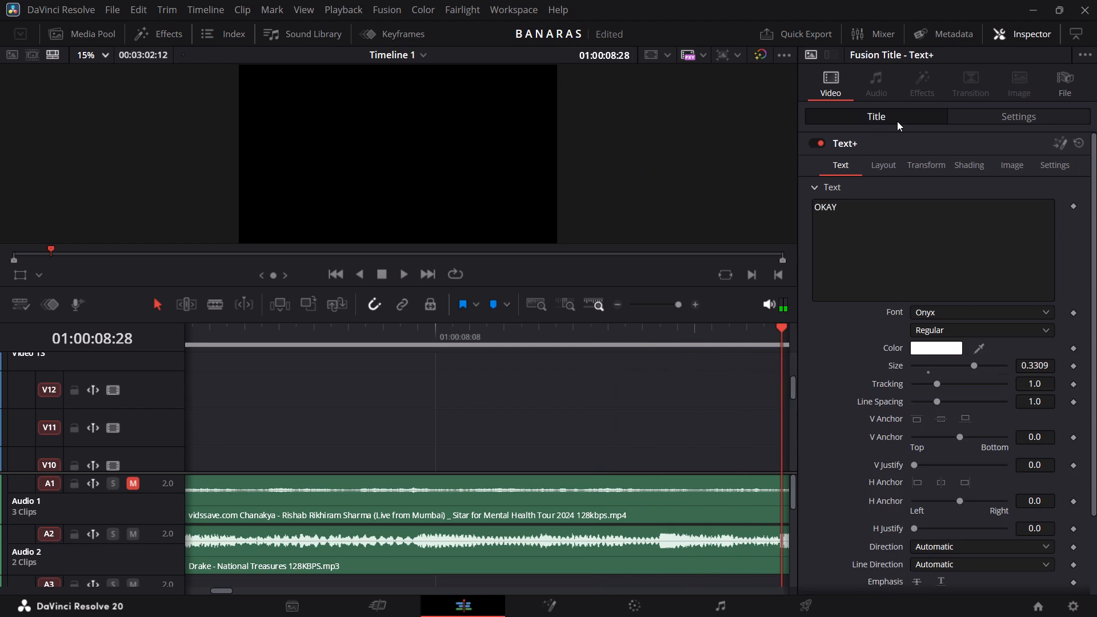
pyautogui.click(1014, 38)
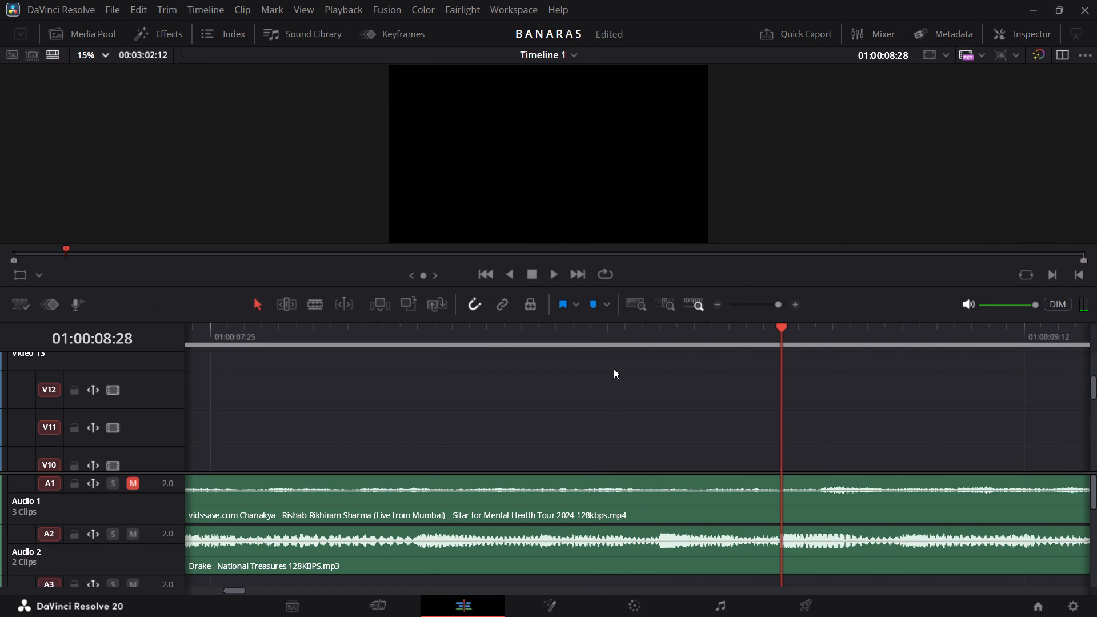
# Replay and scrub the cutout transition into the food-plates shot on V14, around 01:00:07:15 to 01:00:07:21, to examine its frames.
pyautogui.hscroll(3, 614, 368)
pyautogui.scroll(1, 614, 368)
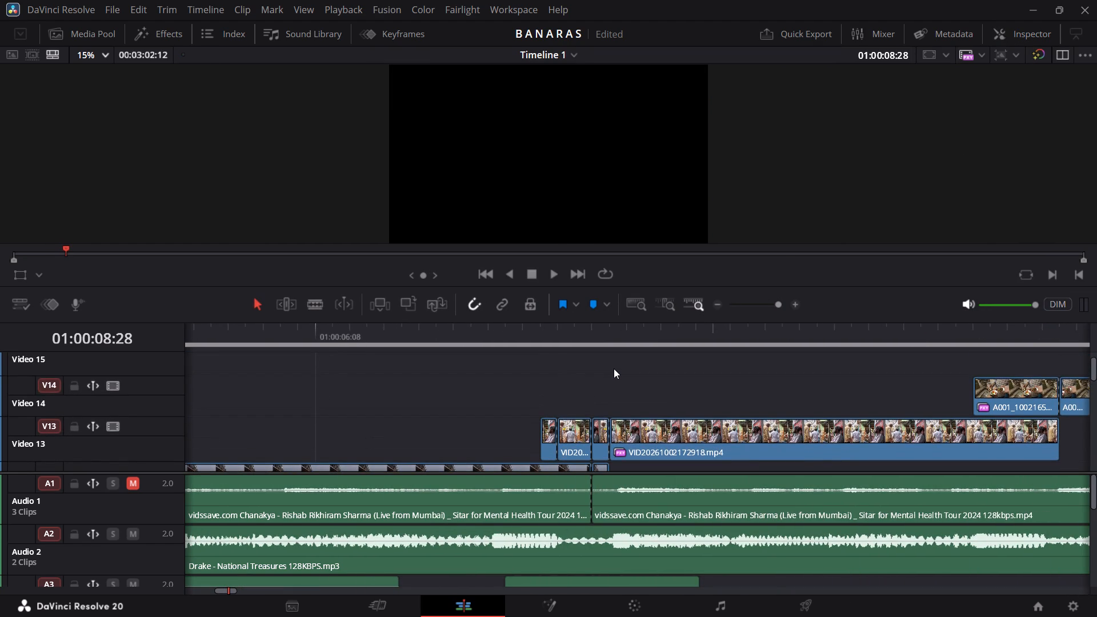
pyautogui.click(431, 338)
pyautogui.press('space')
pyautogui.press('space')
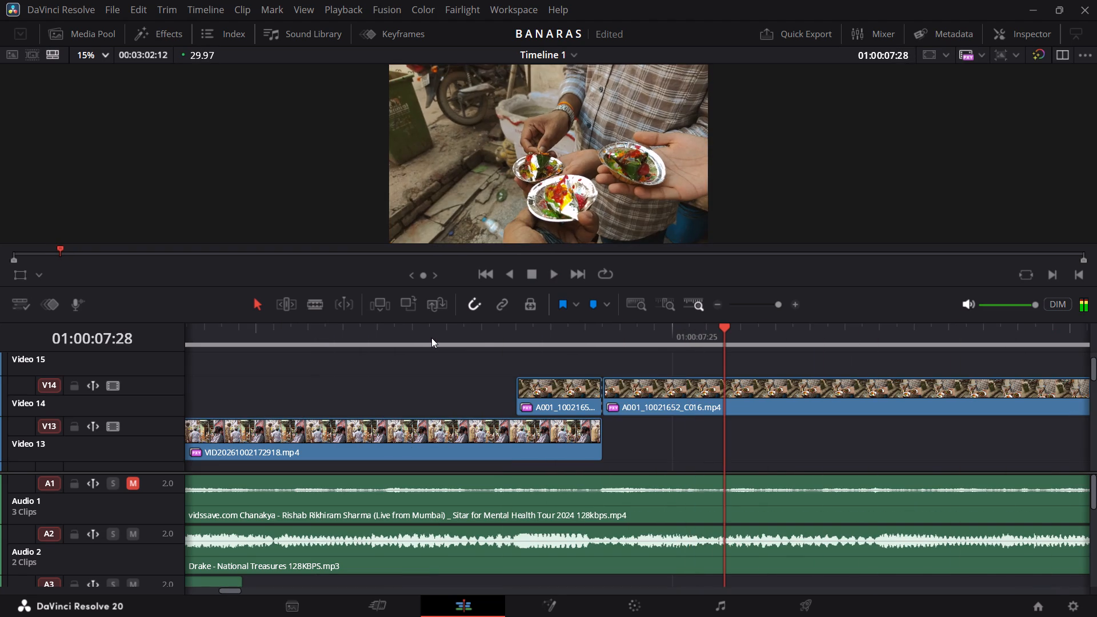
pyautogui.click(480, 334)
pyautogui.press('space')
pyautogui.press('space')
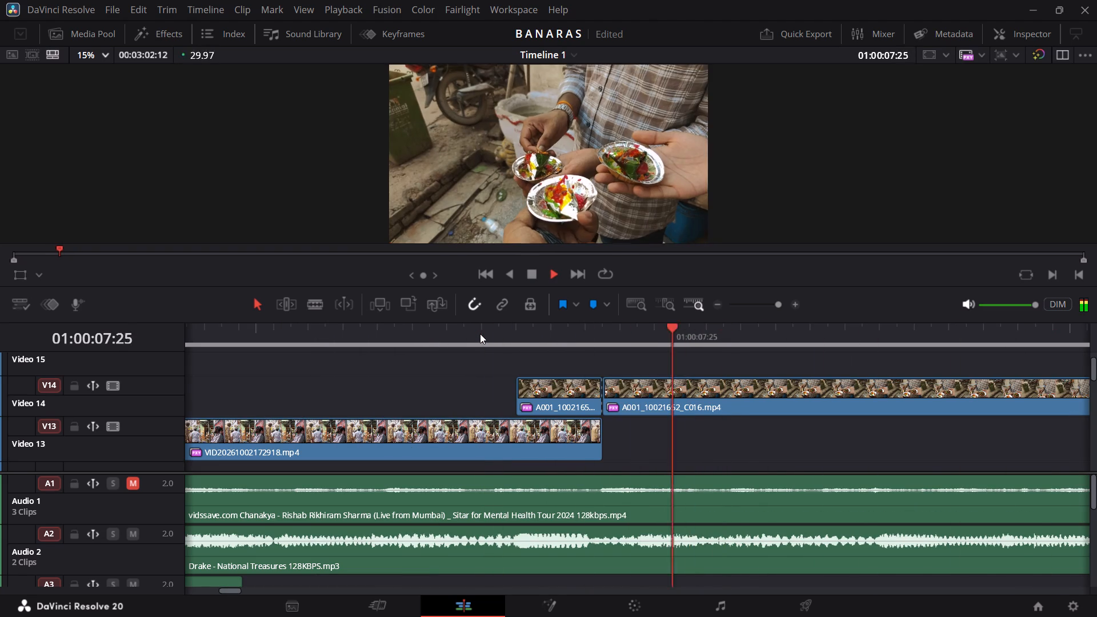
pyautogui.press('space')
pyautogui.moveTo(484, 334); pyautogui.dragTo(522, 336)
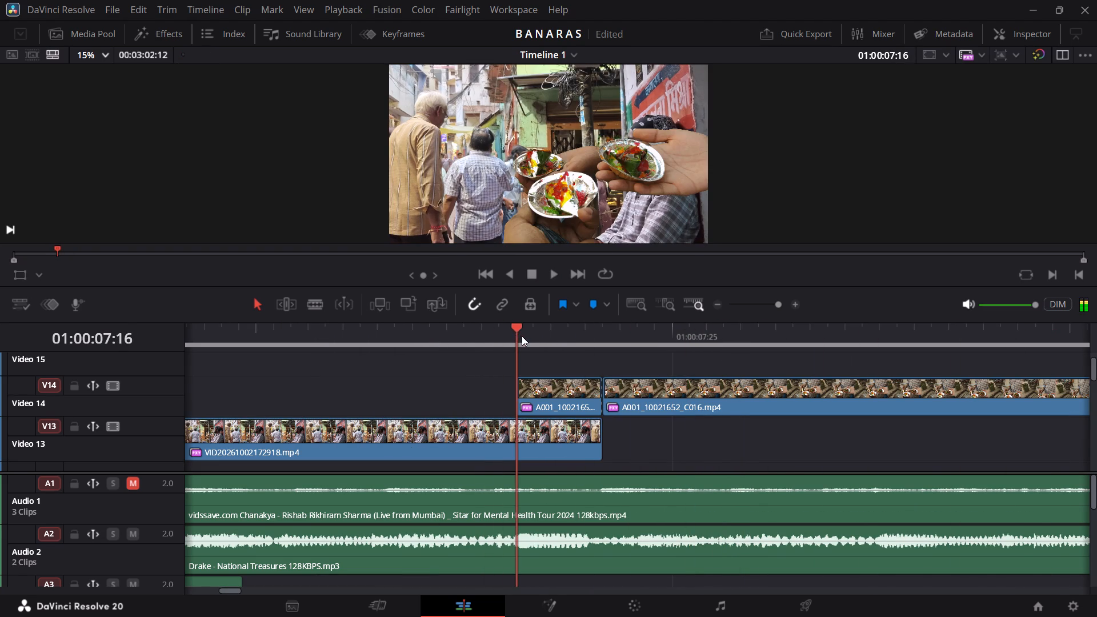
pyautogui.moveTo(522, 336); pyautogui.dragTo(572, 340)
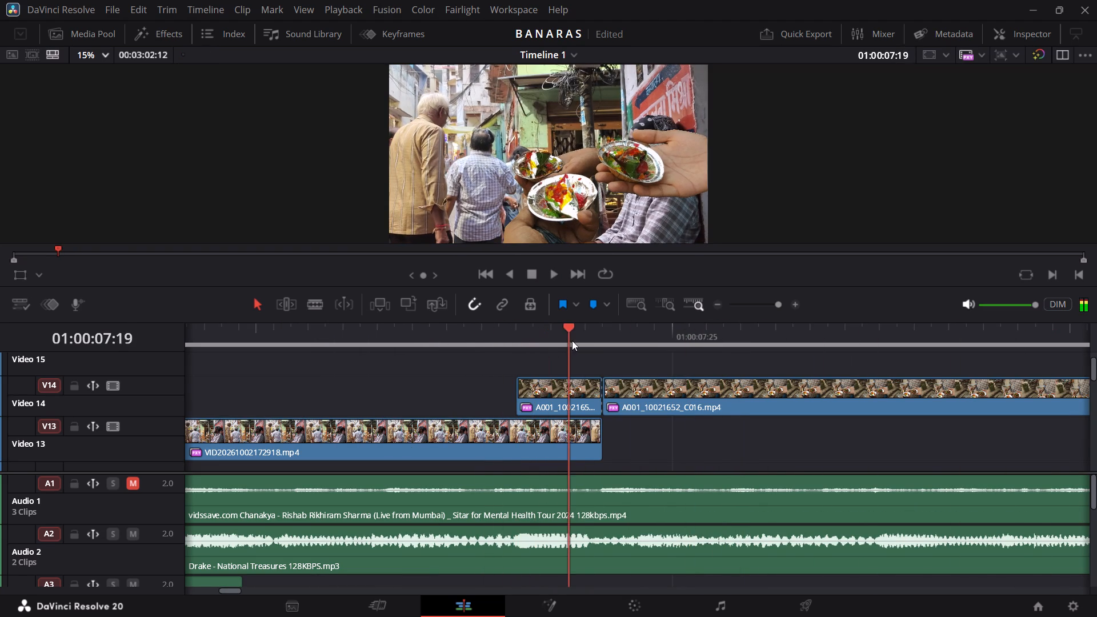
pyautogui.moveTo(572, 340); pyautogui.dragTo(567, 347)
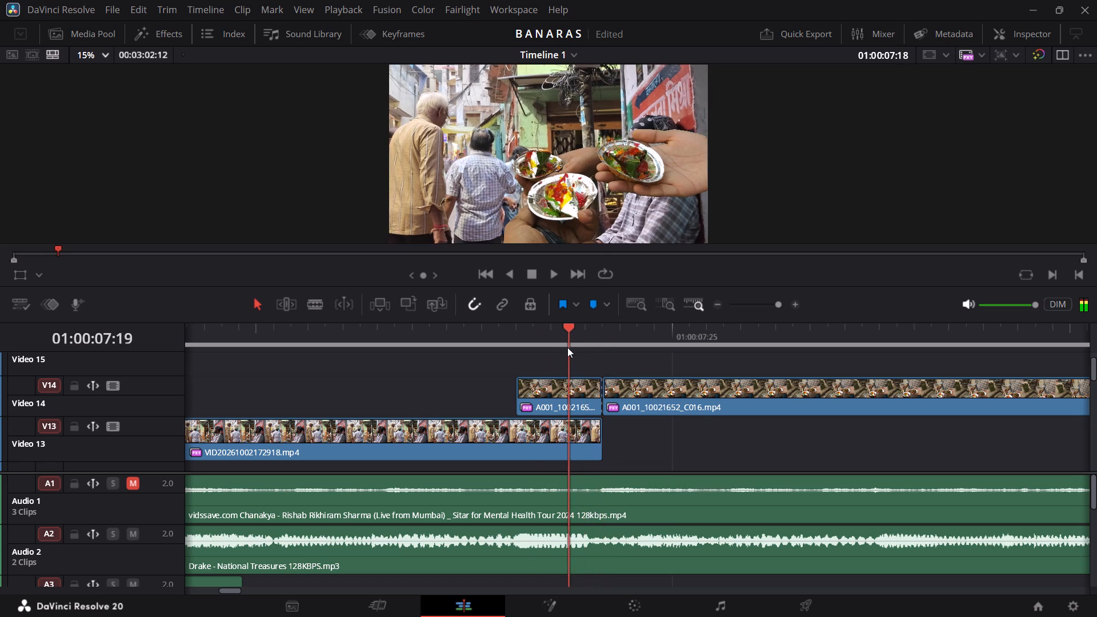
pyautogui.moveTo(567, 347); pyautogui.dragTo(606, 359)
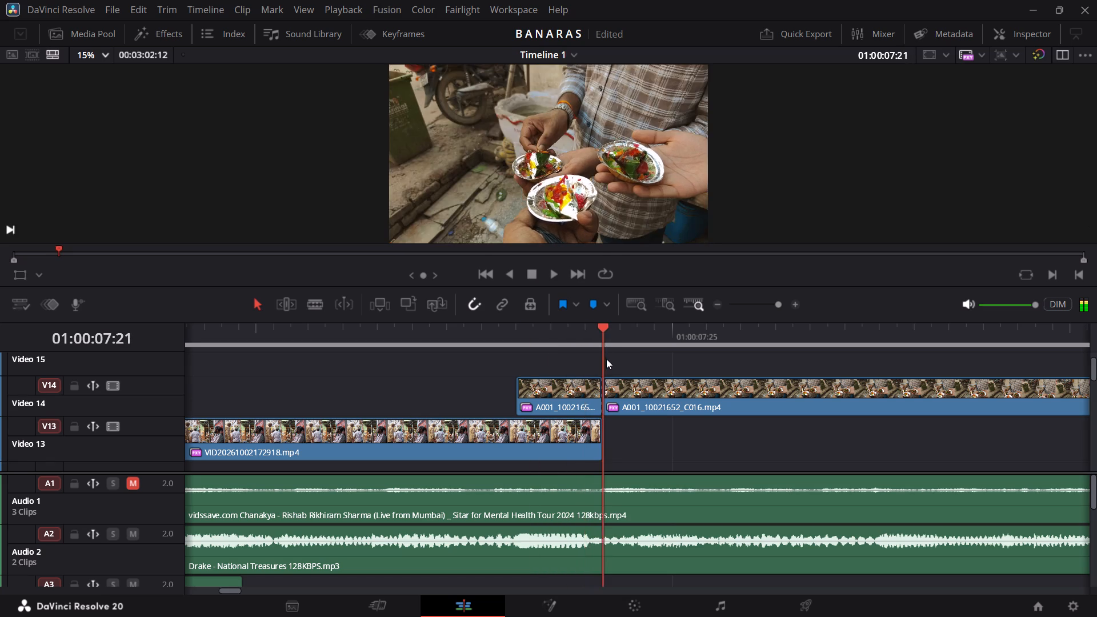
pyautogui.moveTo(606, 359); pyautogui.dragTo(501, 383)
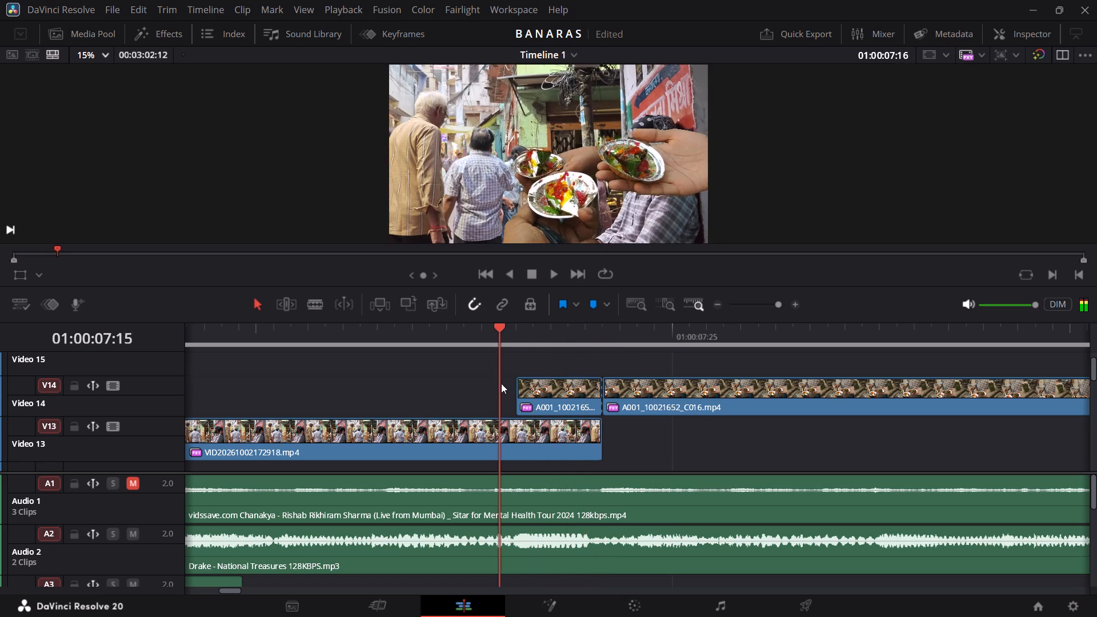
pyautogui.moveTo(501, 383); pyautogui.dragTo(545, 388)
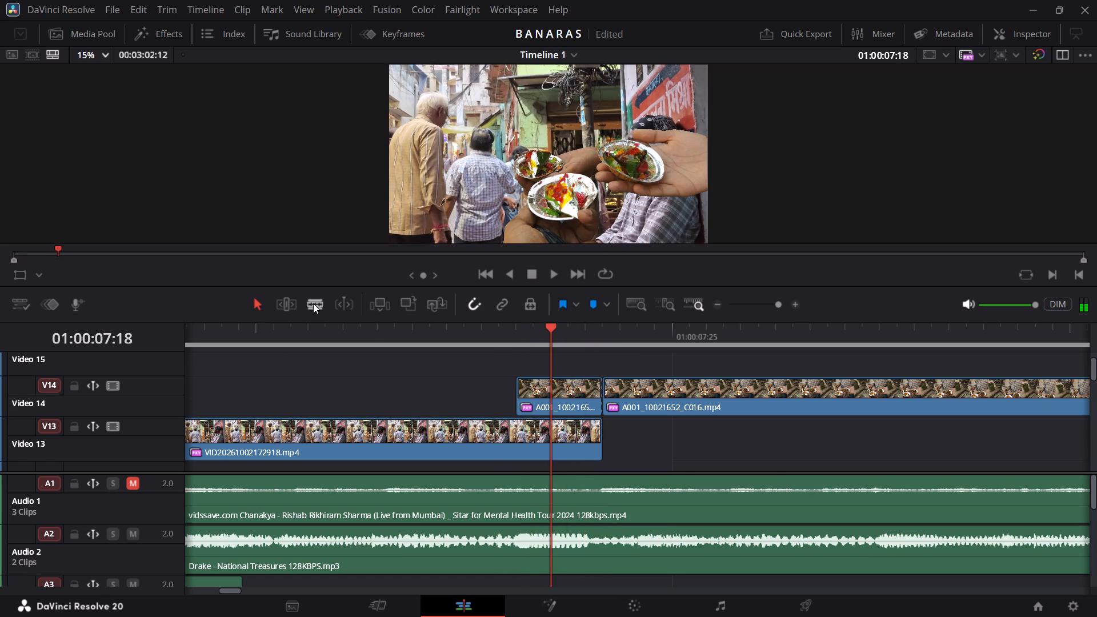
# Split the short food-plates cutout clip on V14 after its first frame and before its last frame, then return to the selection tool.
pyautogui.click(313, 303)
pyautogui.click(540, 400)
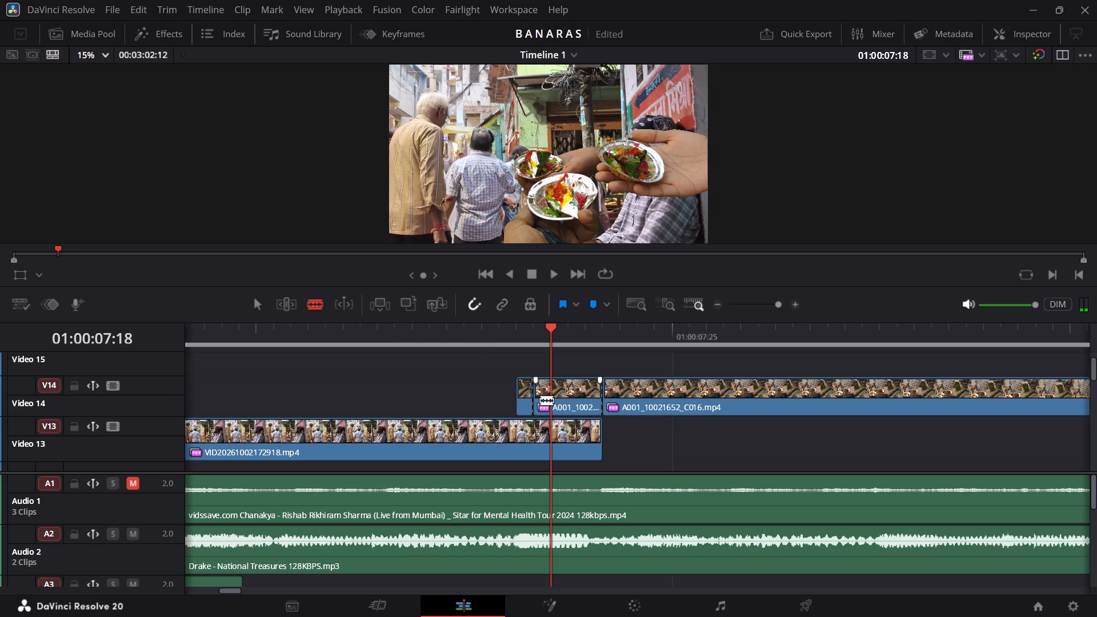
pyautogui.click(597, 403)
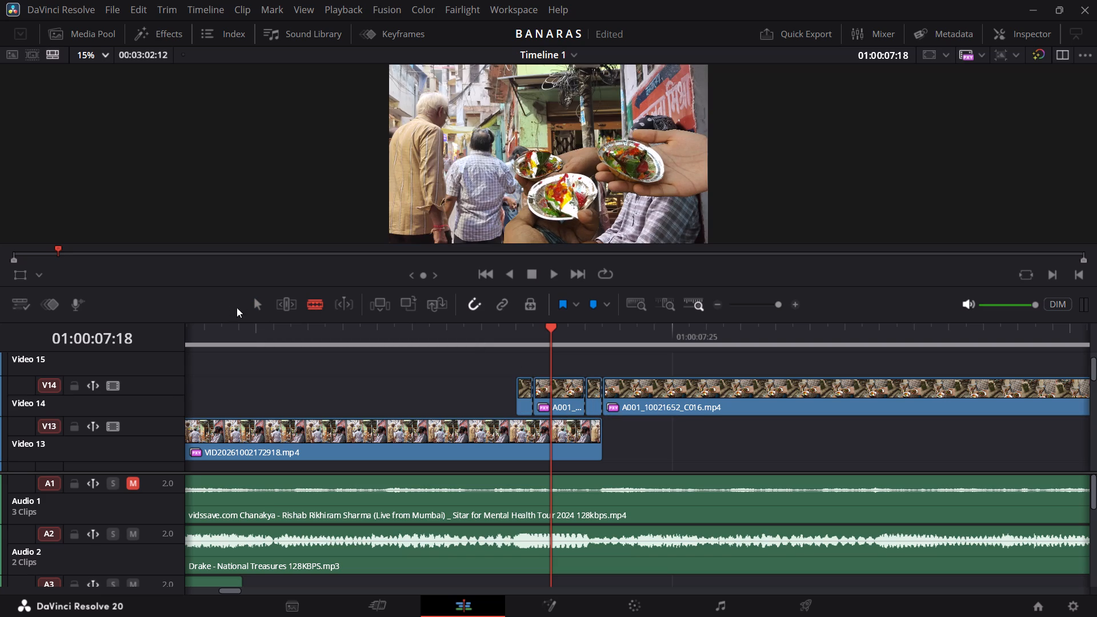
pyautogui.click(263, 311)
# Grade the first one-frame food-plates cutout on V14 to solid white with contrast 0.000 and pivot 1.000 in the primaries colour wheels.
pyautogui.click(514, 336)
pyautogui.click(526, 395)
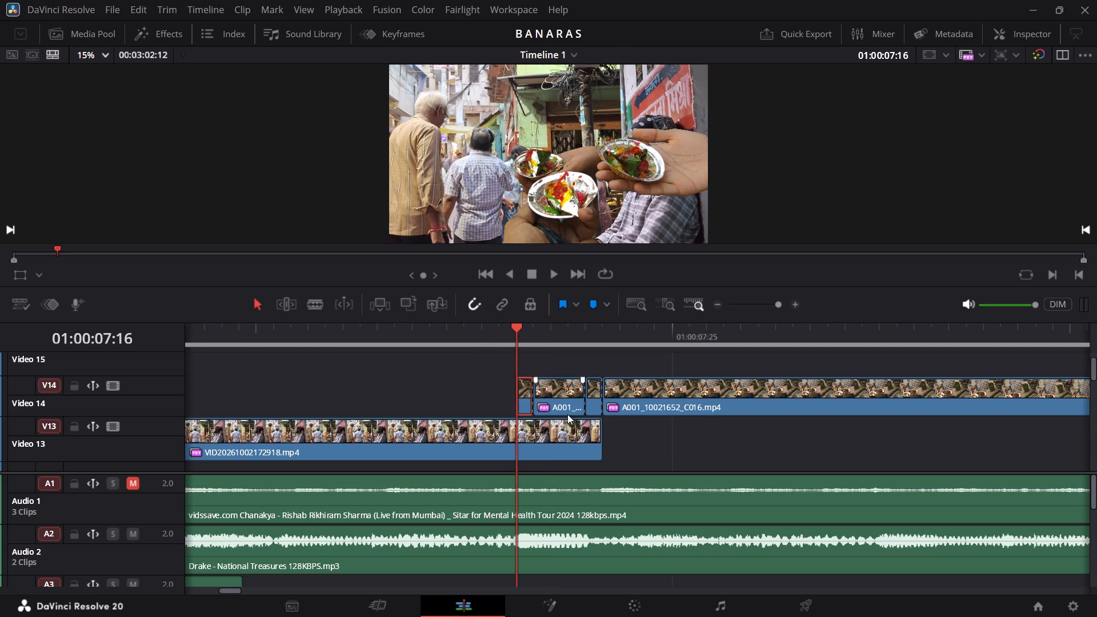
pyautogui.click(627, 600)
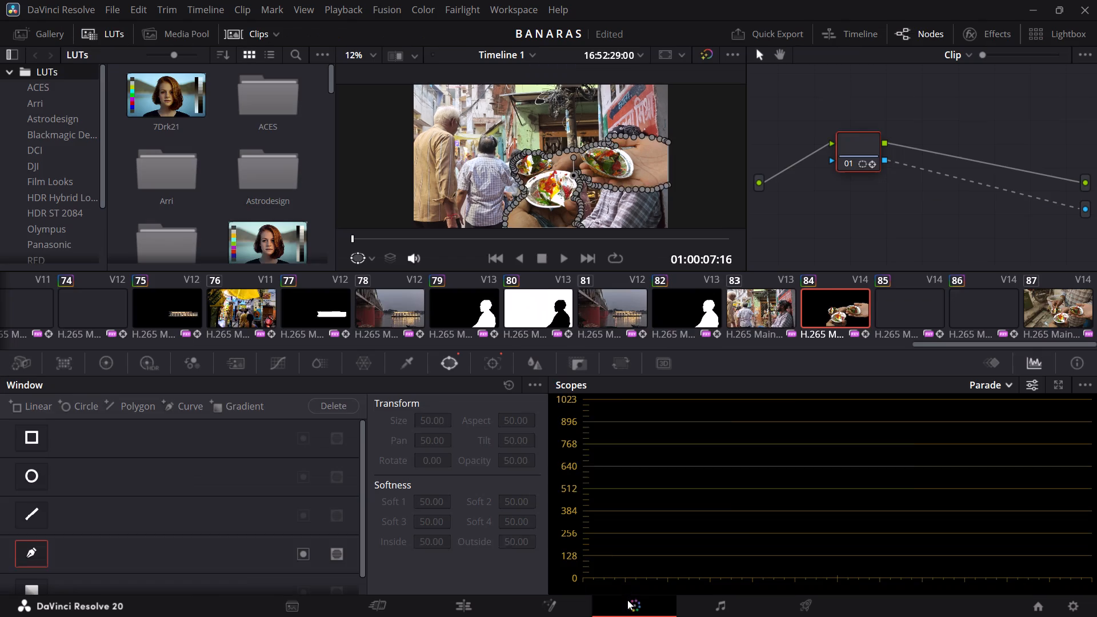
pyautogui.hscroll(-1, 870, 310)
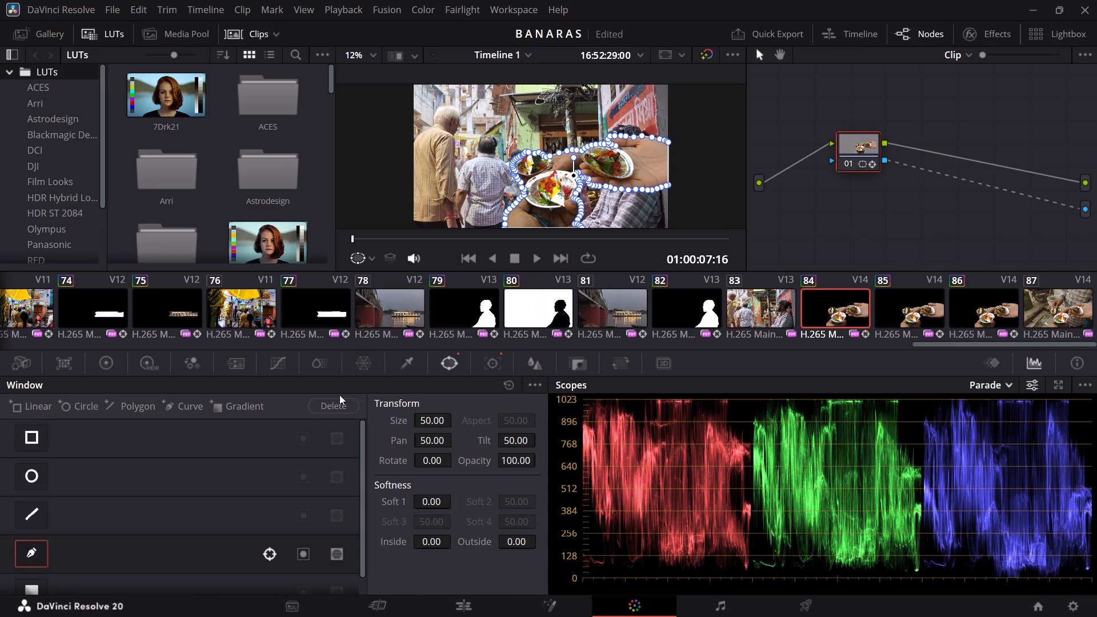
pyautogui.click(69, 370)
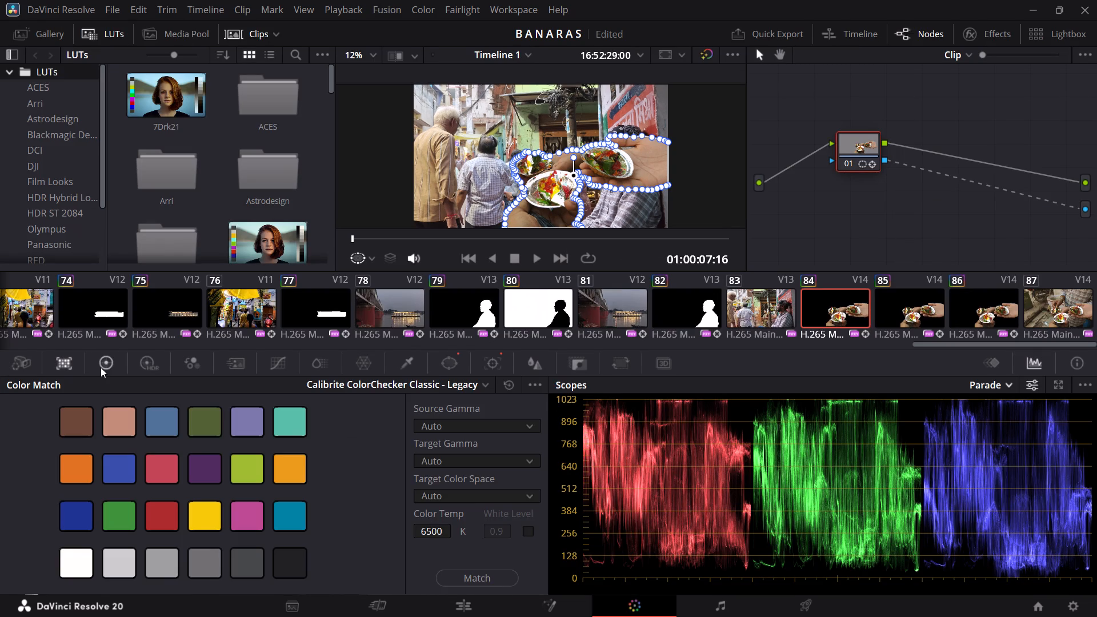
pyautogui.click(102, 367)
pyautogui.moveTo(314, 411); pyautogui.dragTo(297, 411)
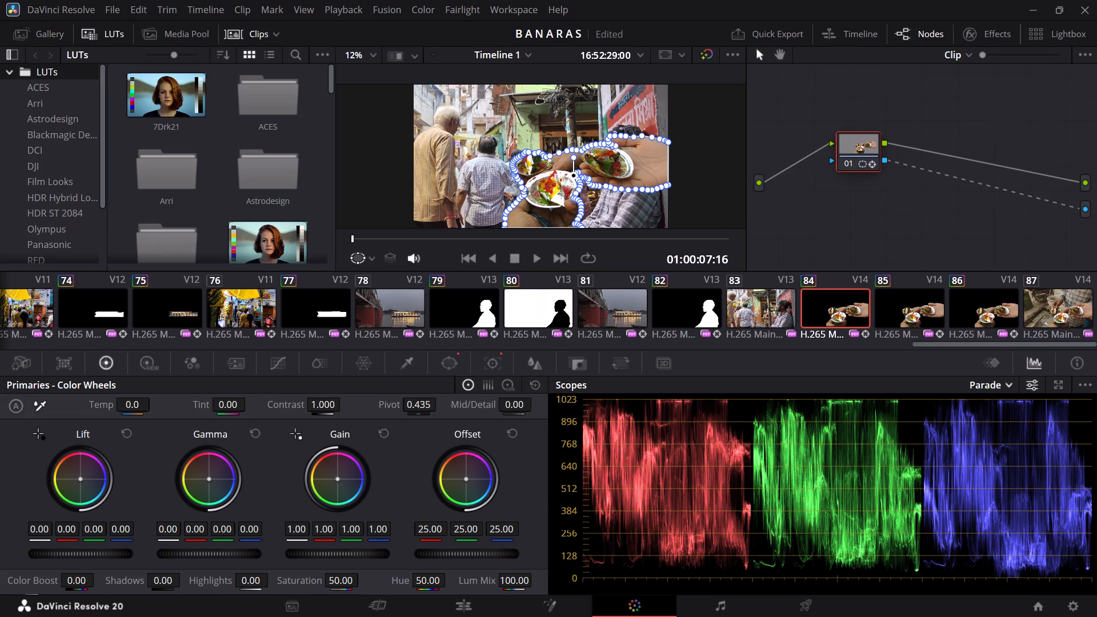
pyautogui.moveTo(297, 411); pyautogui.dragTo(493, 308)
pyautogui.moveTo(420, 407); pyautogui.dragTo(872, 347)
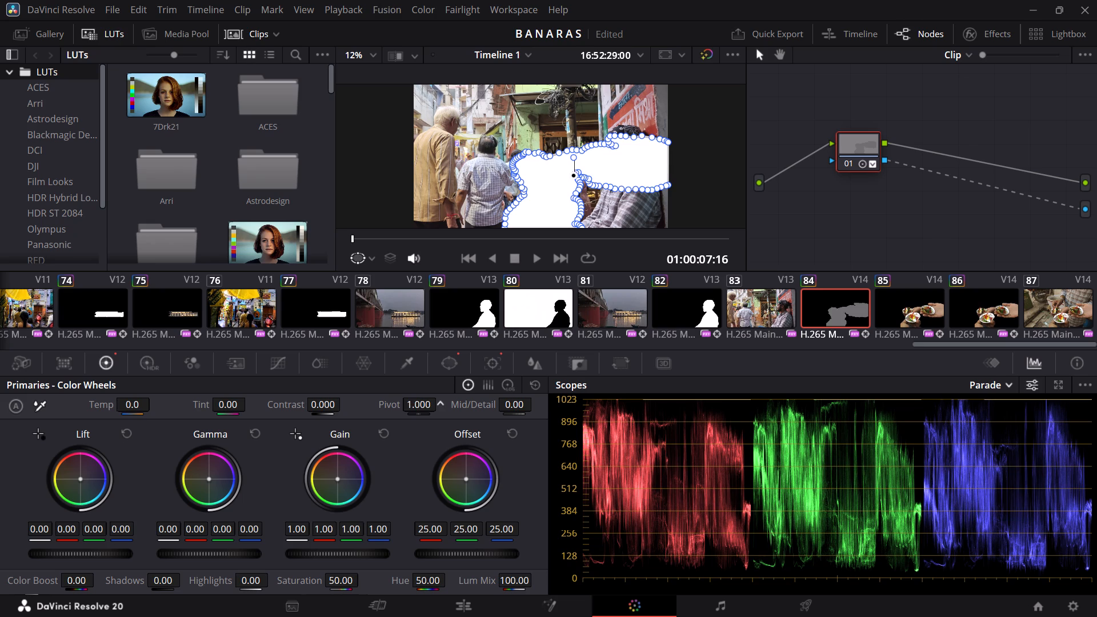
pyautogui.moveTo(872, 347); pyautogui.dragTo(886, 343)
# Grade the last one-frame food-plates cutout at 01:00:07:20 with pivot 1.000 and contrast 0.000, then return to the Edit page.
pyautogui.click(968, 312)
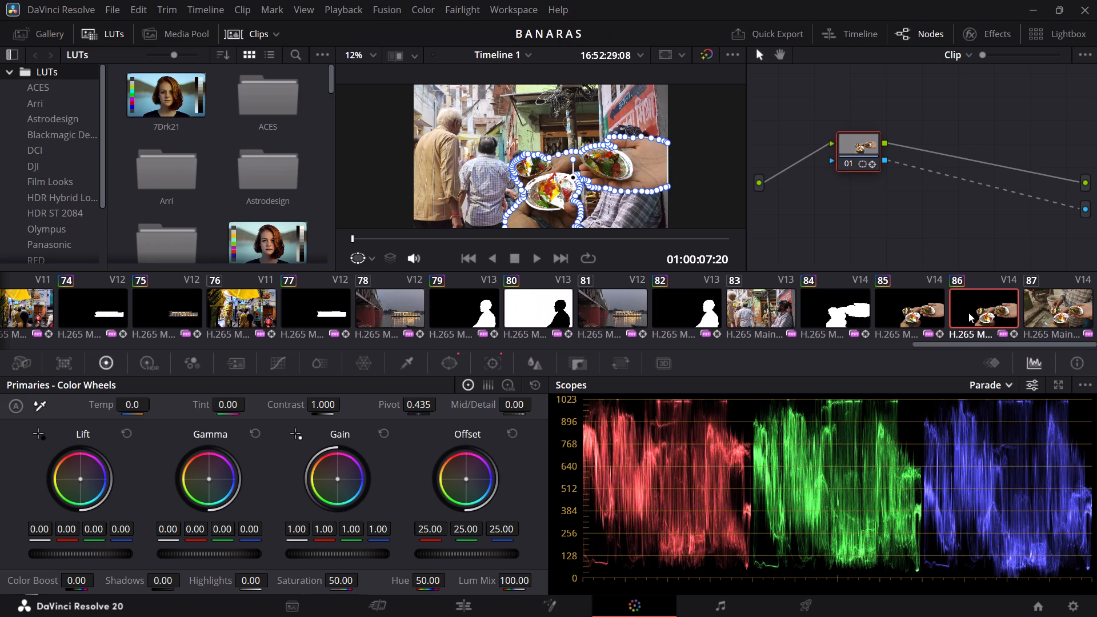
pyautogui.moveTo(407, 407); pyautogui.dragTo(955, 343)
pyautogui.moveTo(323, 404); pyautogui.dragTo(288, 350)
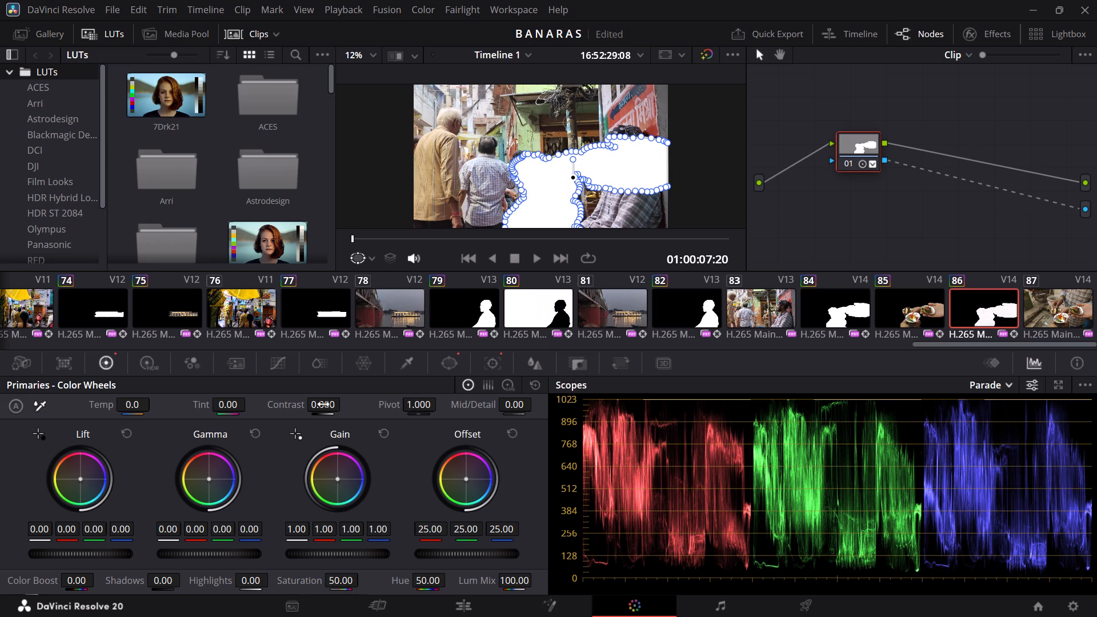
pyautogui.click(471, 599)
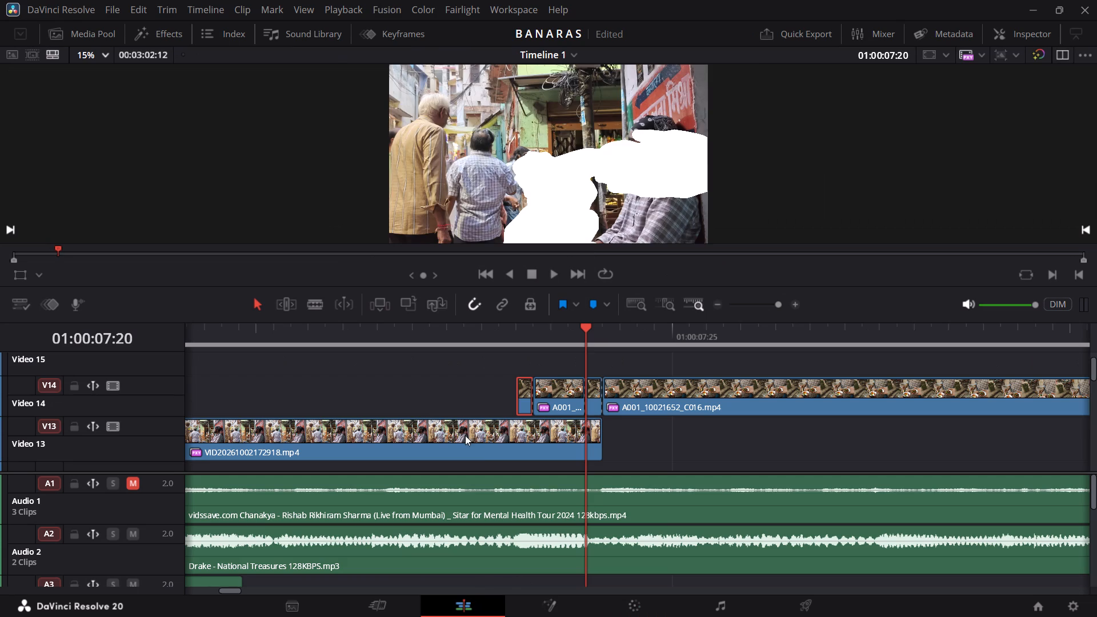
# Replay the food-plates transition to review its white flashes, then play the timeline from the start.
pyautogui.click(290, 335)
pyautogui.press('space')
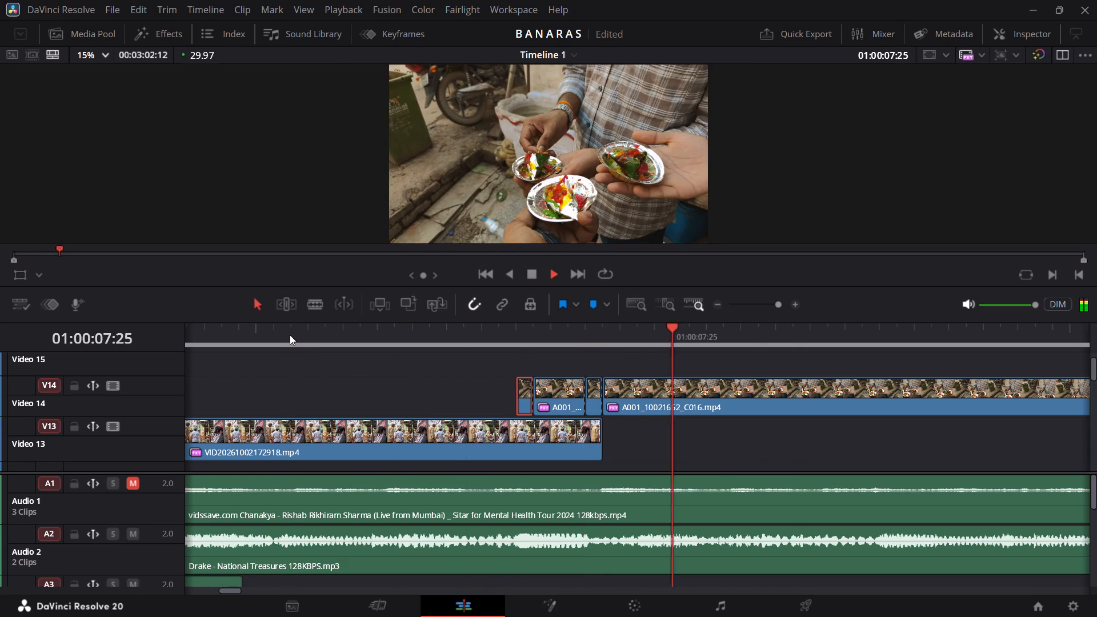
pyautogui.press('space')
pyautogui.moveTo(290, 335); pyautogui.dragTo(0, 398)
pyautogui.press('space')
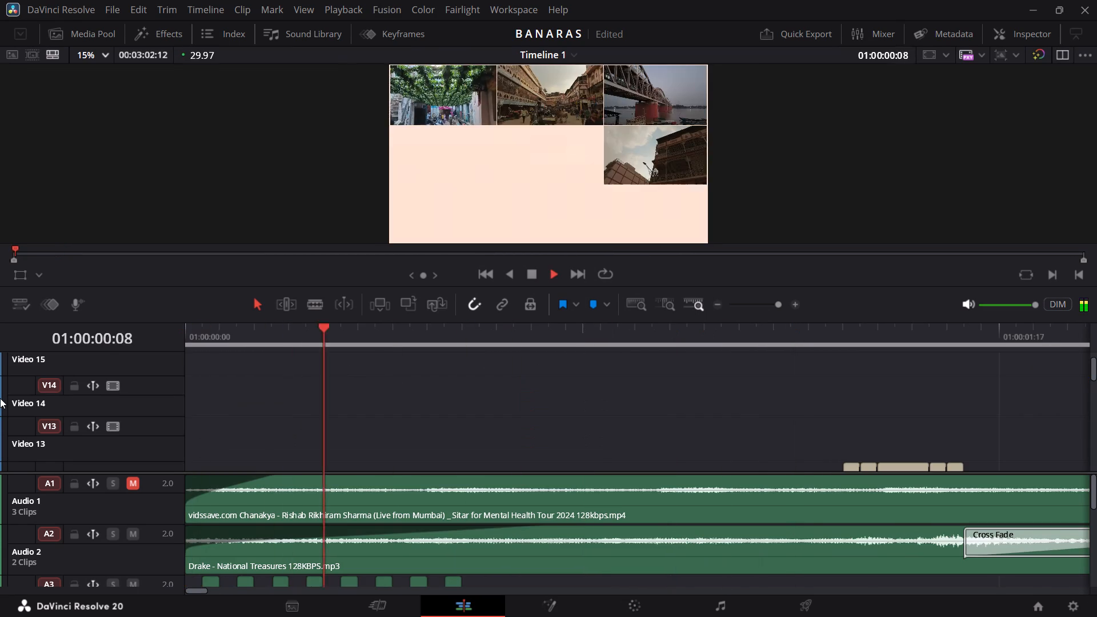
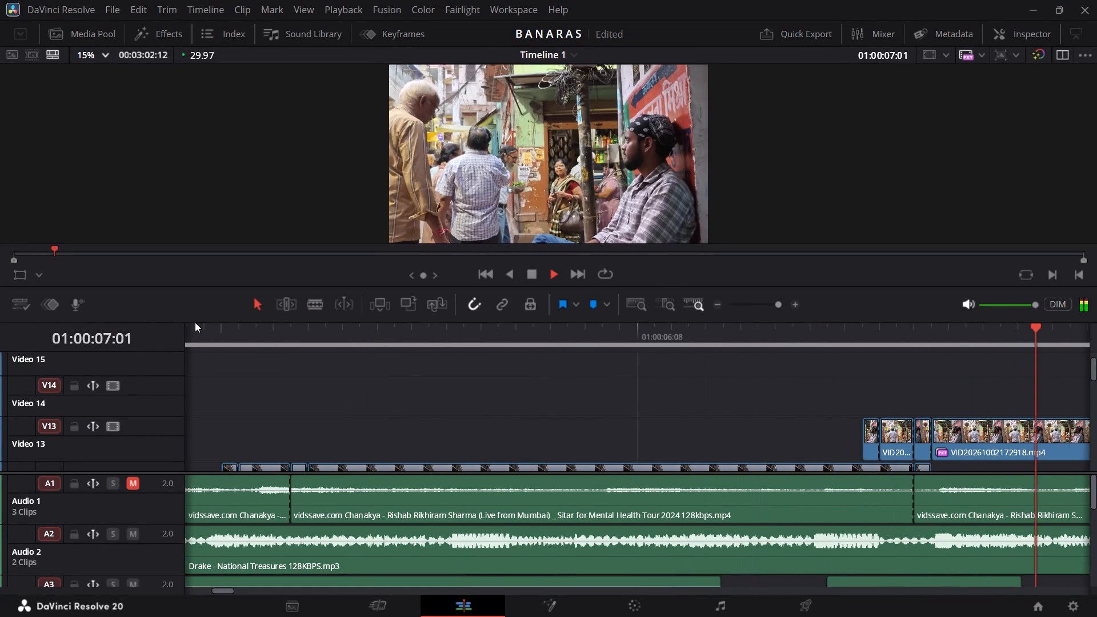
# Stop playback, replay the end of the A001_10021652_C016.mp4 clip on V14, and park the playhead at the clip's end.
pyautogui.press('space')
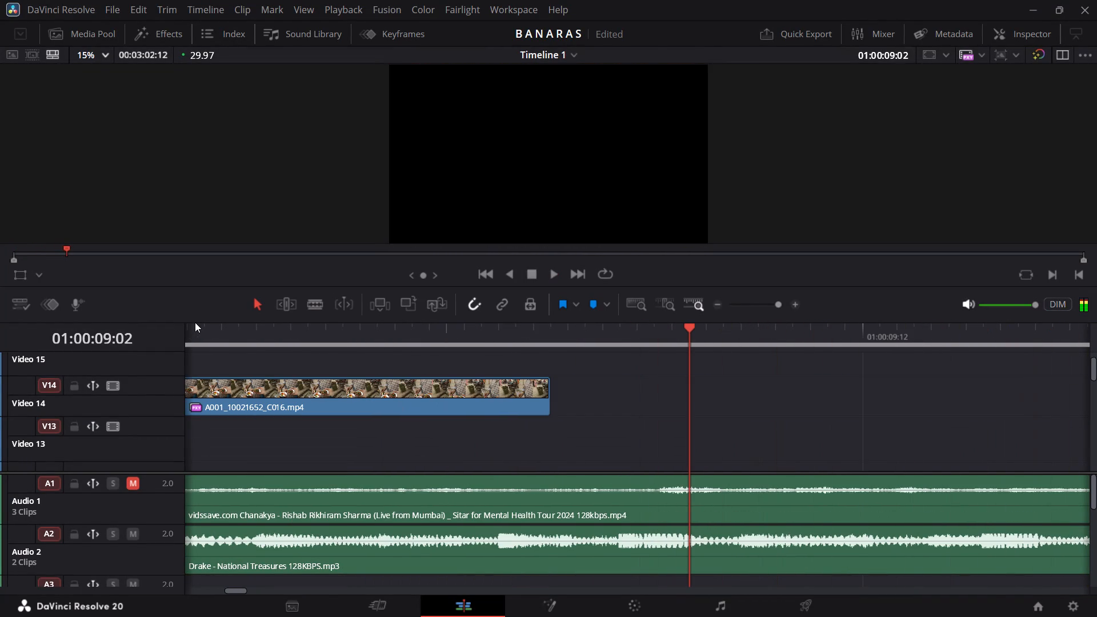
pyautogui.click(550, 334)
pyautogui.click(510, 330)
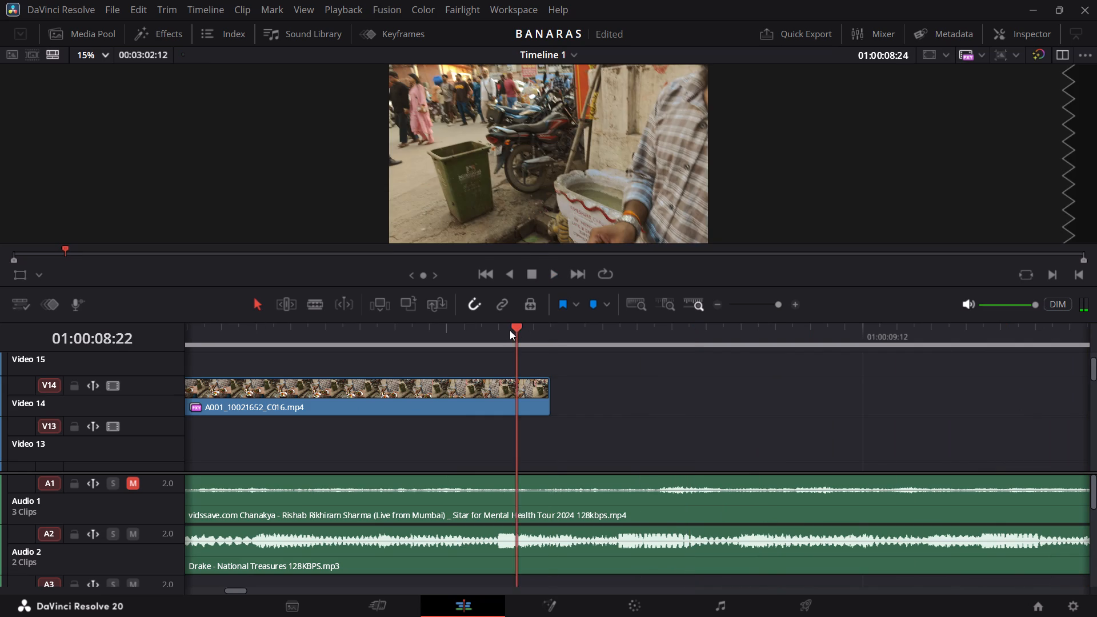
pyautogui.press('space')
pyautogui.press('space')
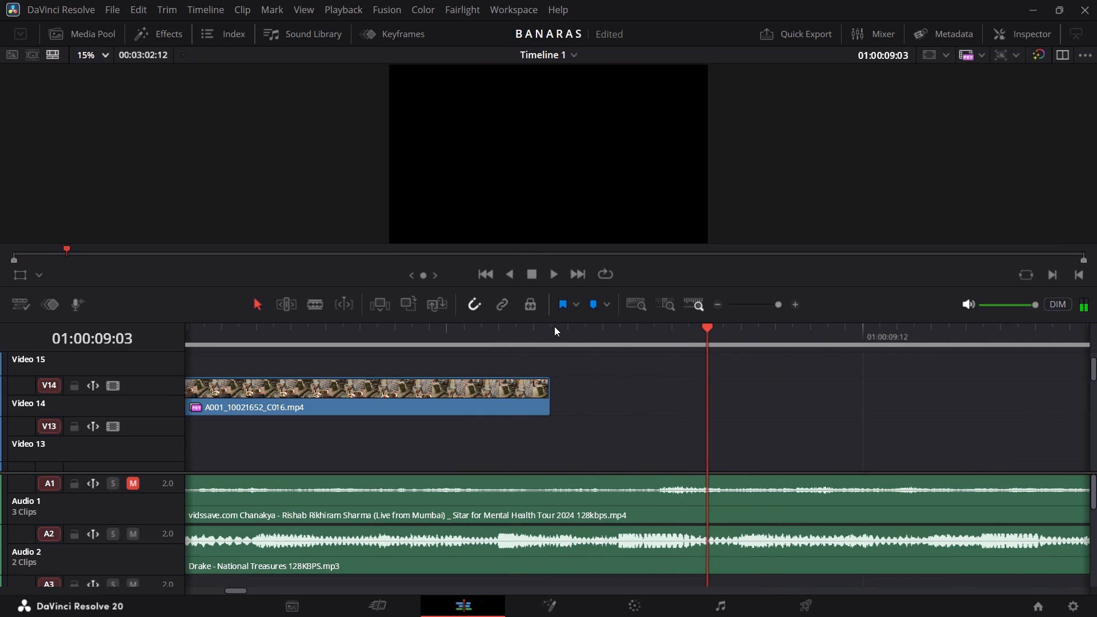
pyautogui.click(554, 326)
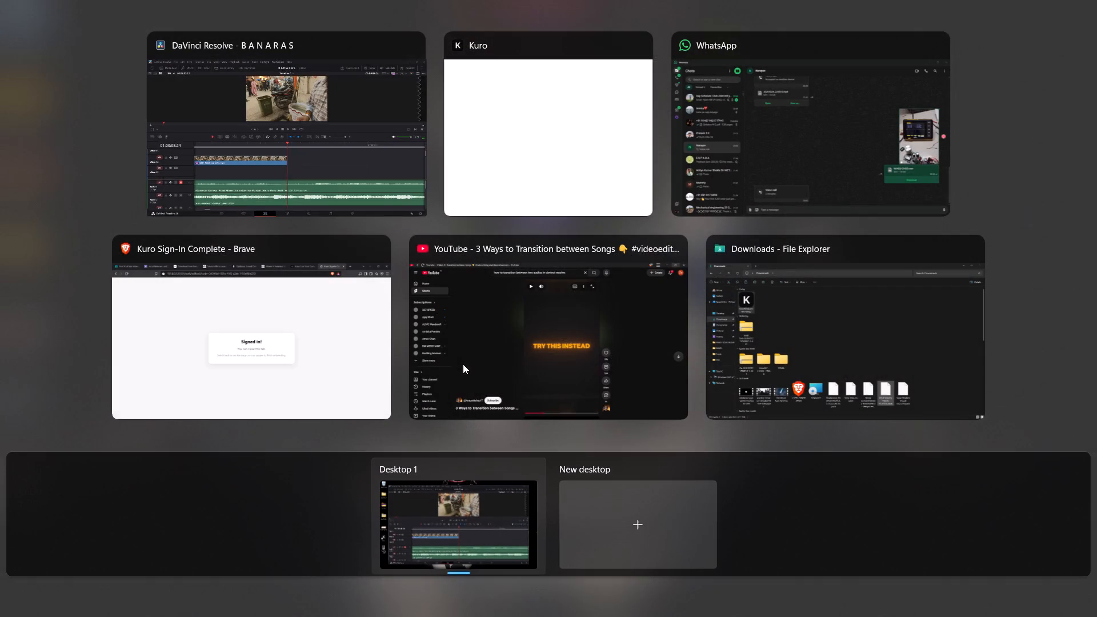
# Switch to YouTube and search for "trending transition reels" in place of the previous search.
pyautogui.click(590, 314)
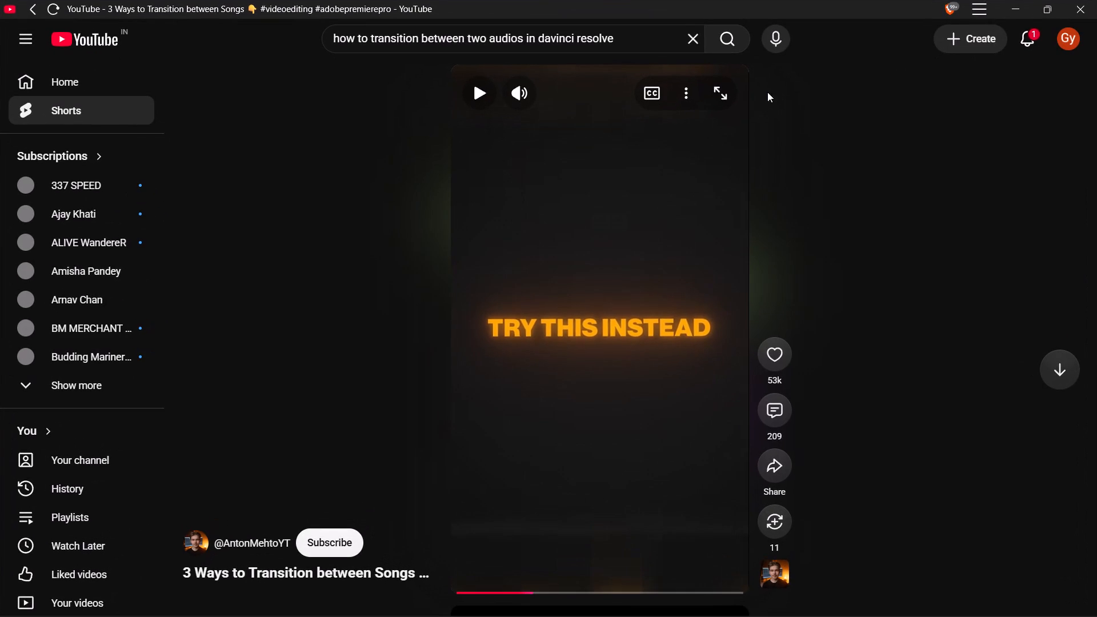
pyautogui.click(691, 46)
pyautogui.click(609, 50)
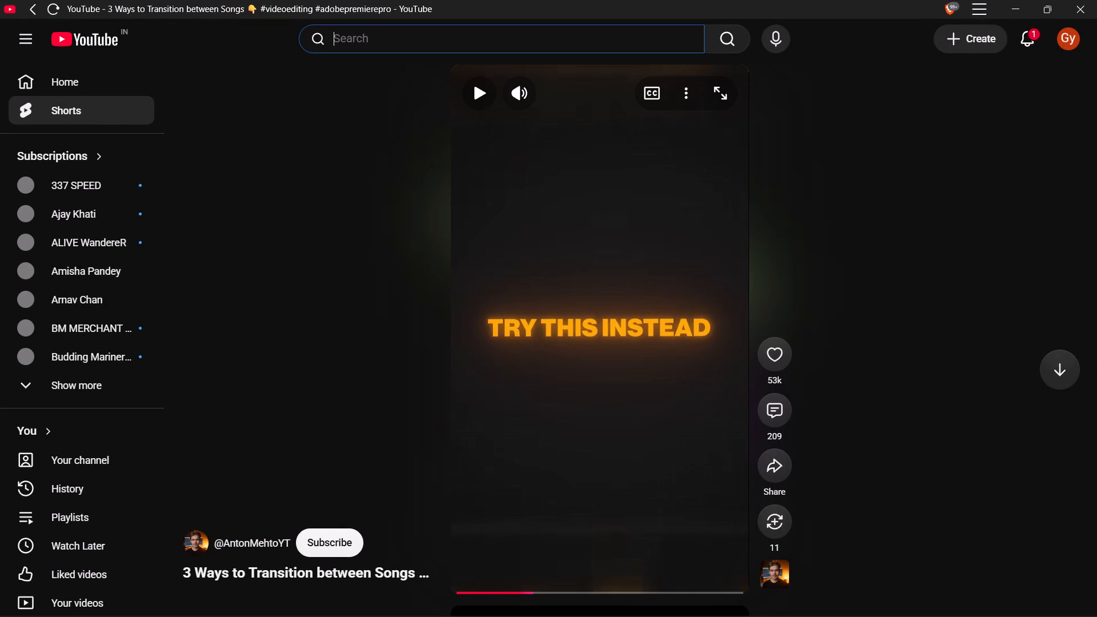
pyautogui.write('trending trans')
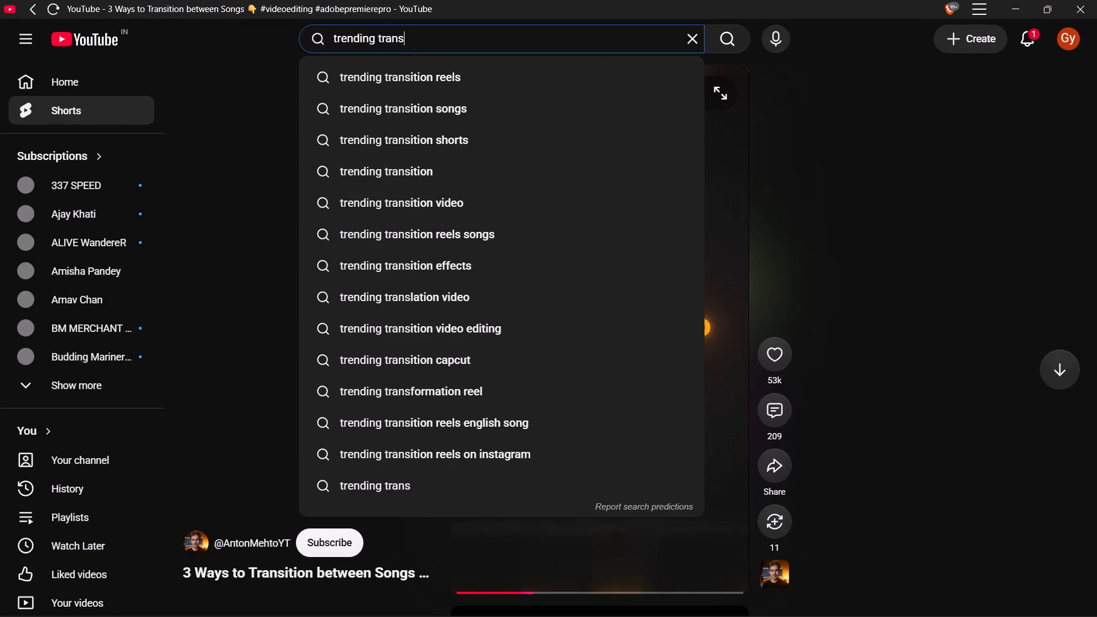
pyautogui.click(499, 76)
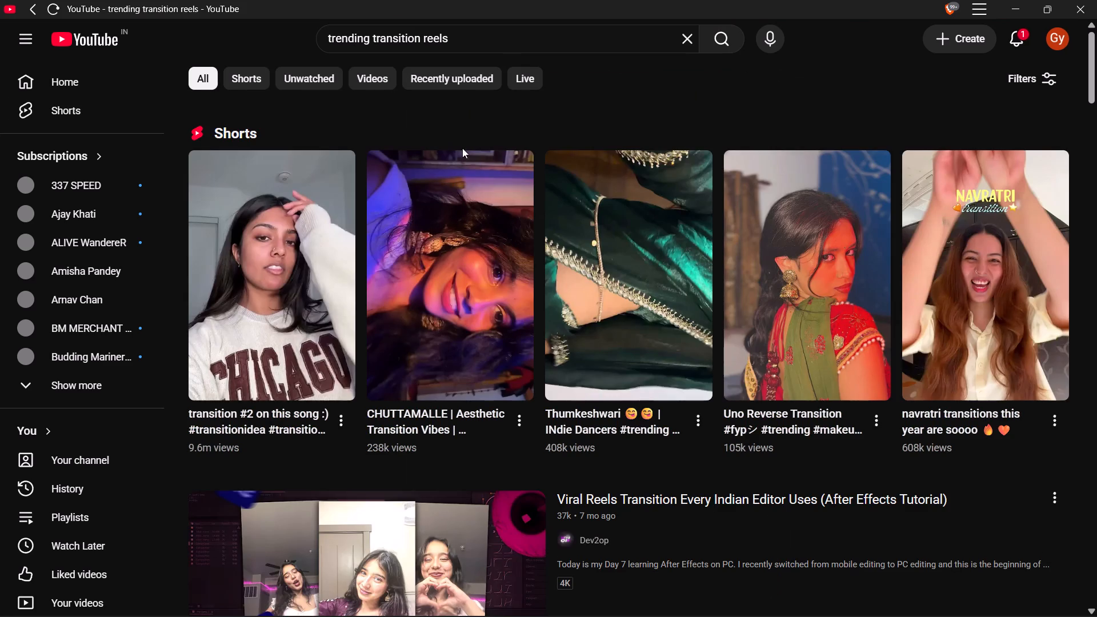
pyautogui.scroll(1, 494, 250)
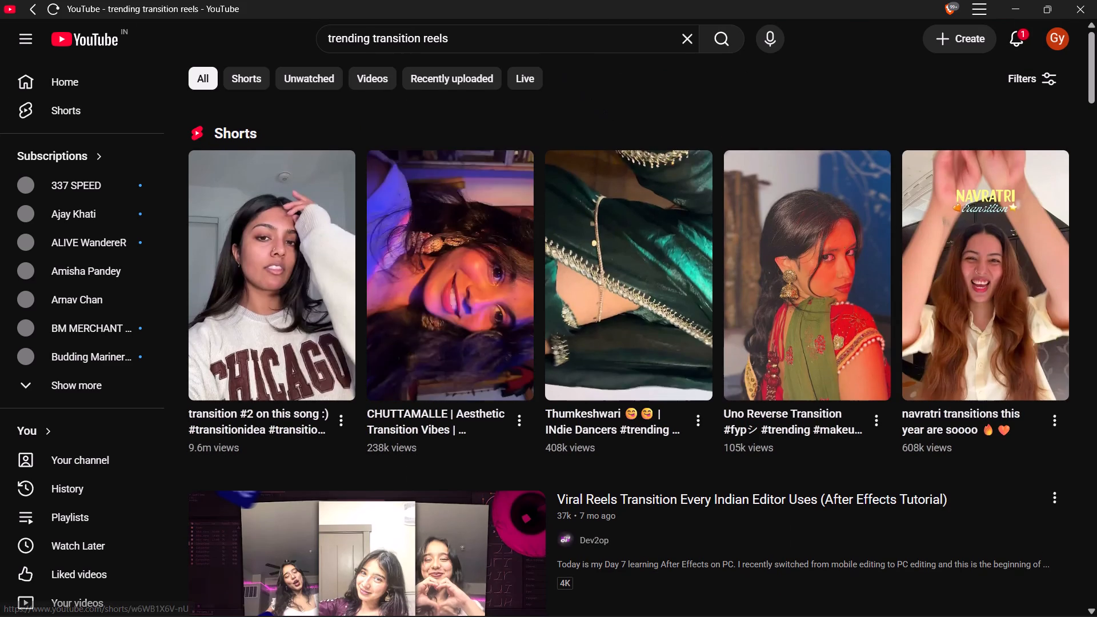
# Shorten the YouTube search to "trending transition" and run it.
pyautogui.click(534, 43)
pyautogui.press('BackSpace')
pyautogui.press('BackSpace')
pyautogui.press('BackSpace')
pyautogui.press('BackSpace')
pyautogui.press('BackSpace')
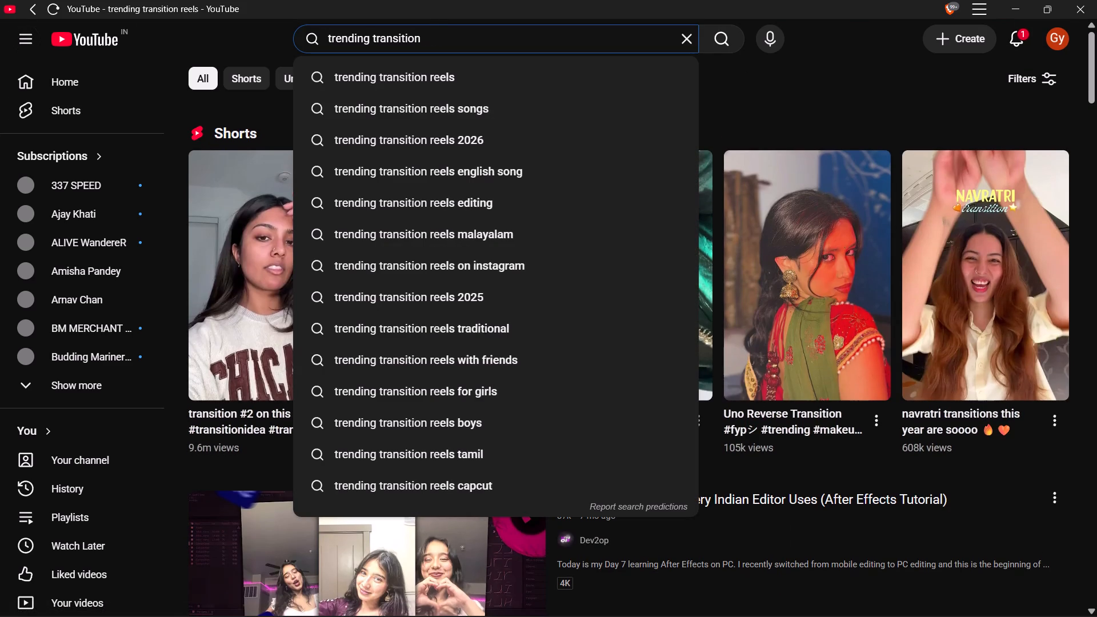
pyautogui.press('Return')
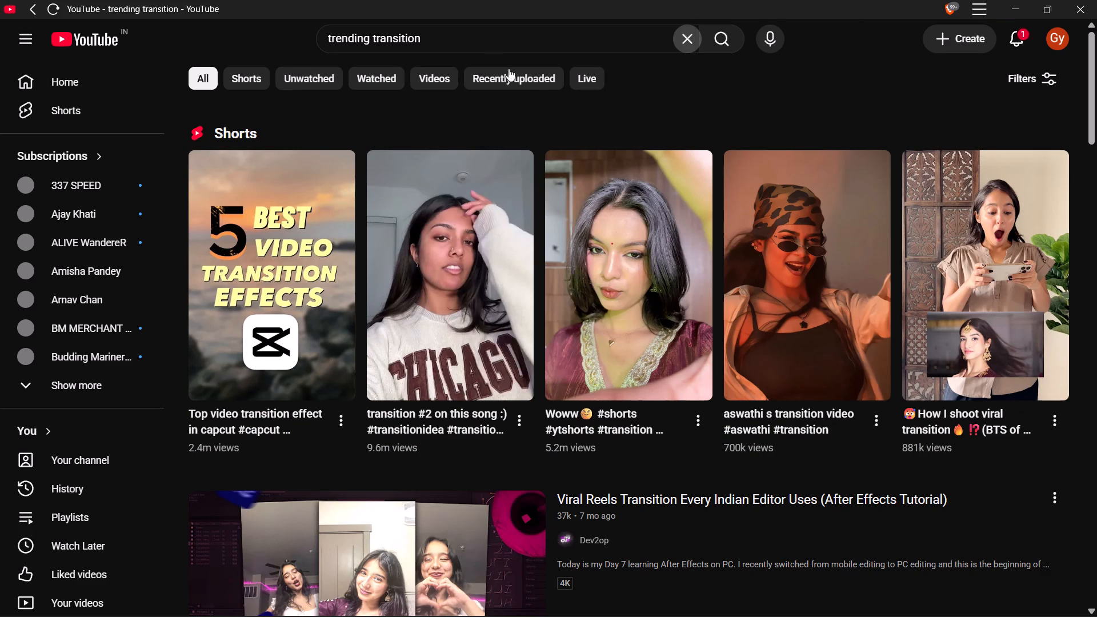
# Extend the YouTube search to "trending transition for edits" and run it.
pyautogui.click(445, 34)
pyautogui.write('for edits')
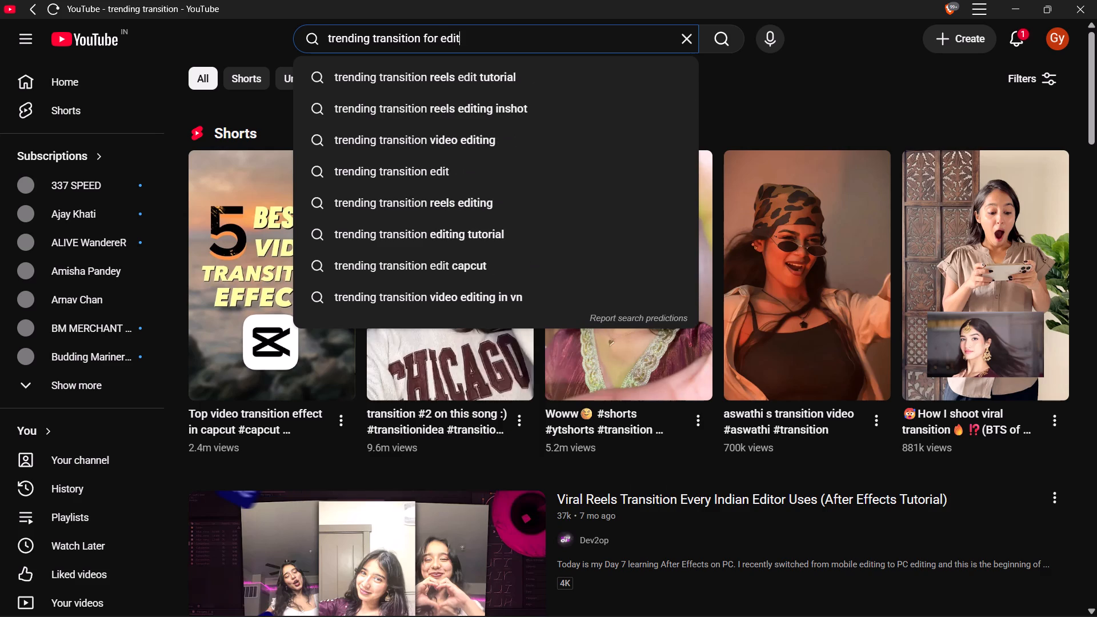
pyautogui.press('Return')
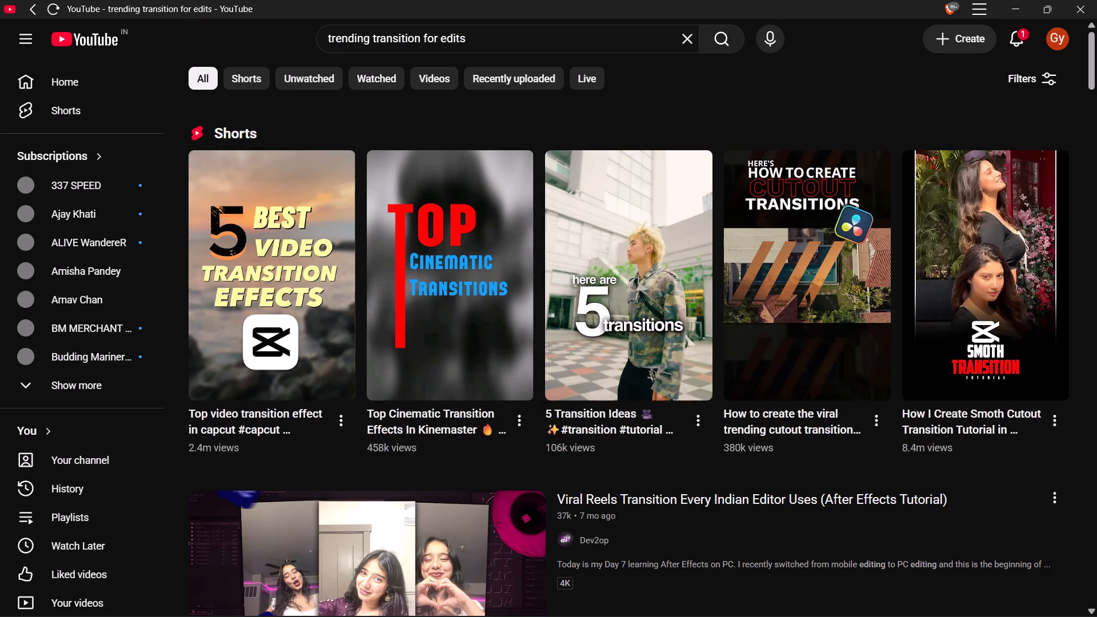
# Watch the Kinemaster cinematic transitions Short and the DaVinci Resolve cutout transitions Short, returning to the search results after each.
pyautogui.click(436, 239)
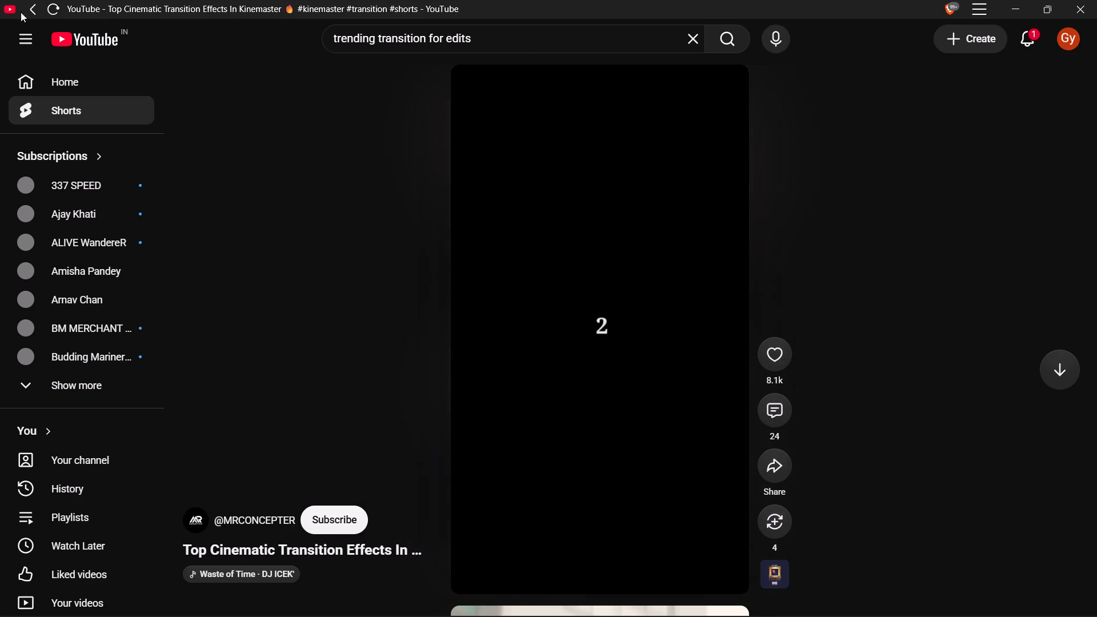
pyautogui.click(33, 3)
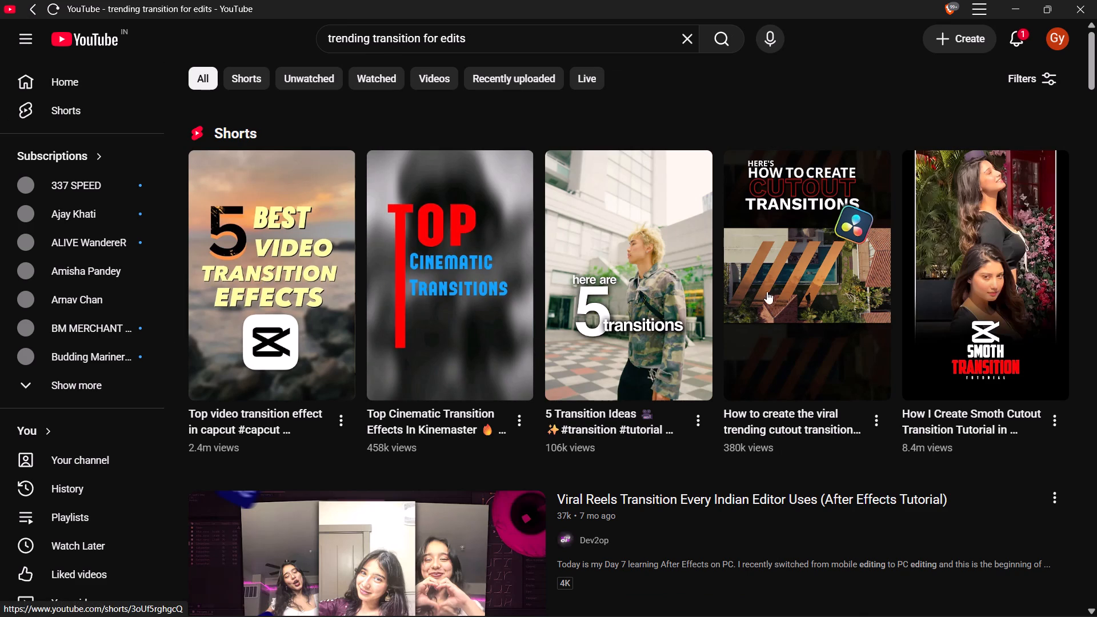
pyautogui.click(776, 287)
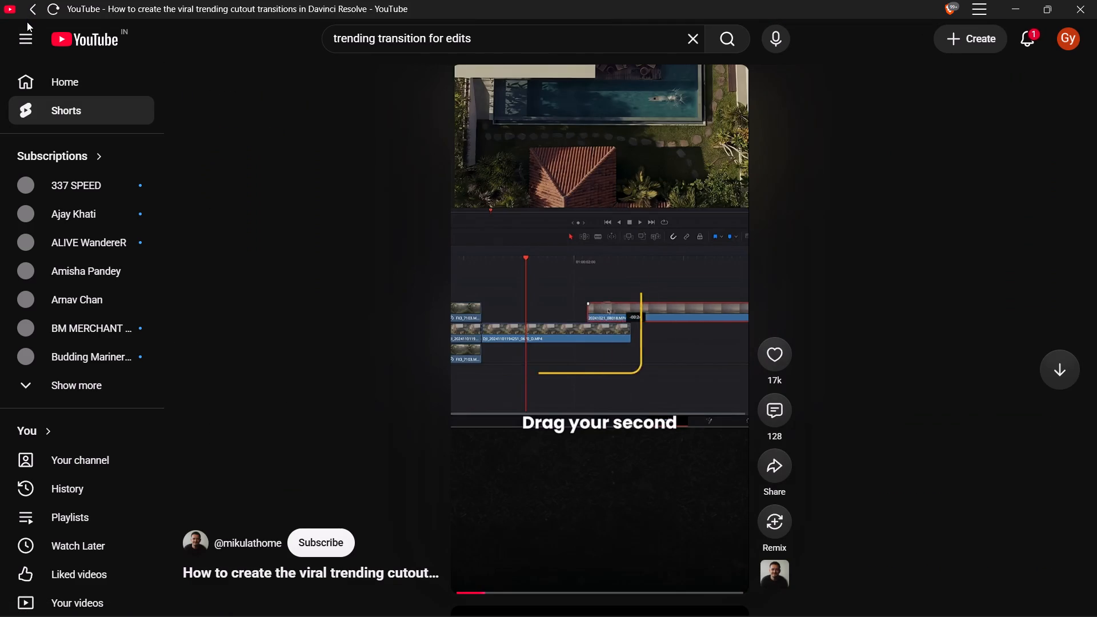
pyautogui.click(27, 23)
pyautogui.click(31, 13)
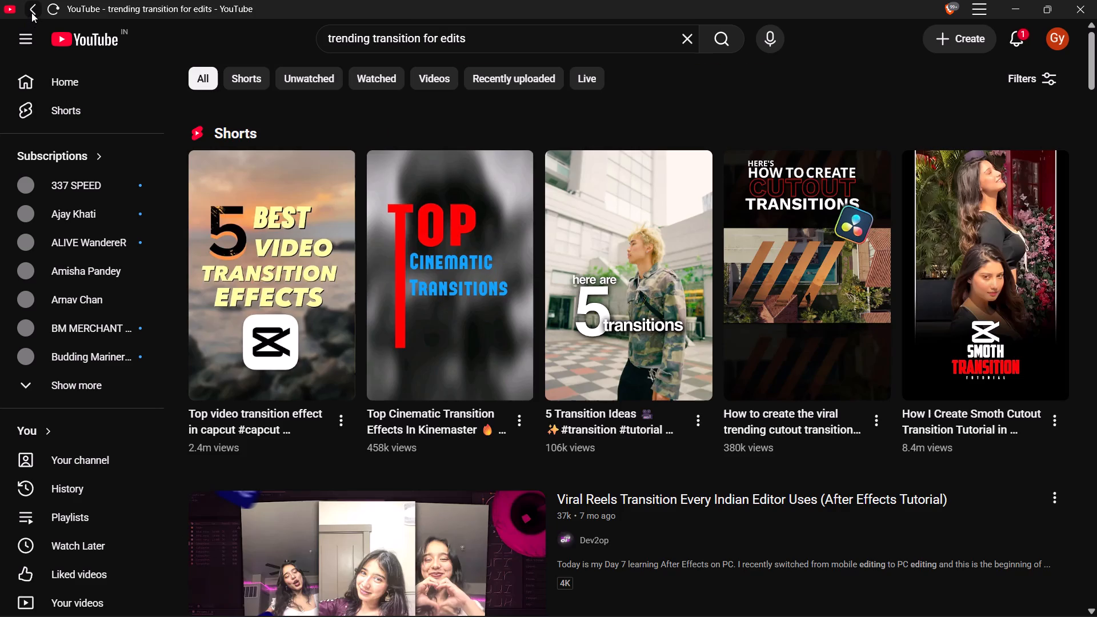
# Find the Aasa Kooda [4k/Edit] video further down the results, watch its transitions, and return to the results.
pyautogui.scroll(-8, 300, 363)
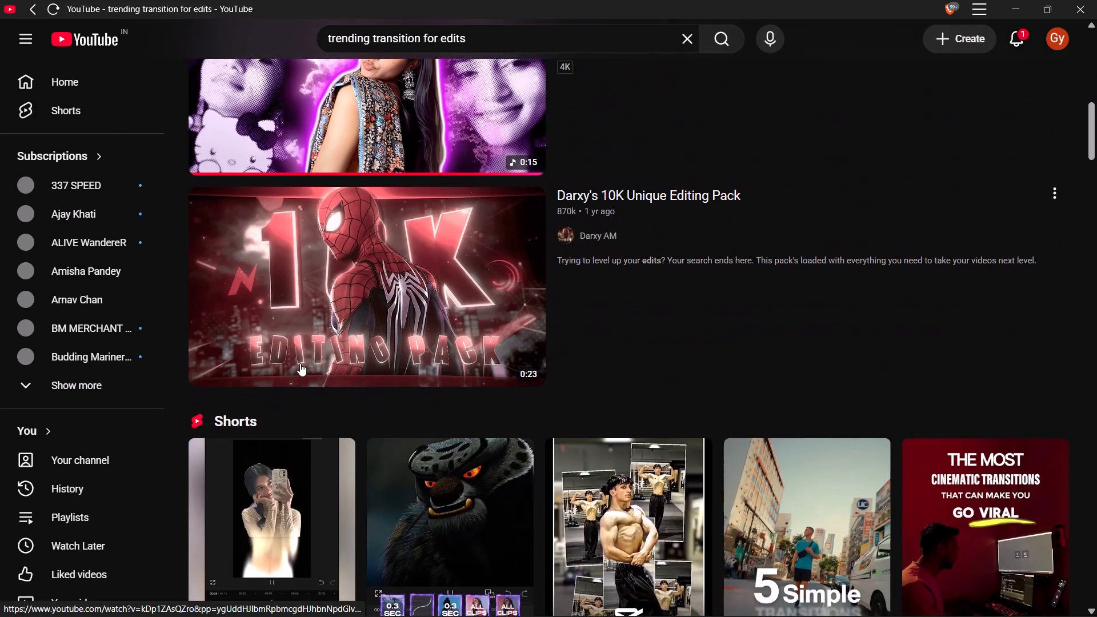
pyautogui.scroll(1, 300, 363)
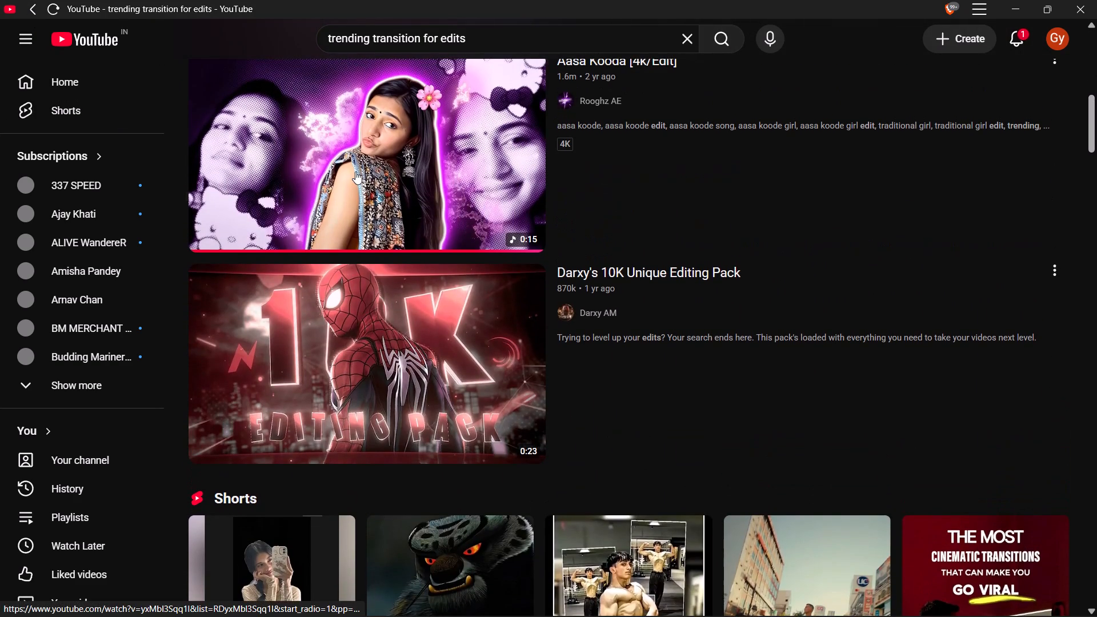
pyautogui.click(355, 171)
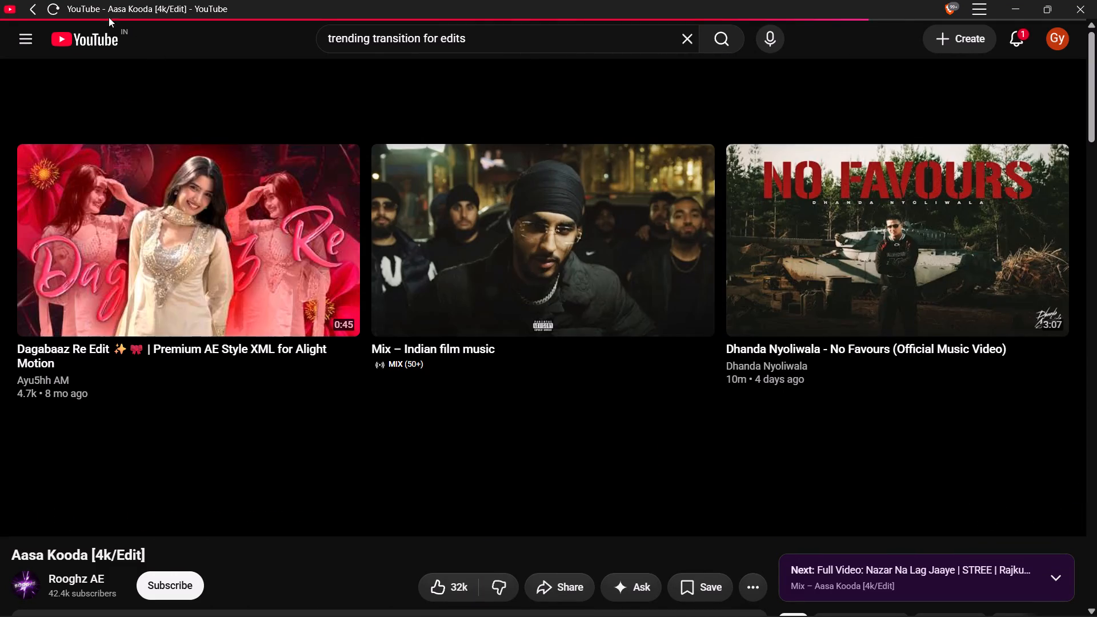
pyautogui.click(33, 7)
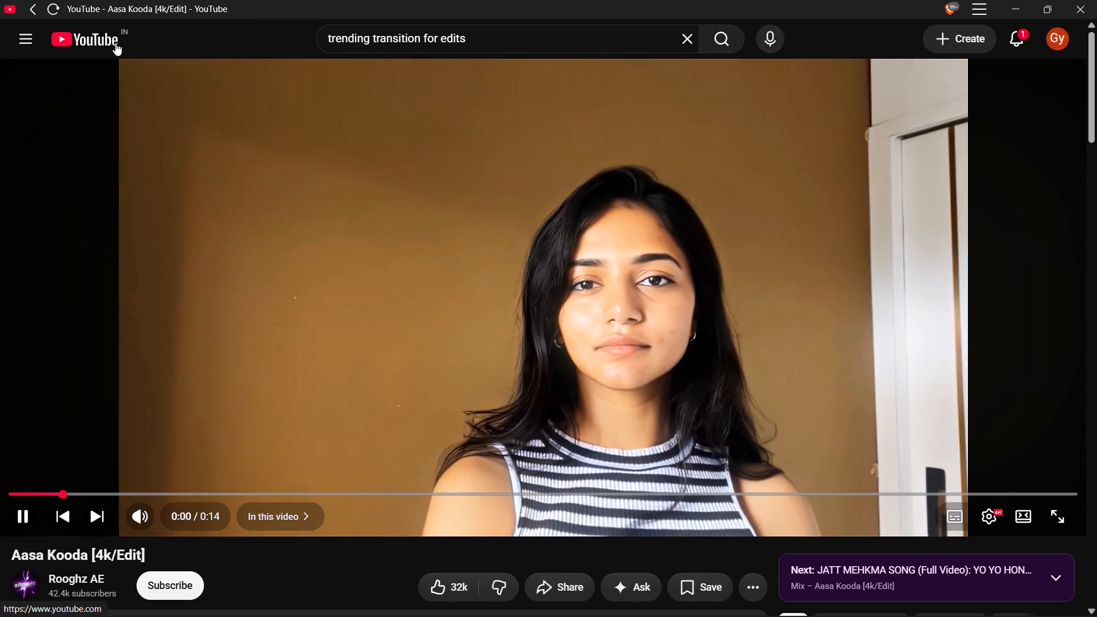
pyautogui.click(35, 11)
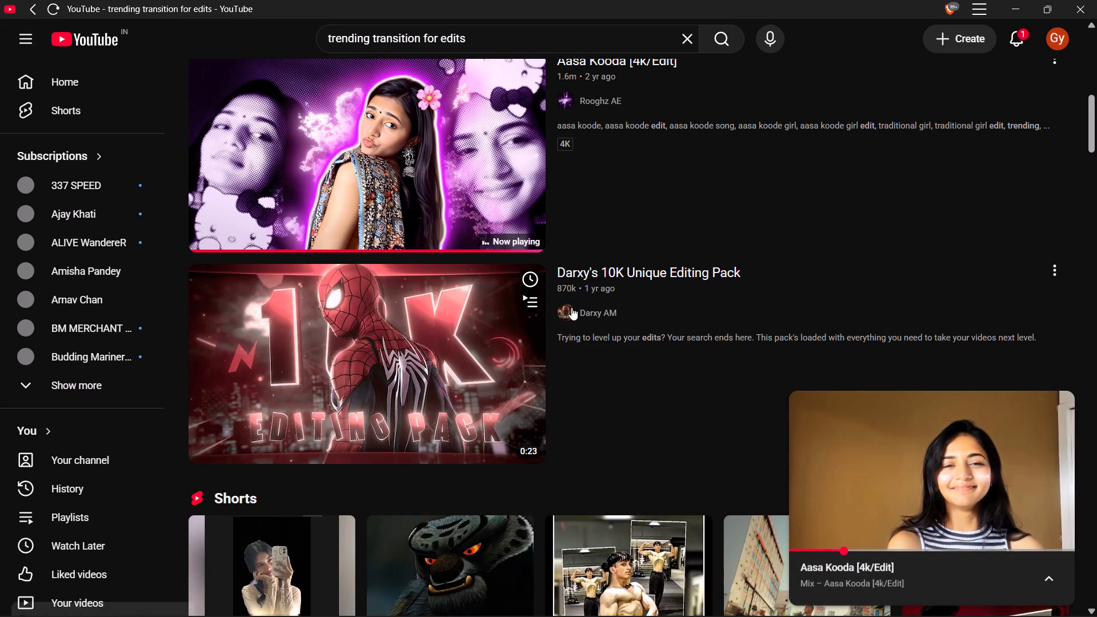
# Watch the trending split cutout Short and the easy CapCut transition Short with the mini player closed, returning to the results after each.
pyautogui.scroll(-2, 571, 307)
pyautogui.click(301, 464)
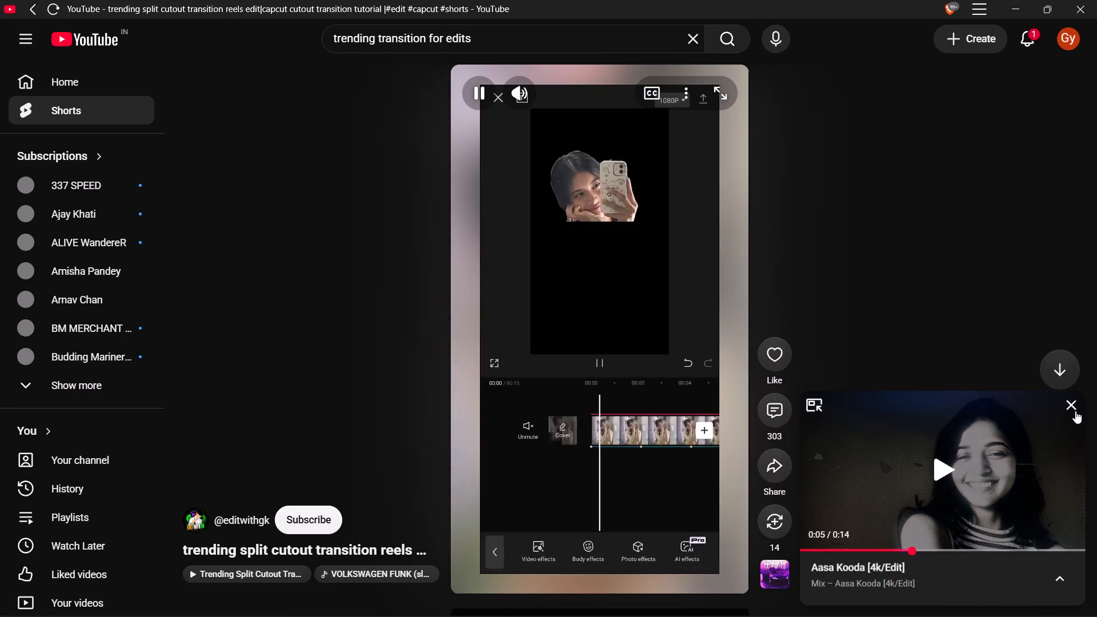
pyautogui.click(1075, 410)
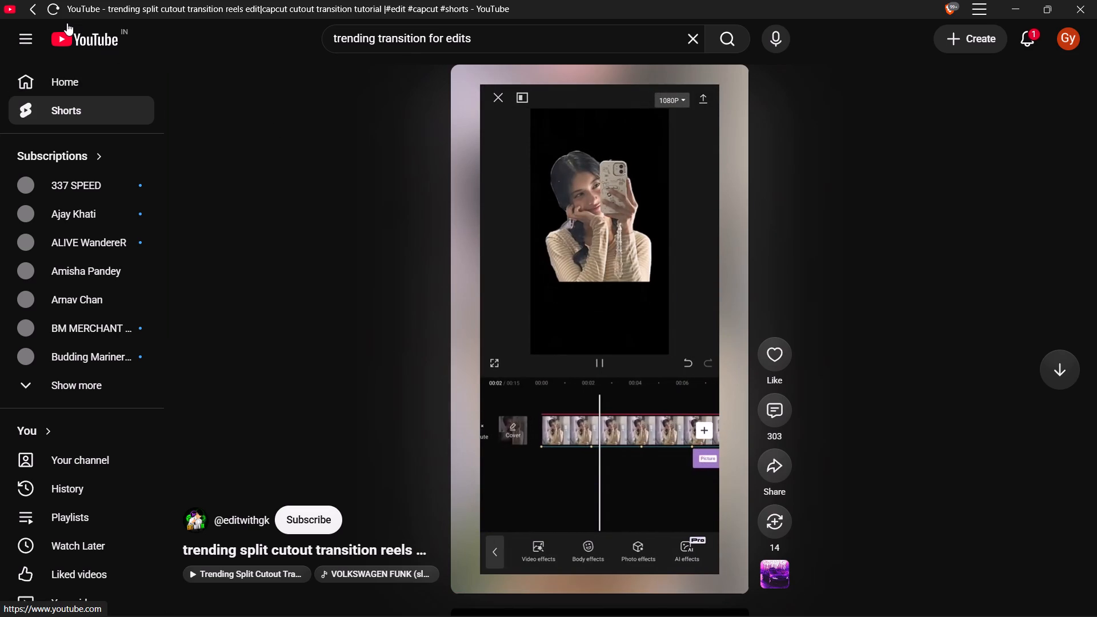
pyautogui.click(33, 8)
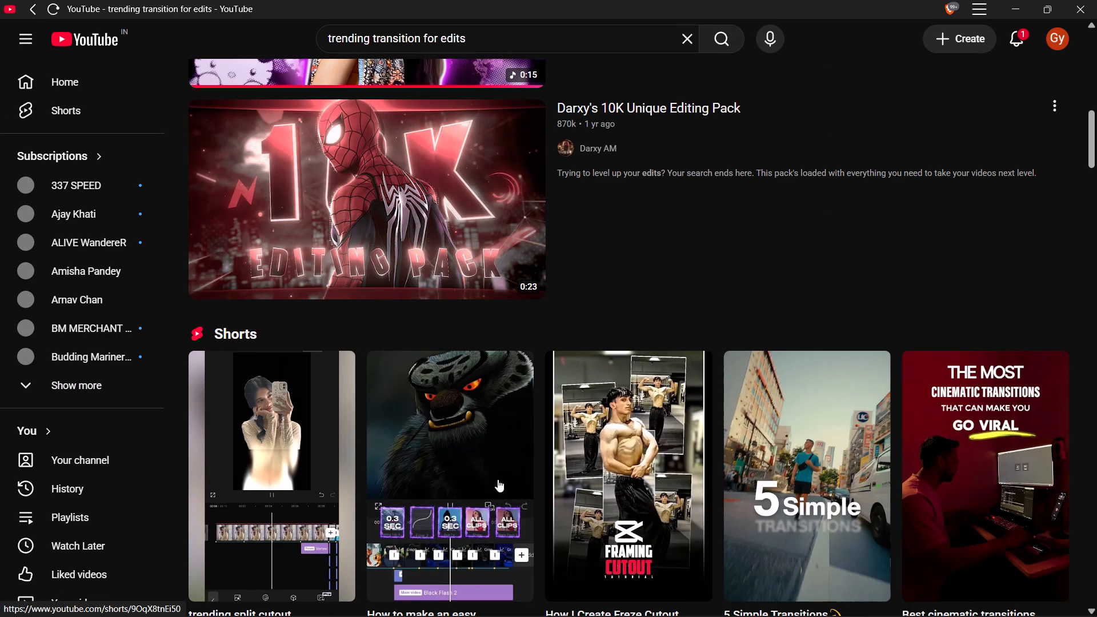
pyautogui.click(498, 479)
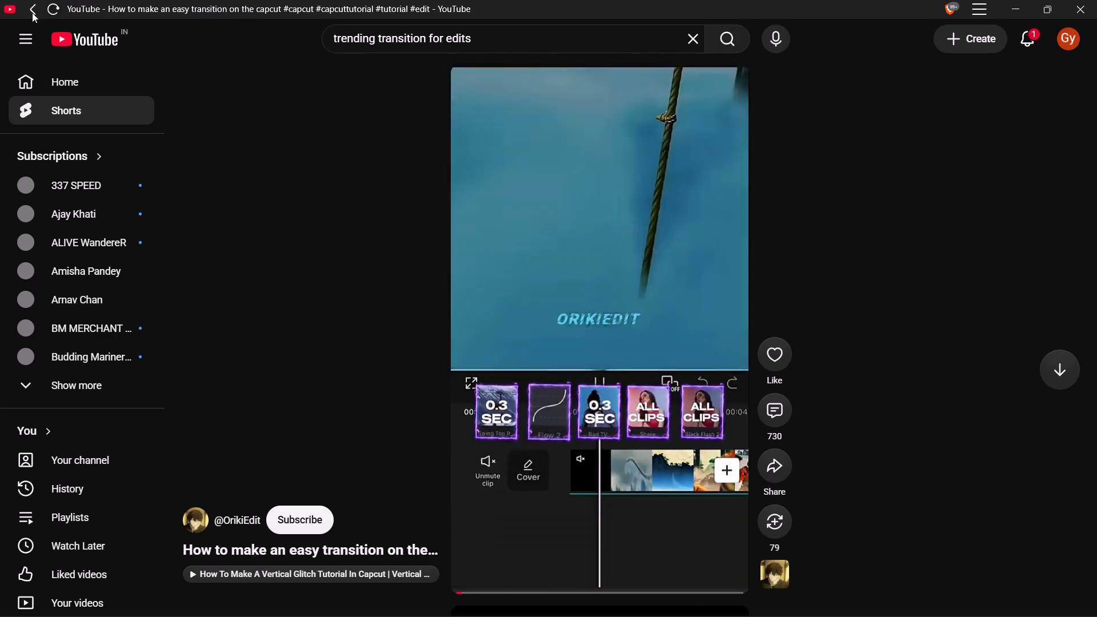
pyautogui.click(32, 13)
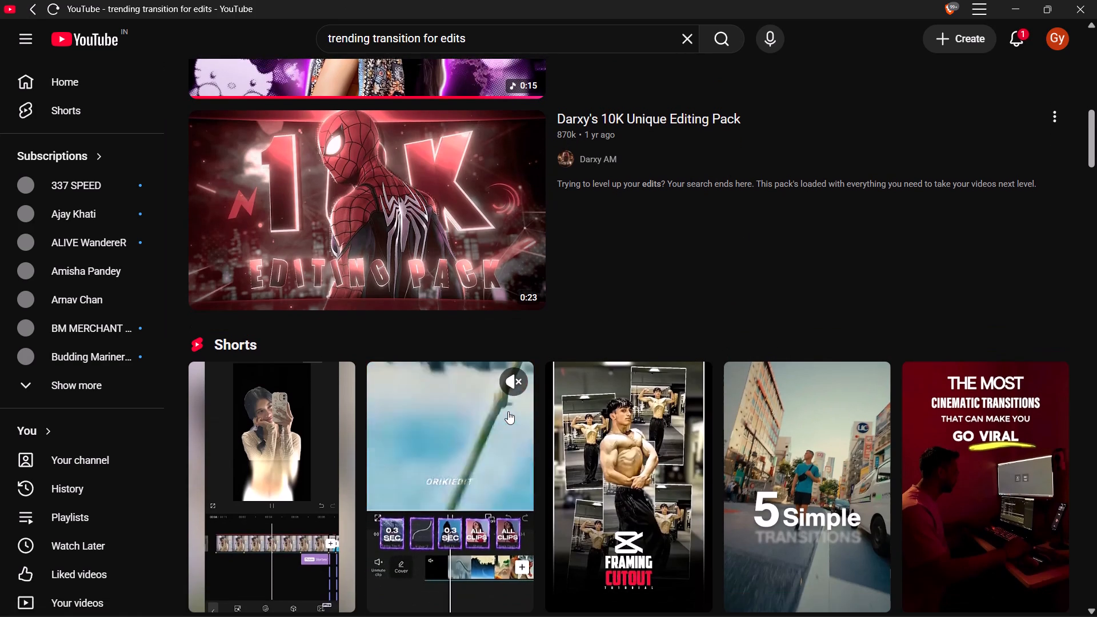
# Watch the 5 Simple Transitions Short and the Best cinematic transitions for video editing Short, returning to the results after each.
pyautogui.click(844, 516)
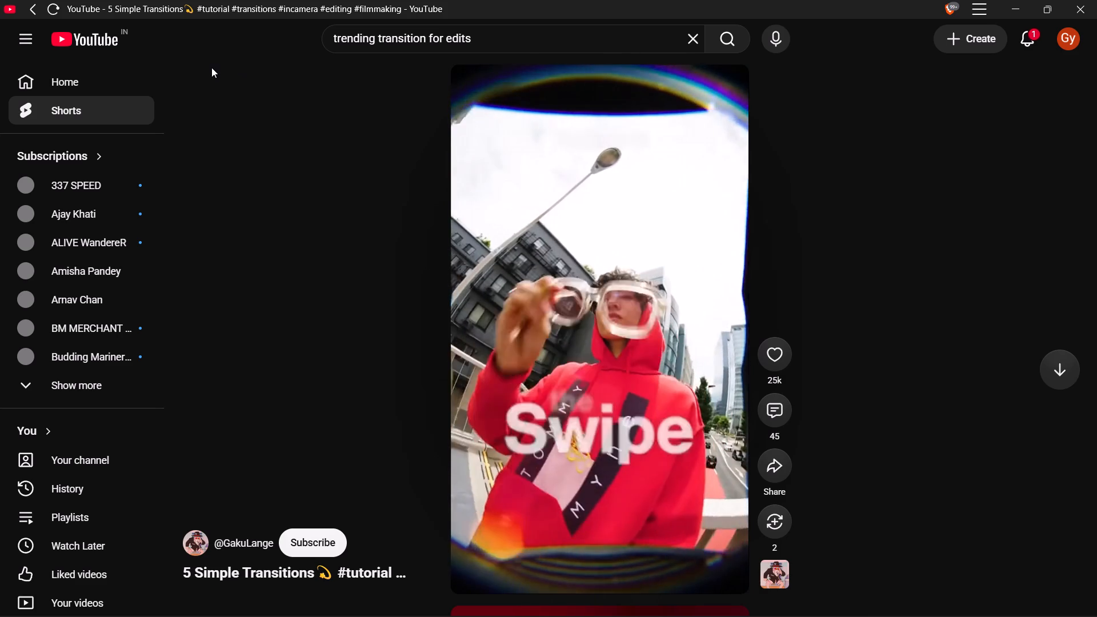
pyautogui.click(30, 5)
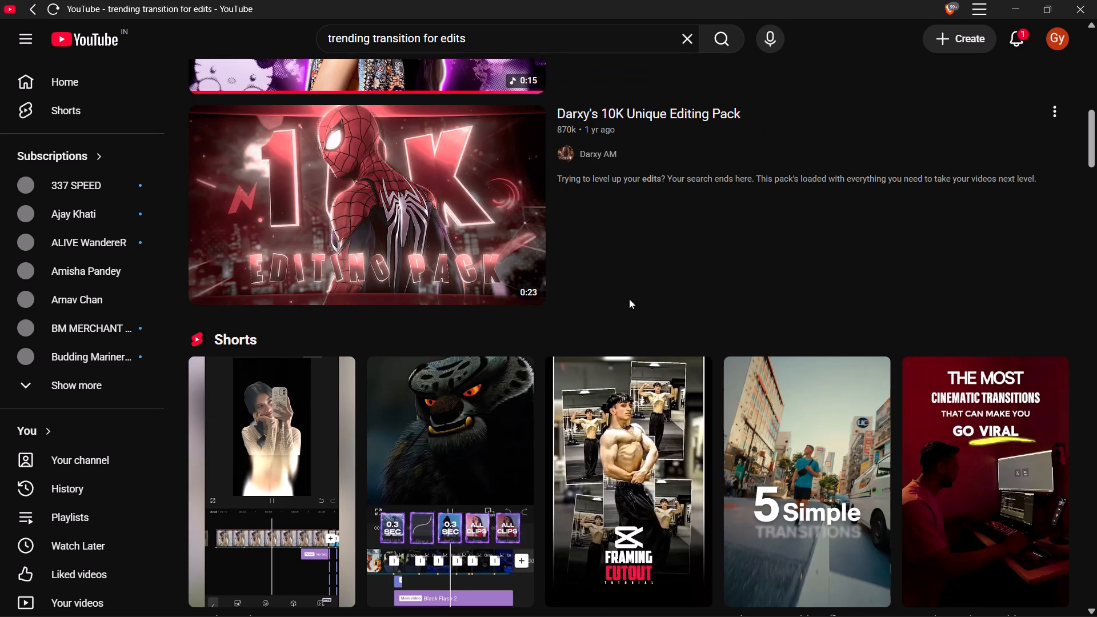
pyautogui.hscroll(-1, 963, 470)
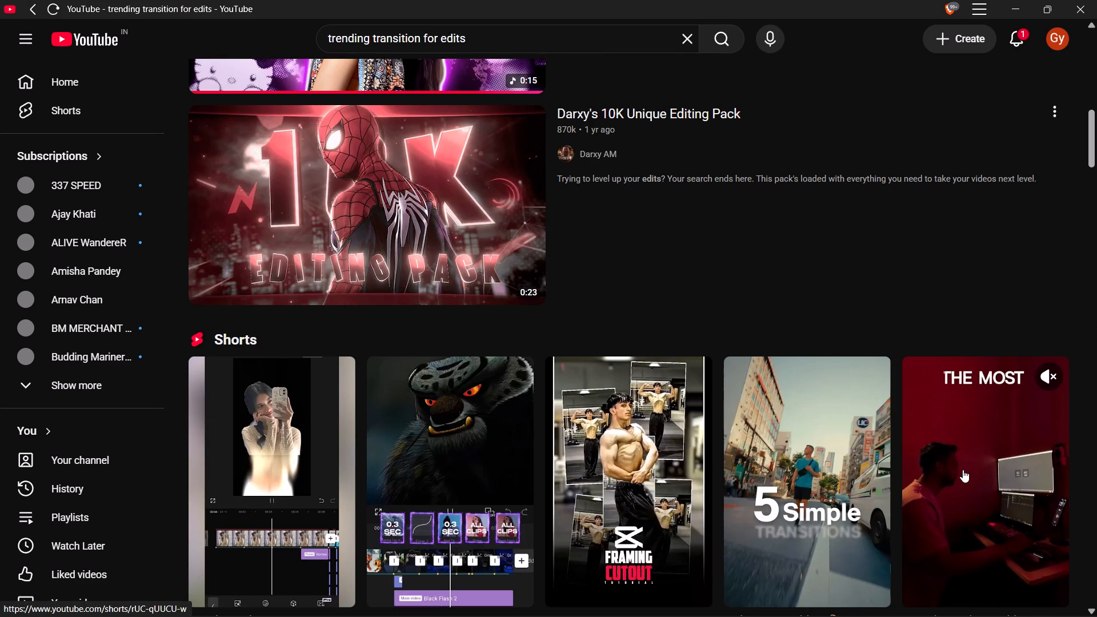
pyautogui.click(963, 470)
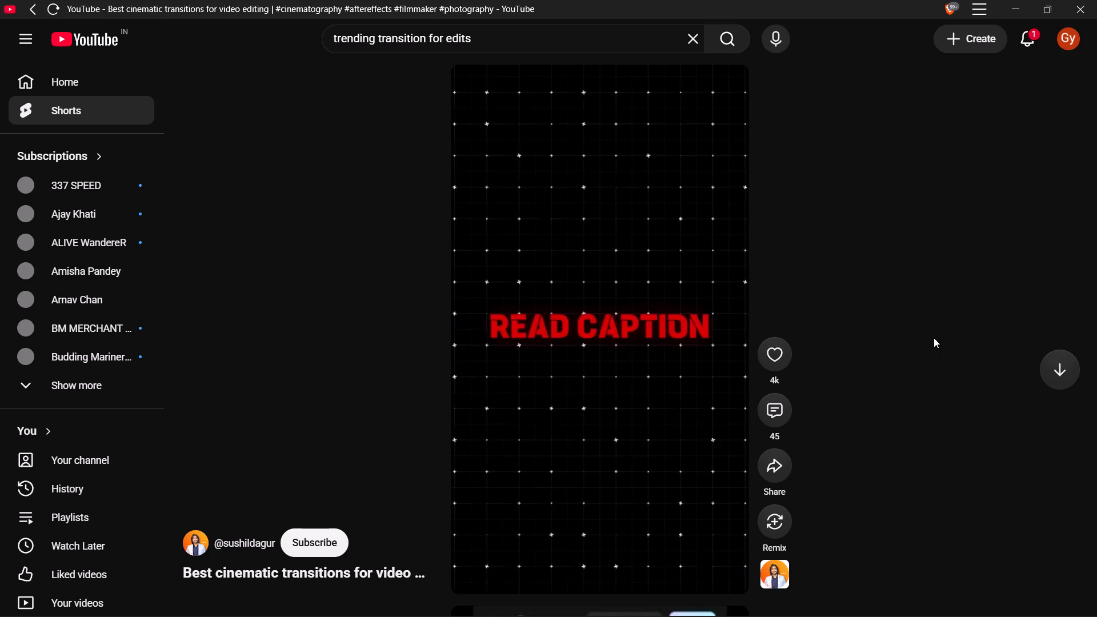
pyautogui.click(35, 3)
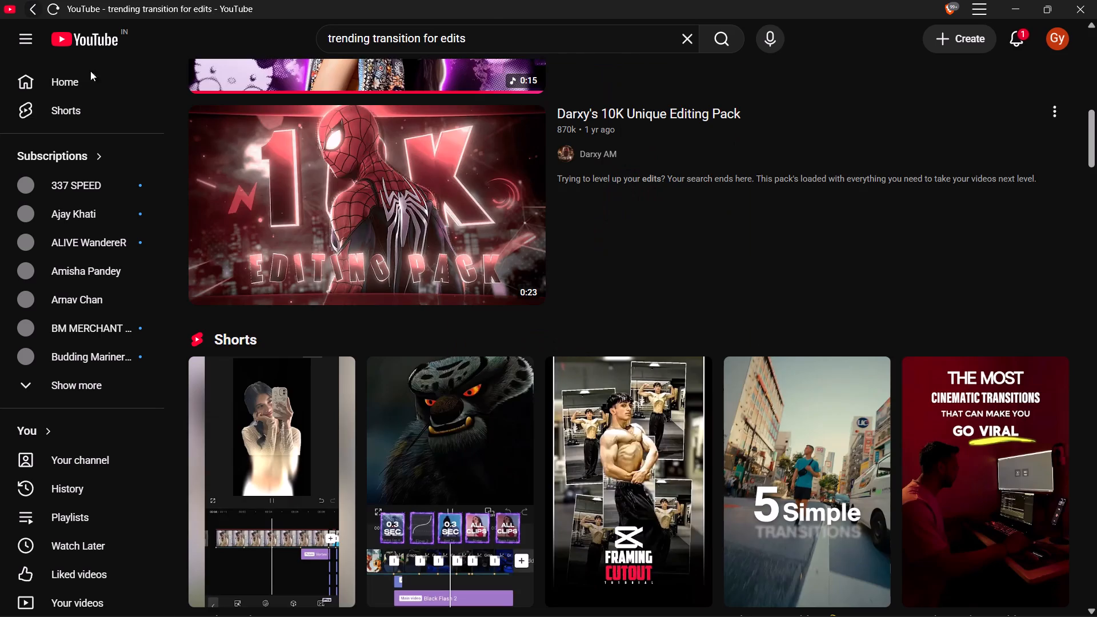
# Browse further down the Shorts results and watch the Spider-Man Overlay Transition Effect in CapCut tutorial.
pyautogui.scroll(-7, 281, 398)
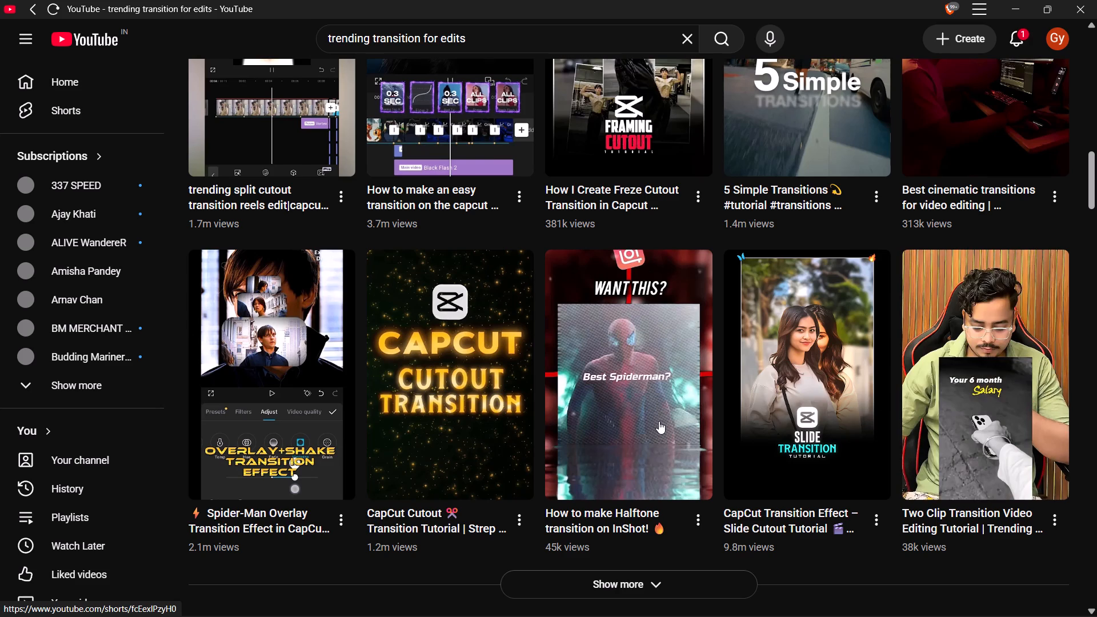
pyautogui.scroll(-2, 656, 412)
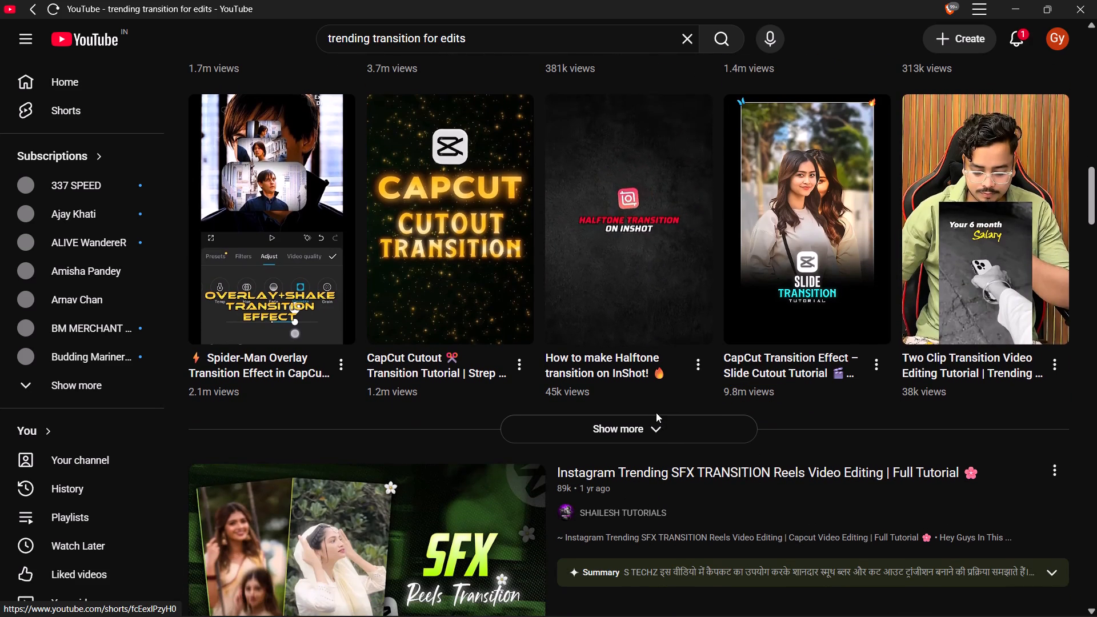
pyautogui.click(274, 214)
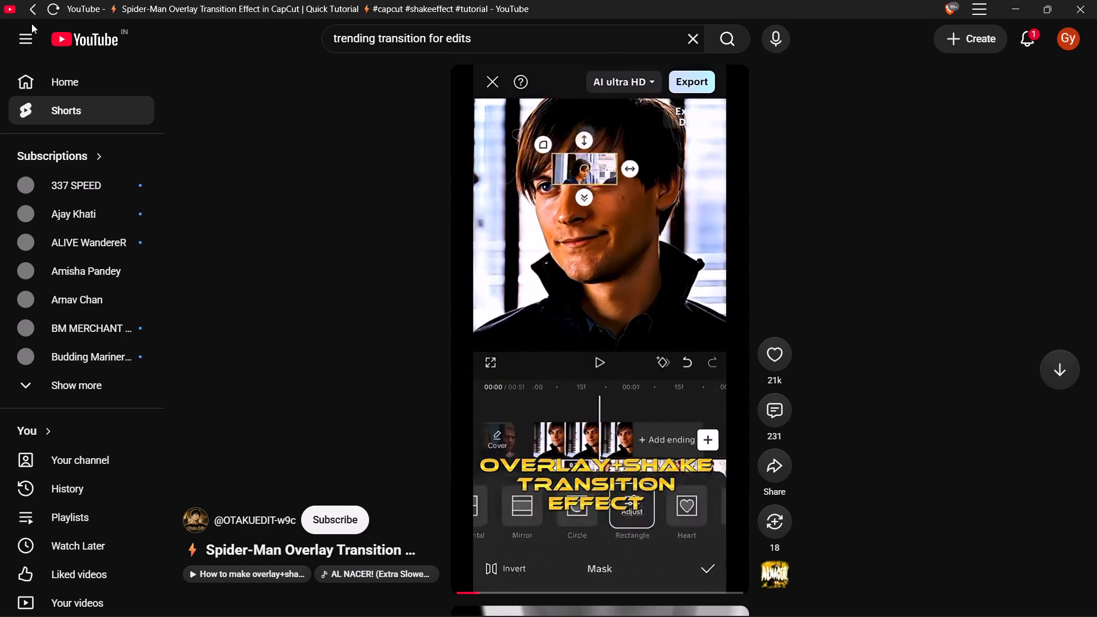
# Return to the results and refine the YouTube search to "trending transition for edits in davinci resolve".
pyautogui.click(31, 14)
pyautogui.click(489, 44)
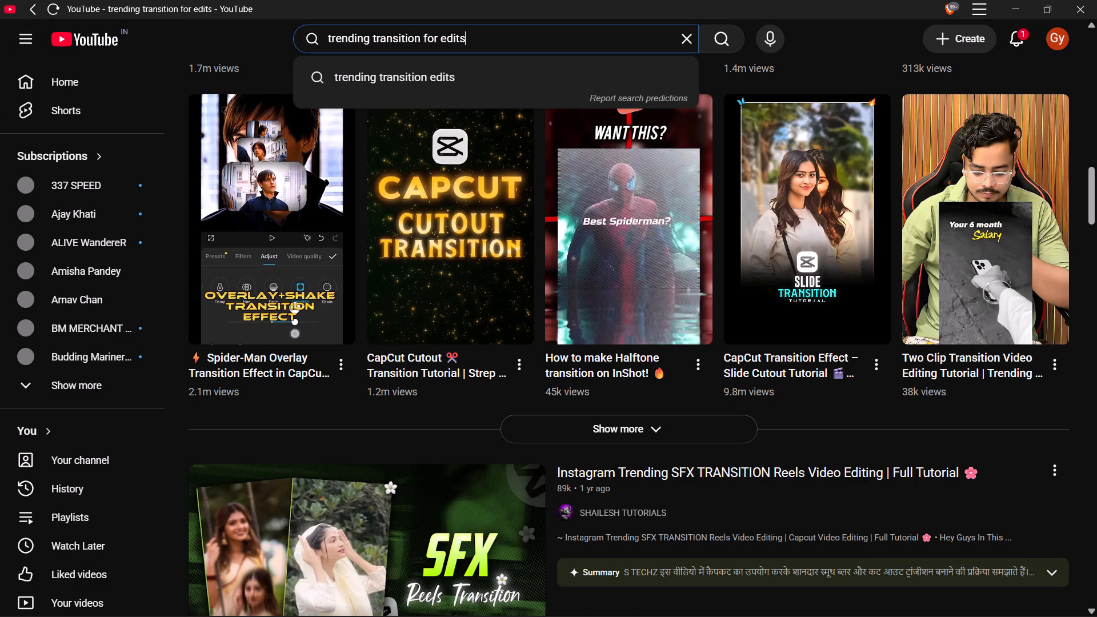
pyautogui.press('space')
pyautogui.press('space')
pyautogui.write('in')
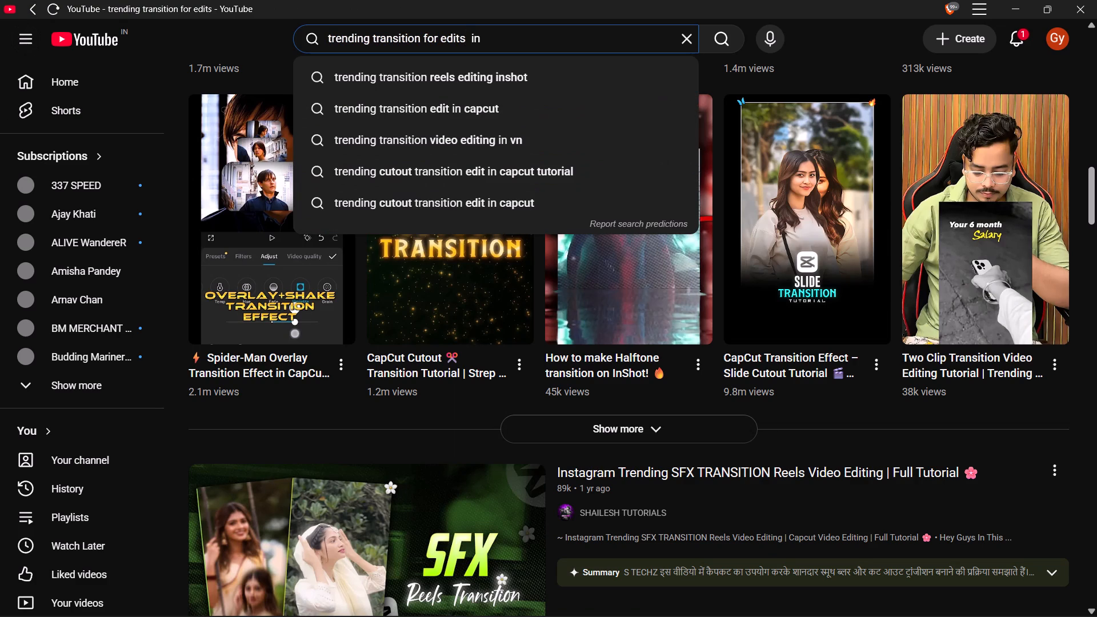
pyautogui.write('da')
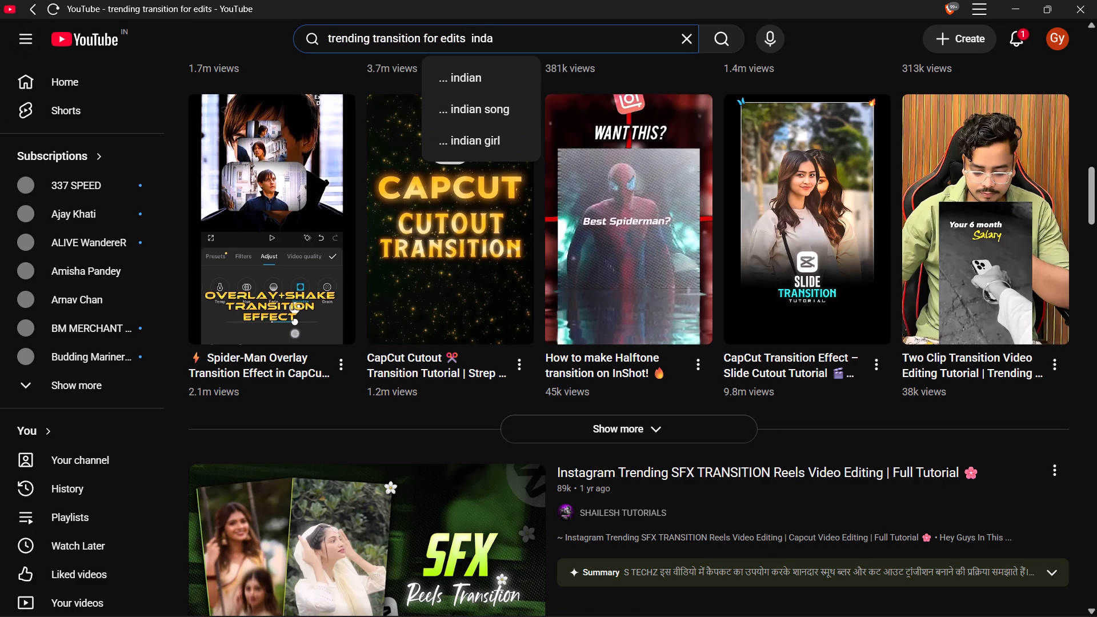
pyautogui.press('BackSpace')
pyautogui.press('BackSpace')
pyautogui.press('space')
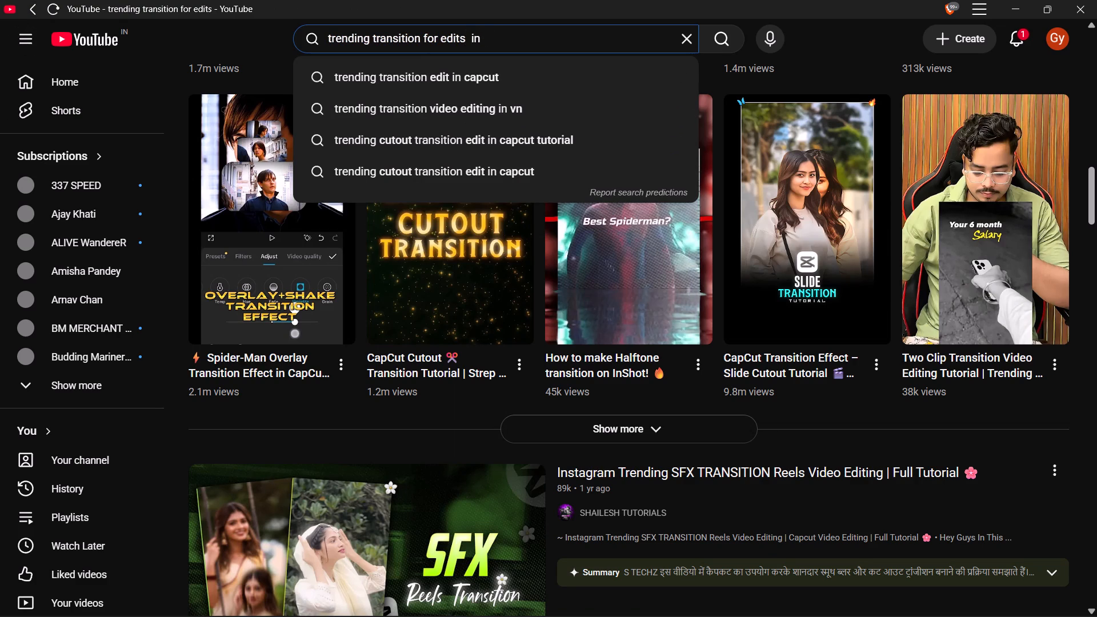
pyautogui.press('v')
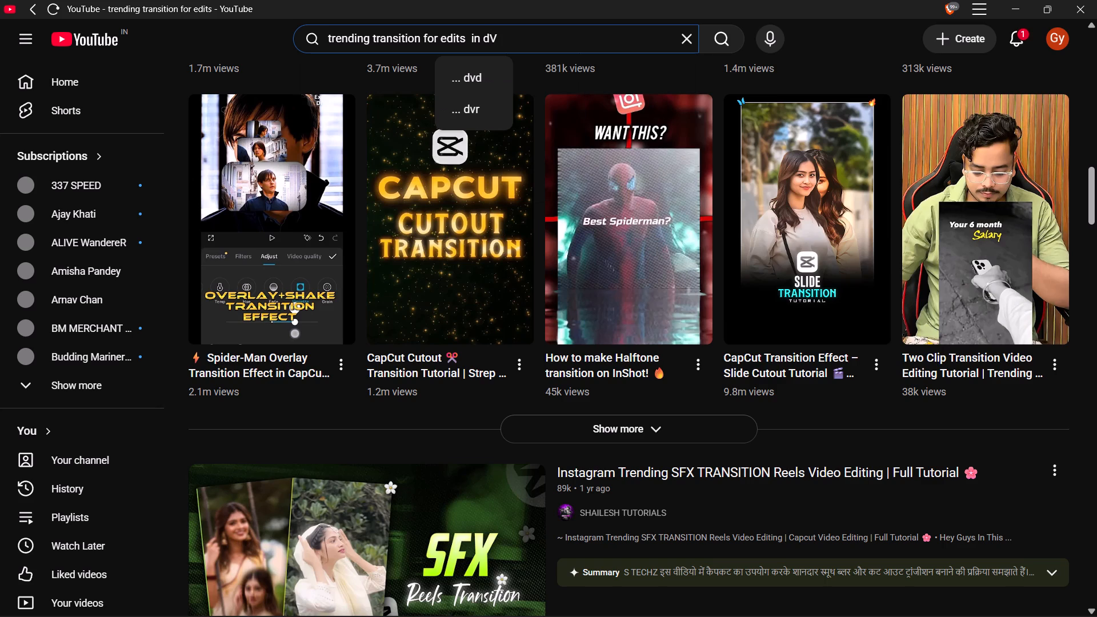
pyautogui.press('BackSpace')
pyautogui.click(478, 77)
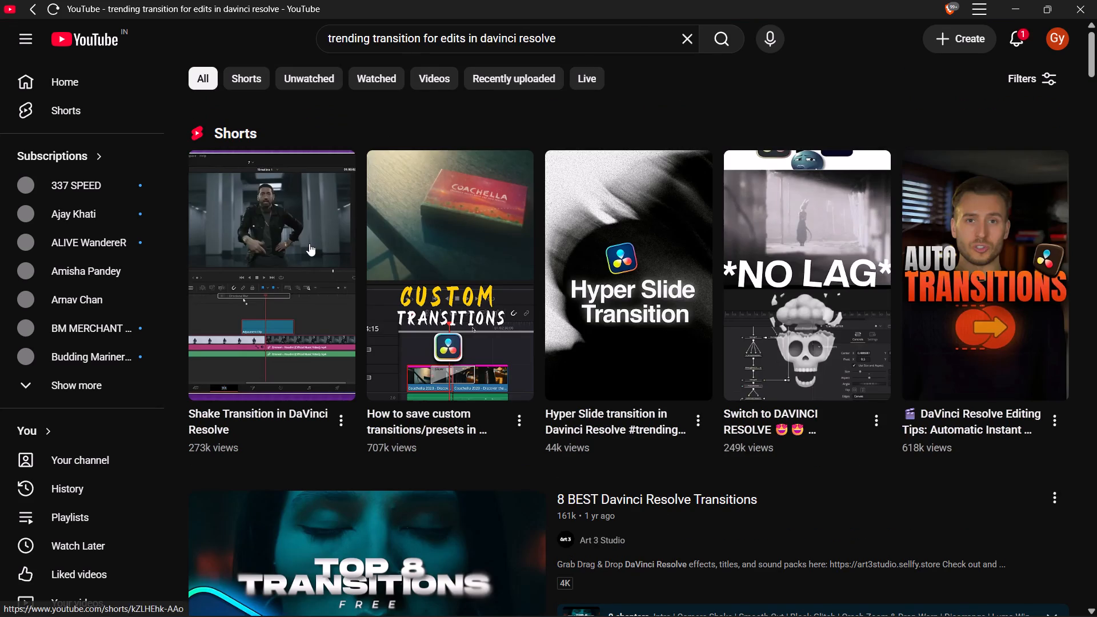
# Watch the Short on saving custom transitions/presets in DaVinci Resolve, return to the results, and open the Hyper Slide transition Short.
pyautogui.click(497, 258)
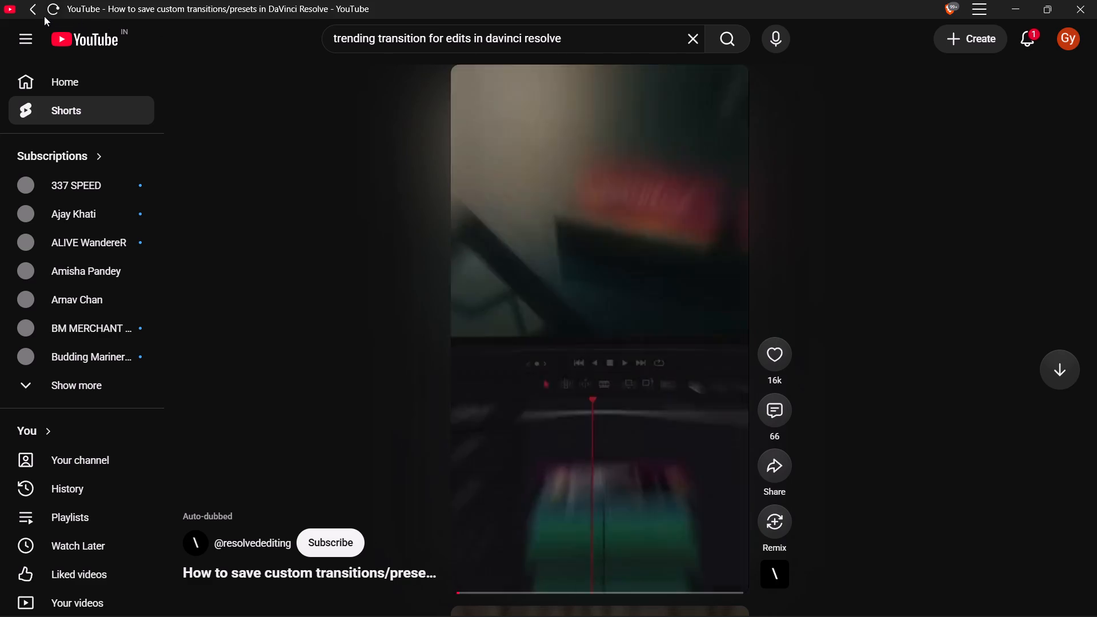
pyautogui.click(41, 15)
pyautogui.click(653, 350)
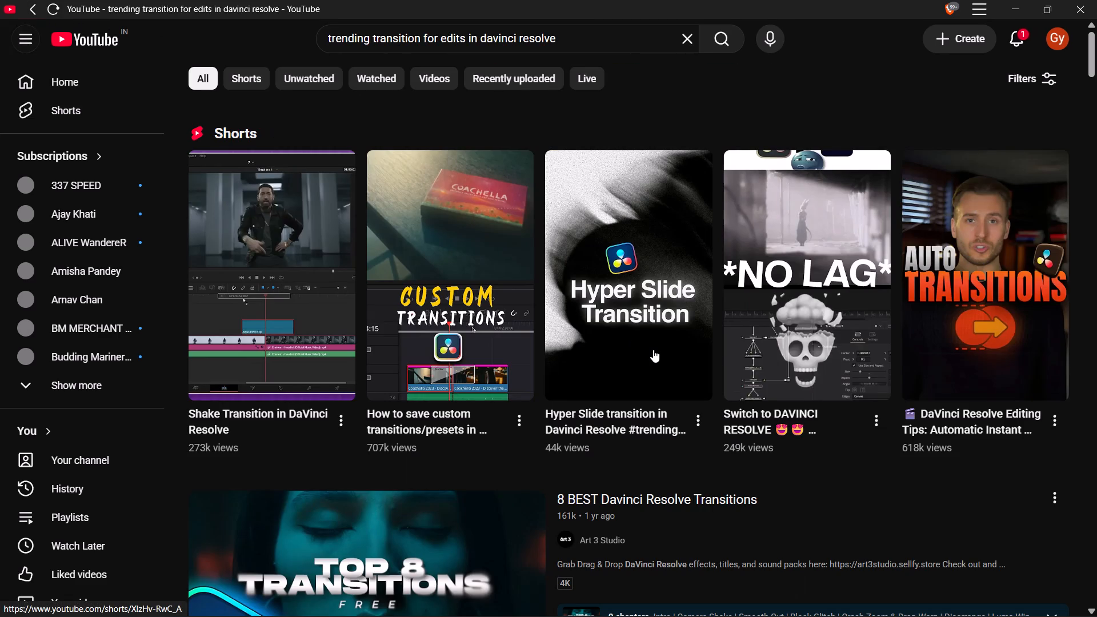
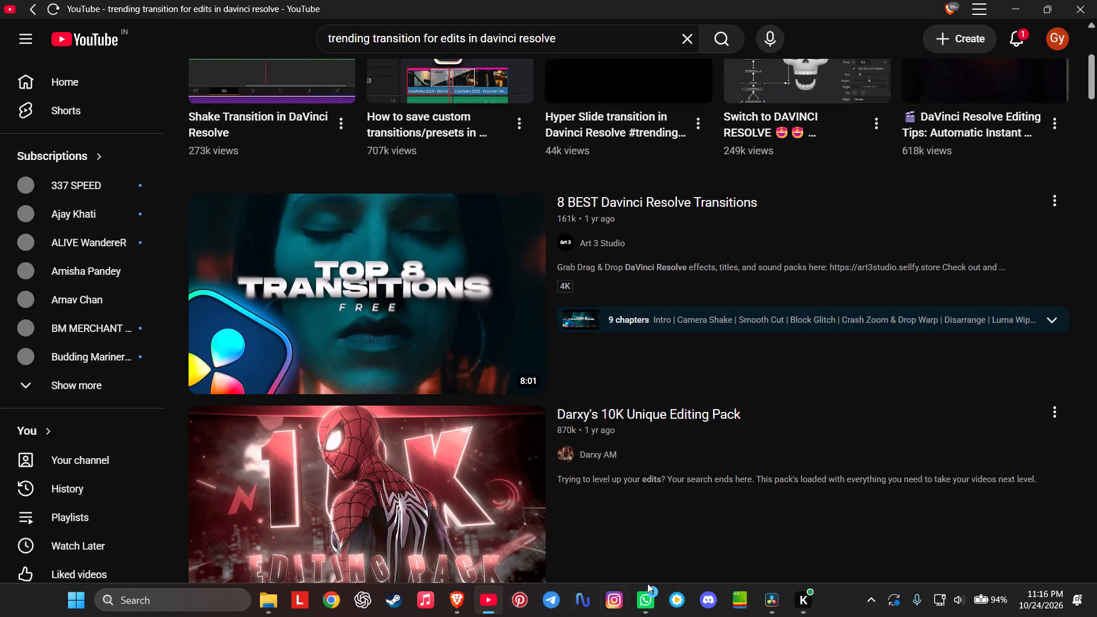
# Switch to DaVinci Resolve and play the BANARAS timeline past its last clip, plus the opening from the timeline start.
pyautogui.click(766, 594)
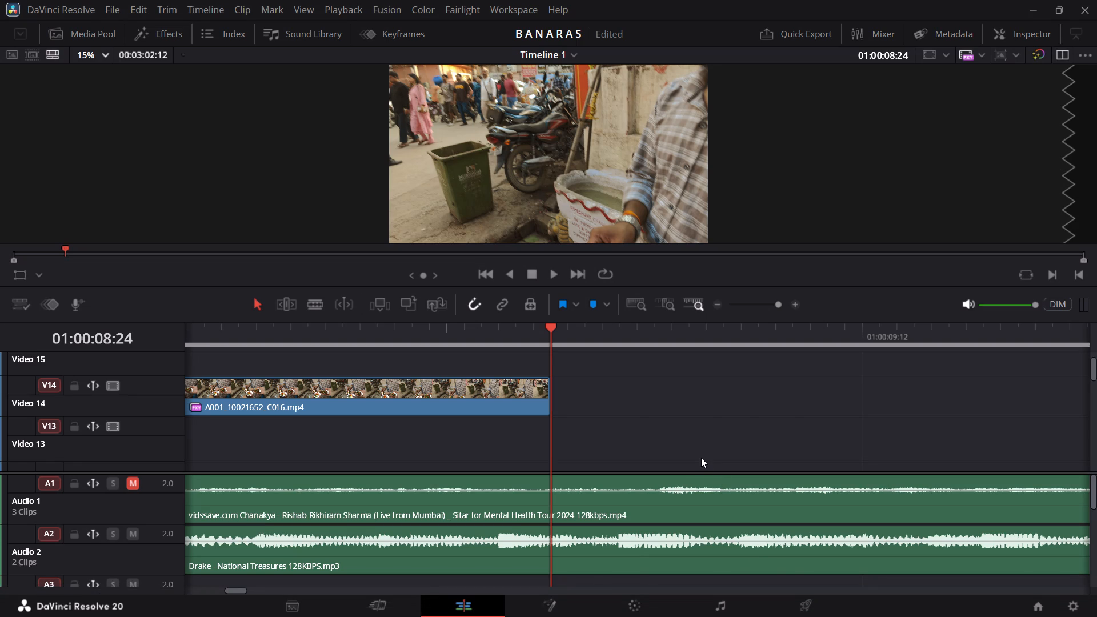
pyautogui.press('space')
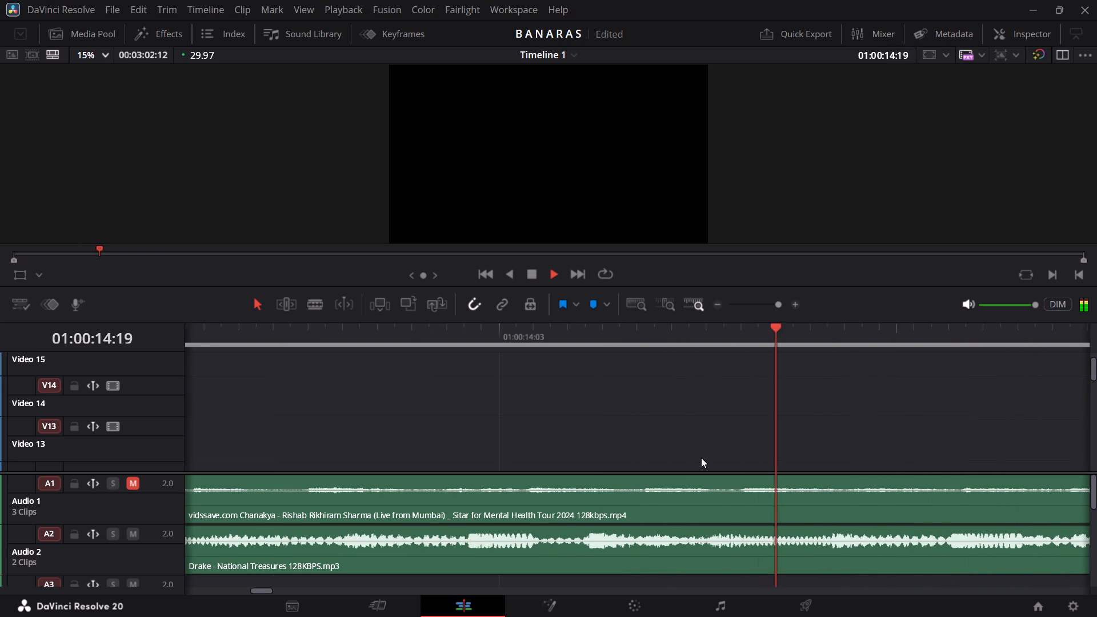
pyautogui.press('space')
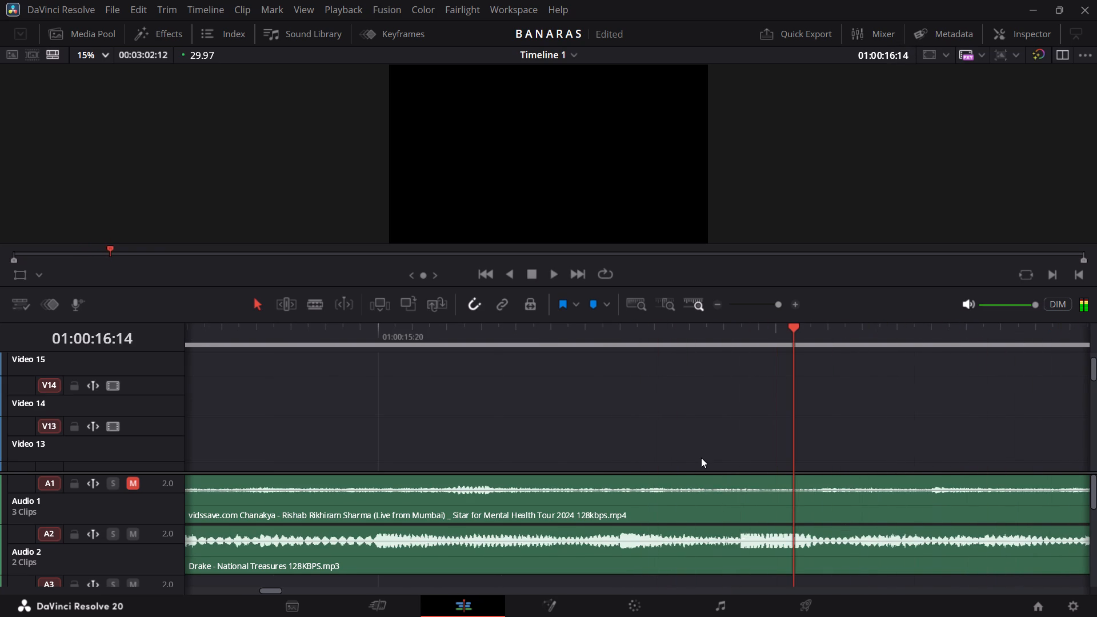
pyautogui.hscroll(20, 701, 458)
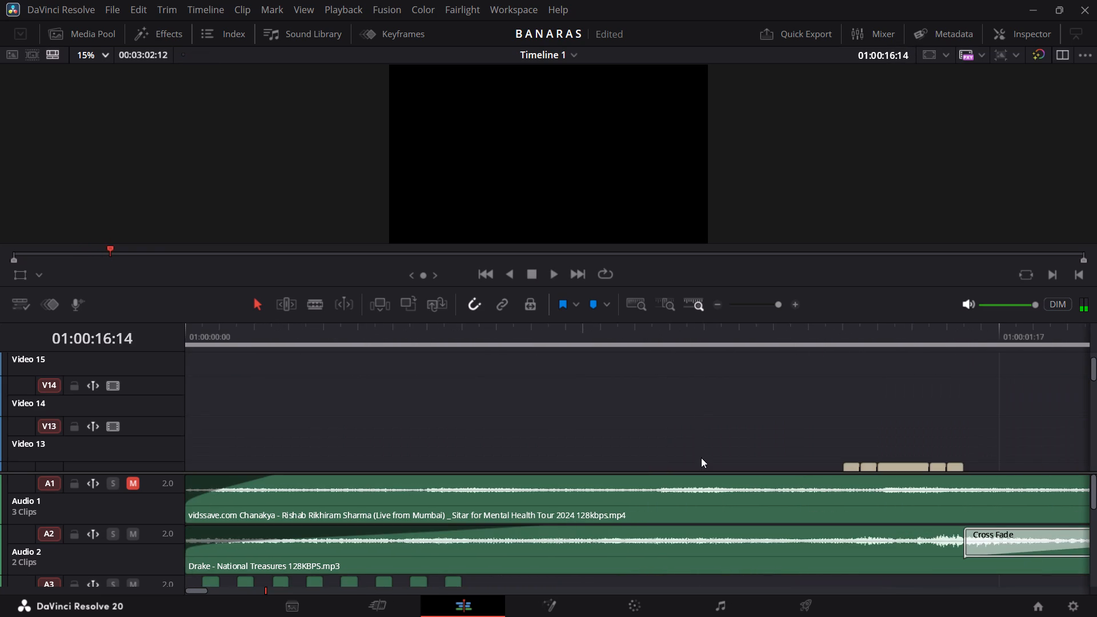
pyautogui.moveTo(245, 326); pyautogui.dragTo(37, 339)
pyautogui.press('space')
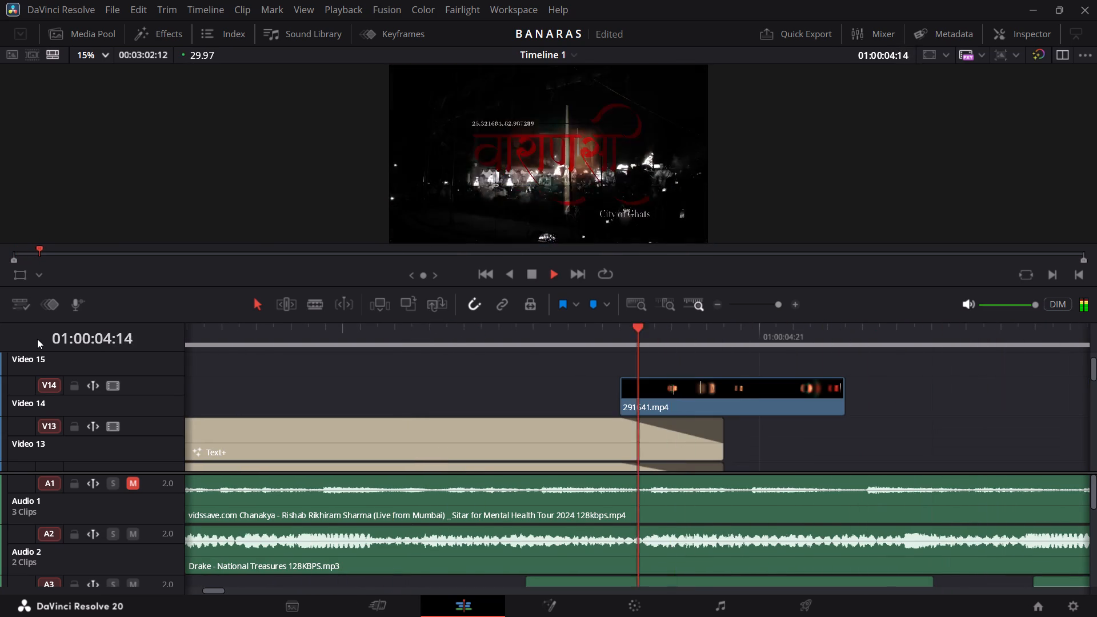
pyautogui.press('space')
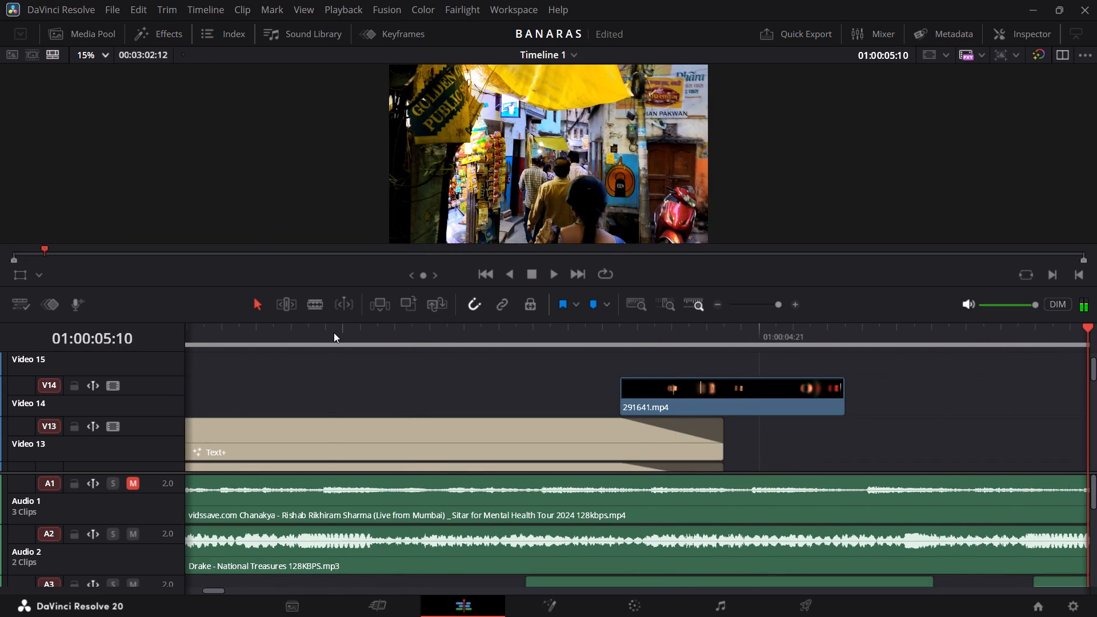
# Enlarge the viewer and replay the opening title sequence from the start of the timeline.
pyautogui.click(334, 332)
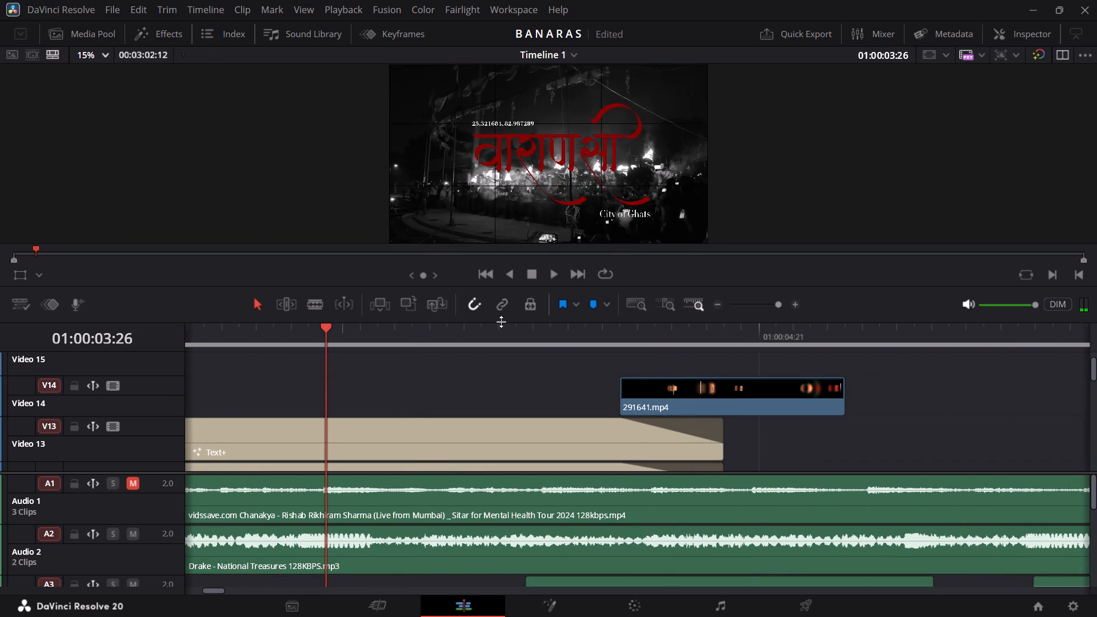
pyautogui.moveTo(501, 322); pyautogui.dragTo(466, 533)
pyautogui.hscroll(13, 351, 522)
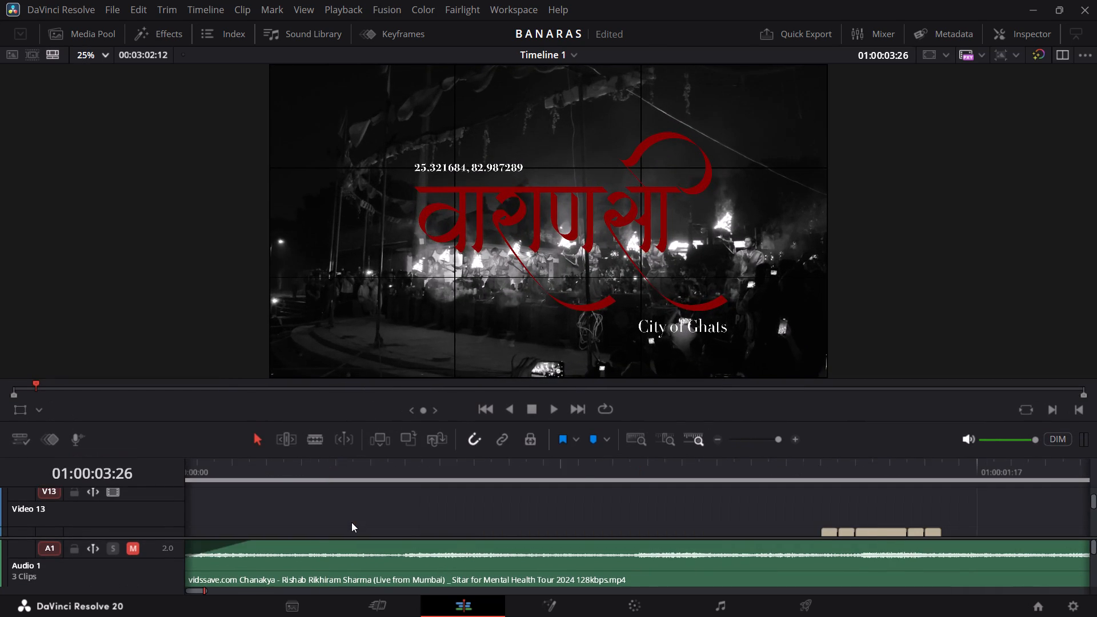
pyautogui.hscroll(6, 351, 522)
pyautogui.moveTo(219, 467); pyautogui.dragTo(53, 456)
pyautogui.press('space')
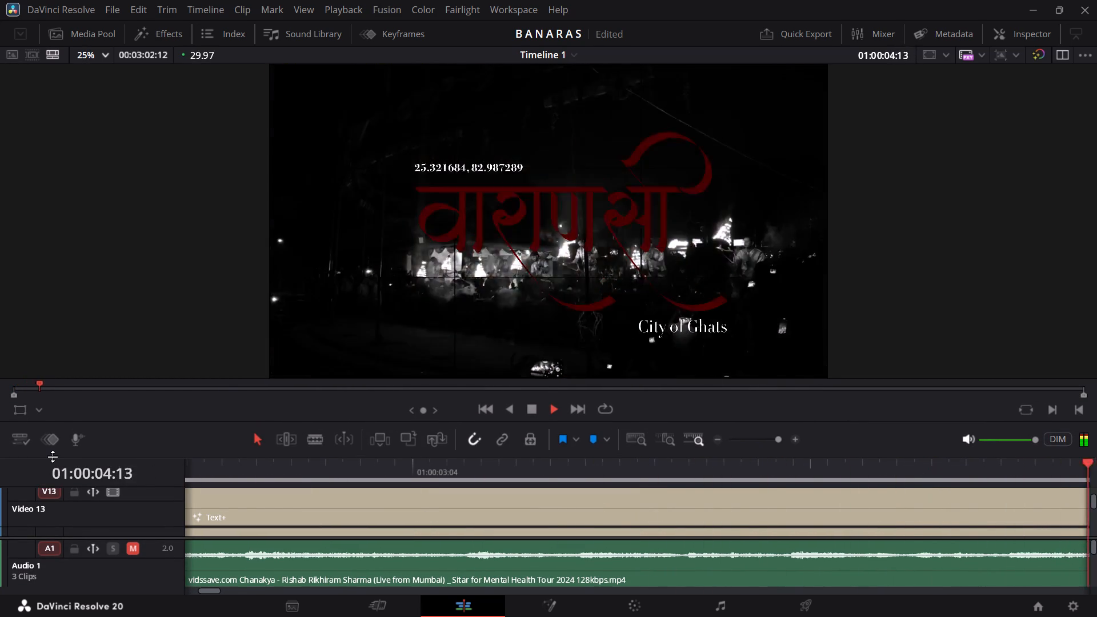
pyautogui.press('space')
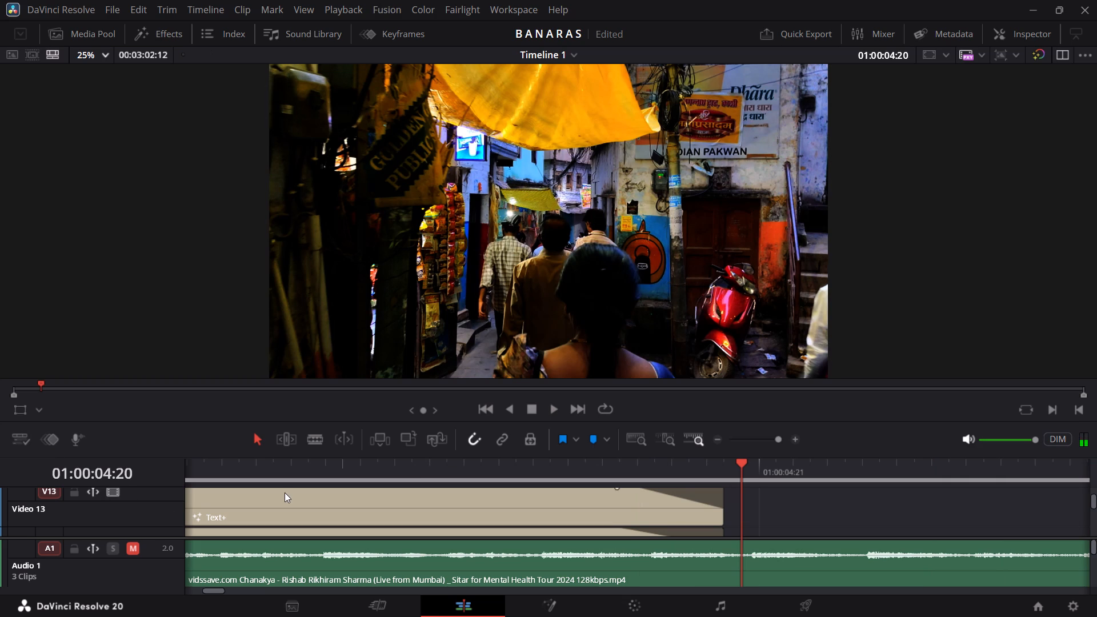
# Park the playhead on the opening title at about 01:00:03:27 and set the "City of Ghats" text's font to Script MT Bold.
pyautogui.click(342, 461)
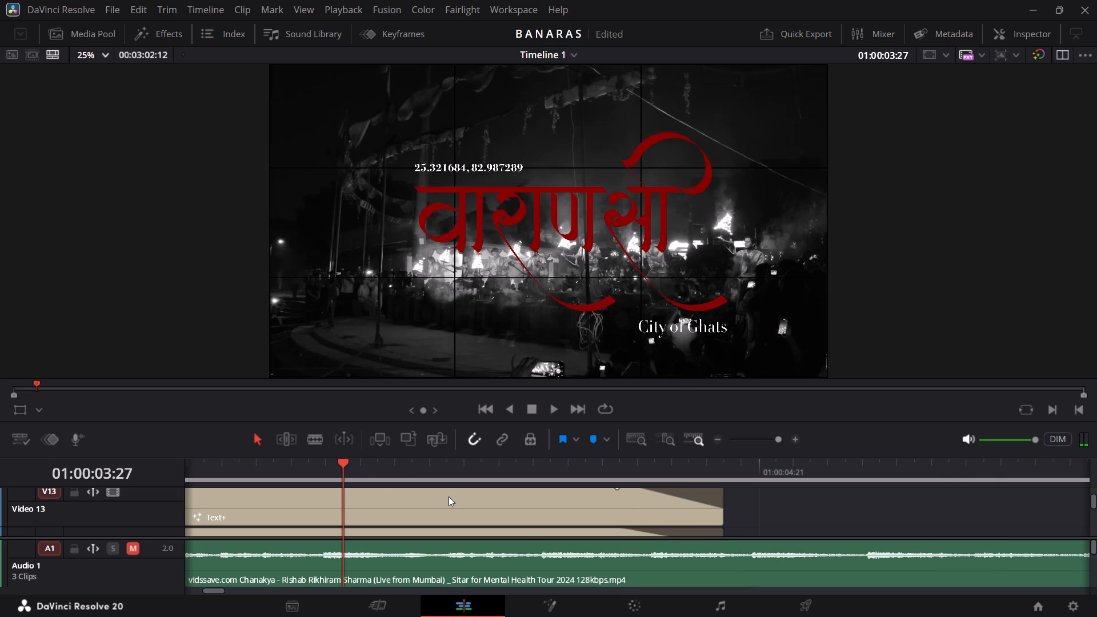
pyautogui.scroll(-2, 449, 496)
pyautogui.click(449, 496)
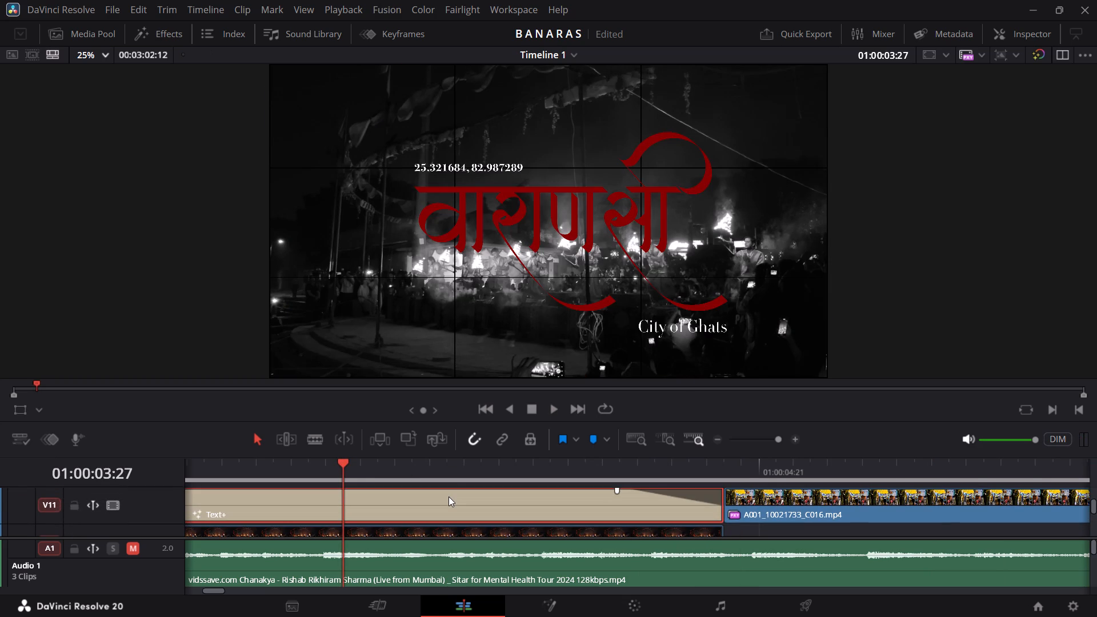
pyautogui.doubleClick(515, 498)
pyautogui.scroll(1, 515, 498)
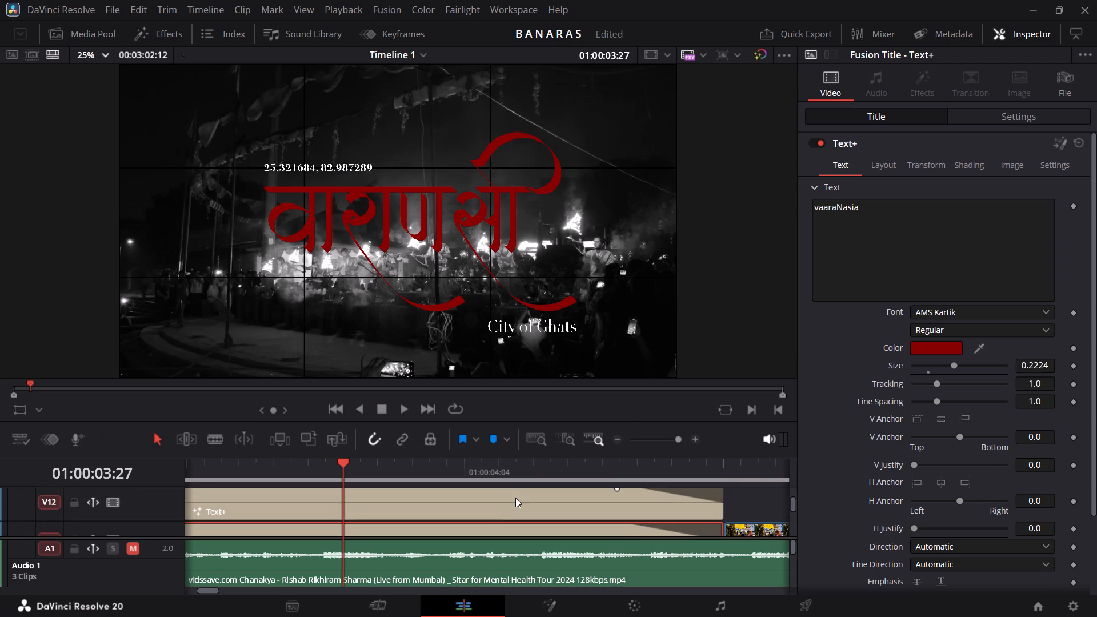
pyautogui.click(515, 498)
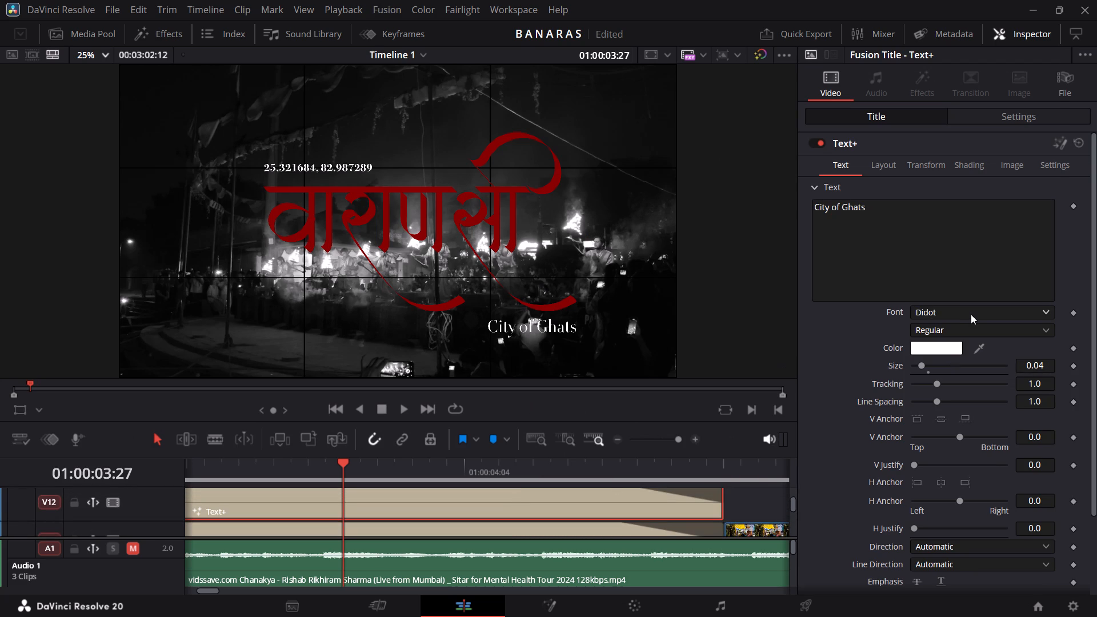
pyautogui.click(971, 314)
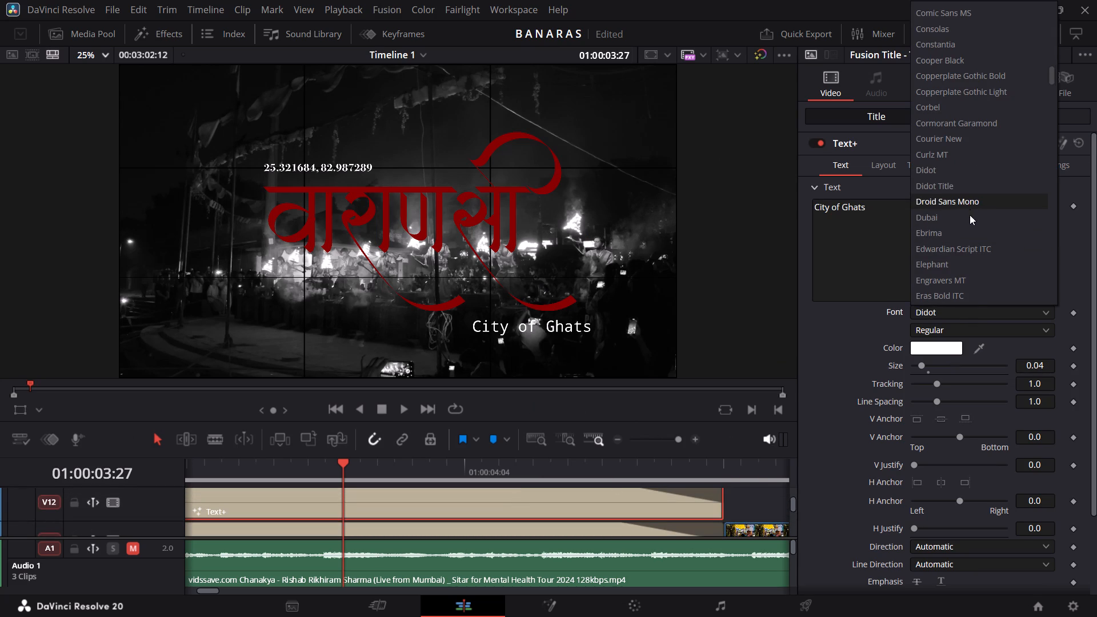
pyautogui.scroll(-1, 963, 254)
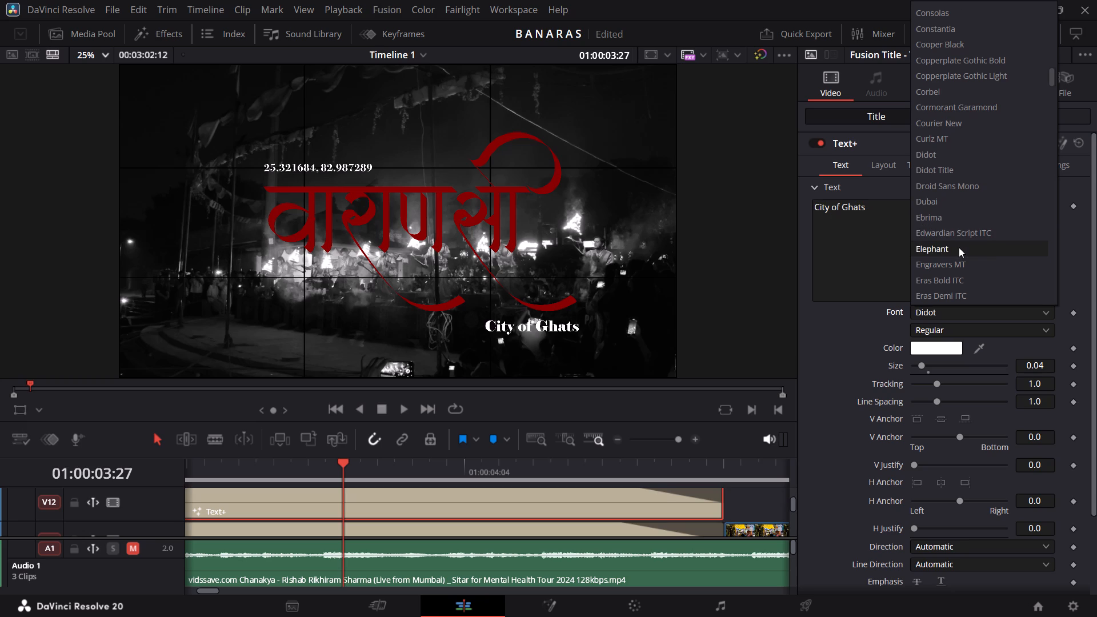
pyautogui.scroll(-2, 959, 247)
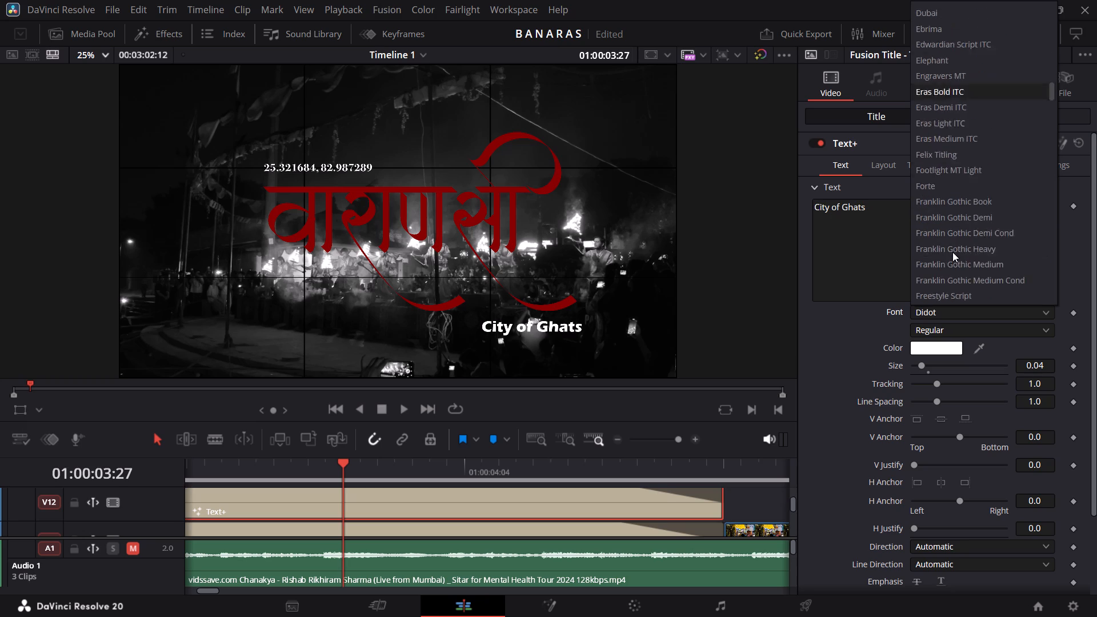
pyautogui.scroll(-2, 952, 252)
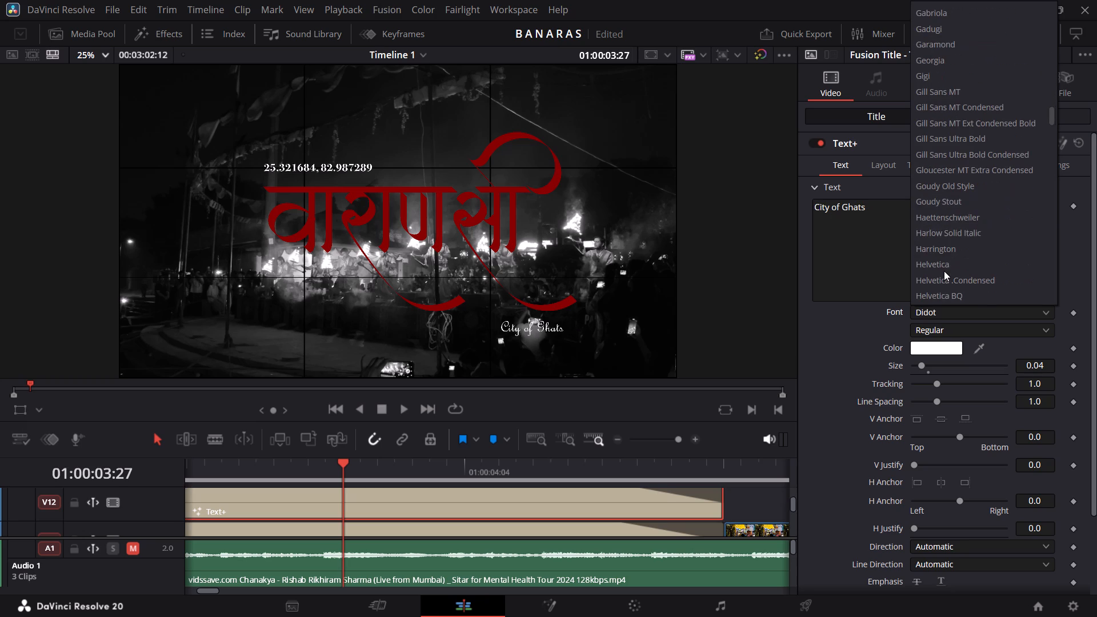
pyautogui.scroll(-1, 944, 271)
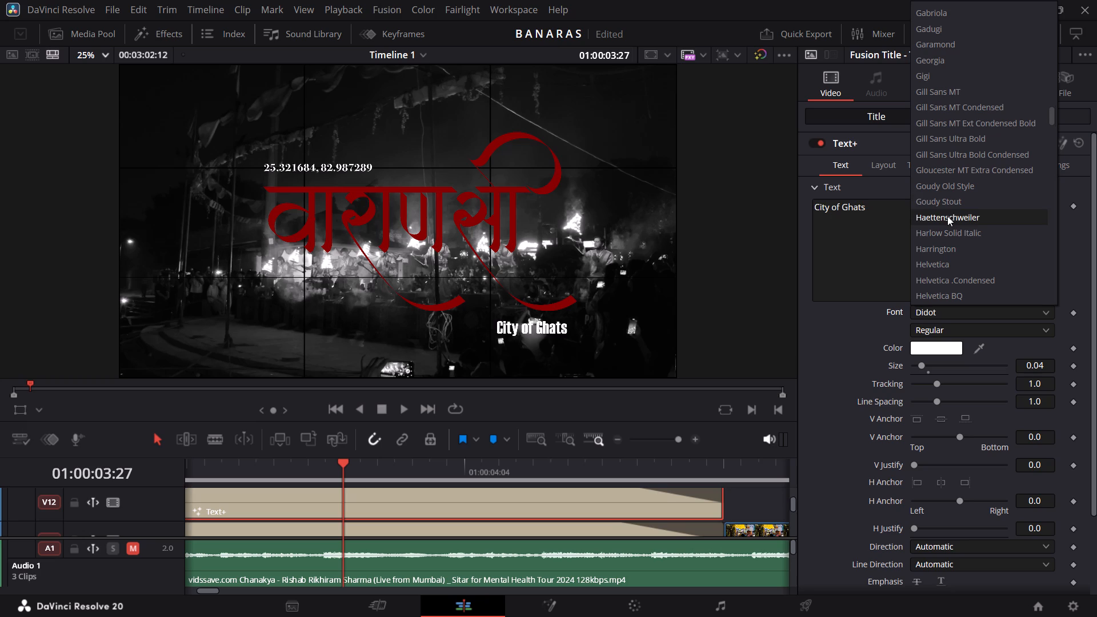
pyautogui.scroll(-1, 948, 229)
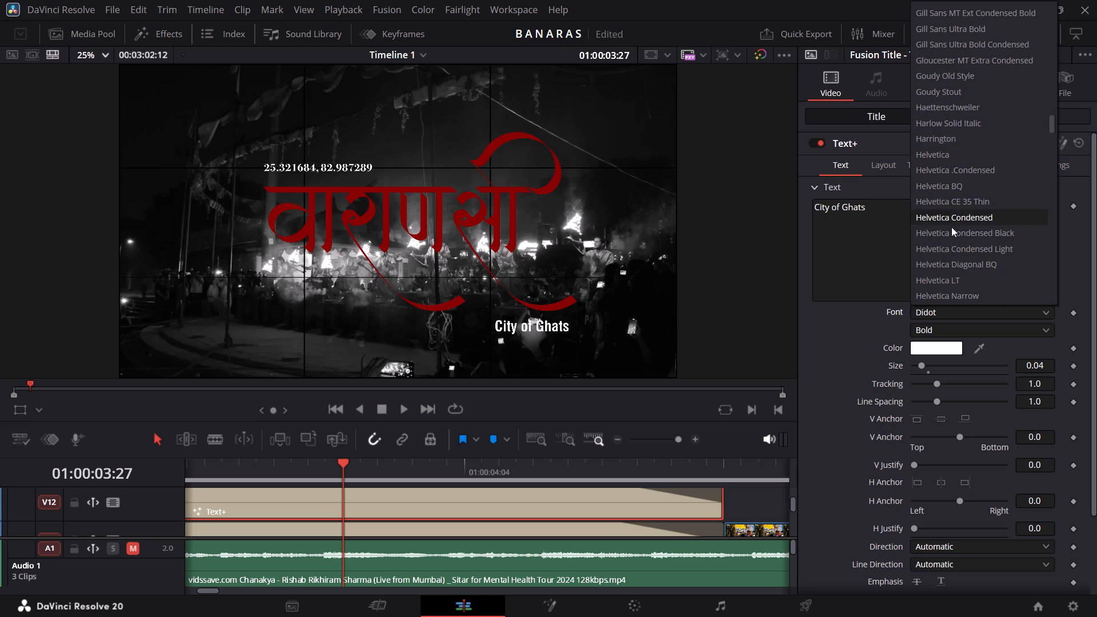
pyautogui.scroll(-1, 950, 201)
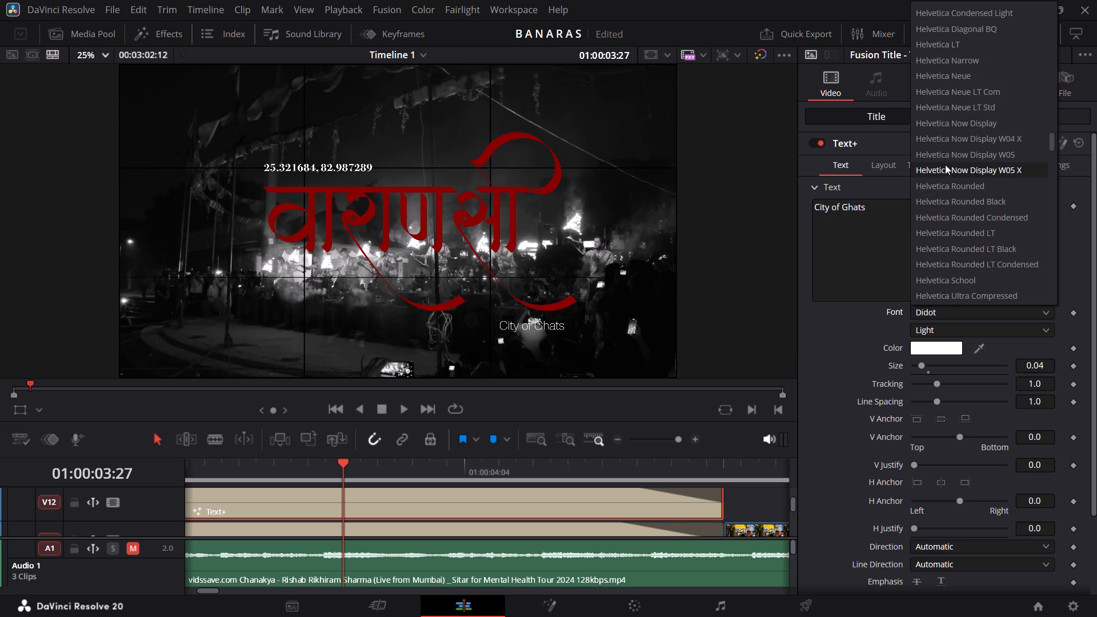
pyautogui.scroll(-1, 955, 225)
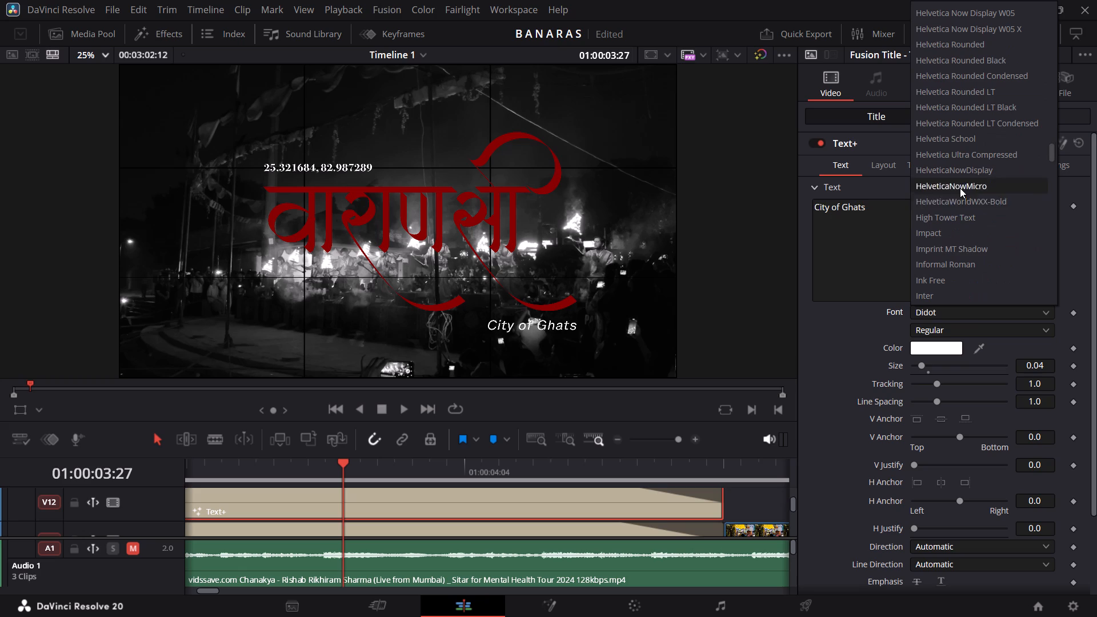
pyautogui.scroll(-1, 957, 229)
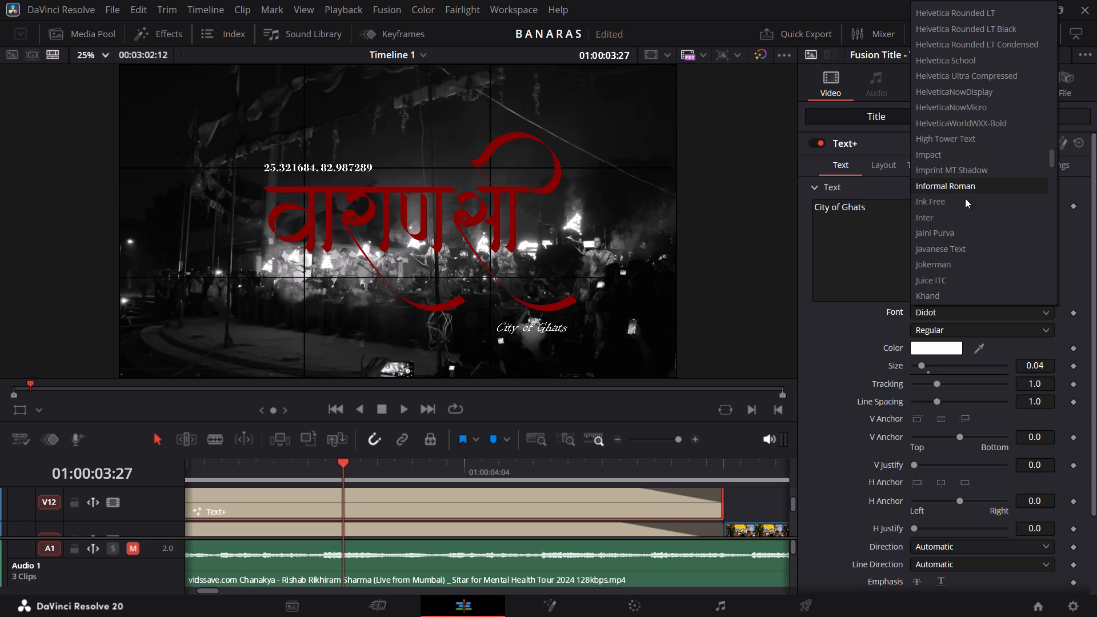
pyautogui.scroll(-1, 962, 263)
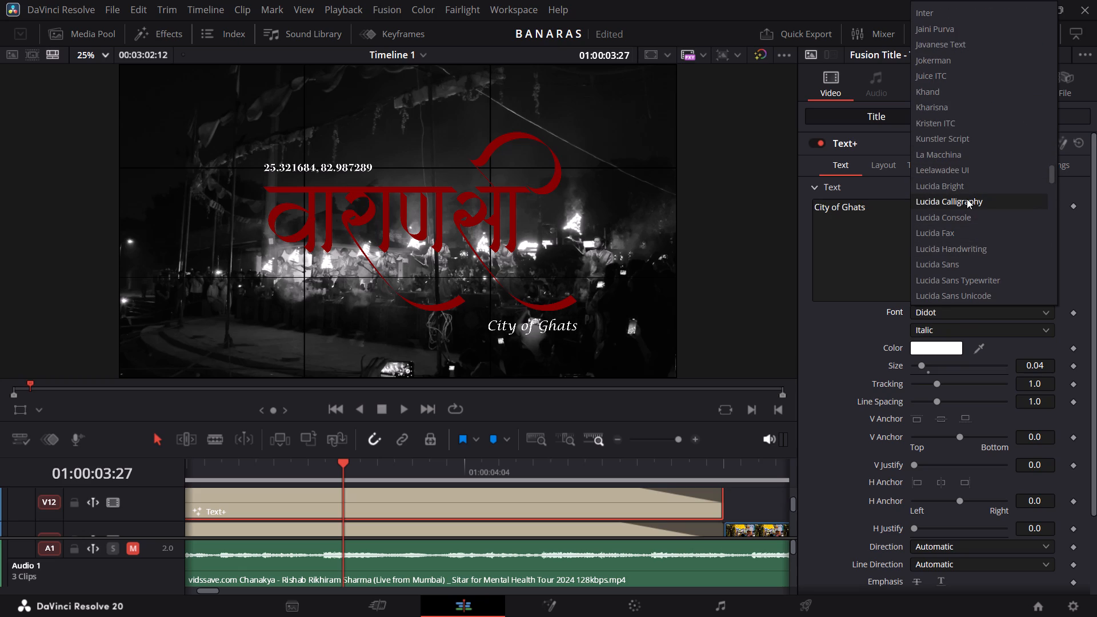
pyautogui.scroll(-1, 967, 182)
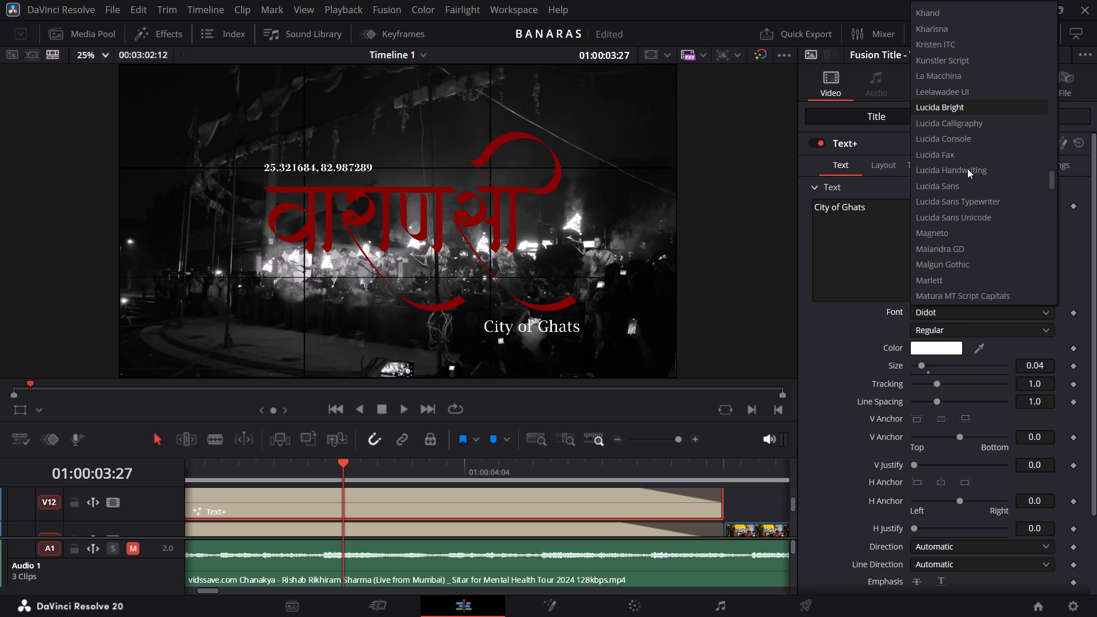
pyautogui.scroll(-1, 953, 288)
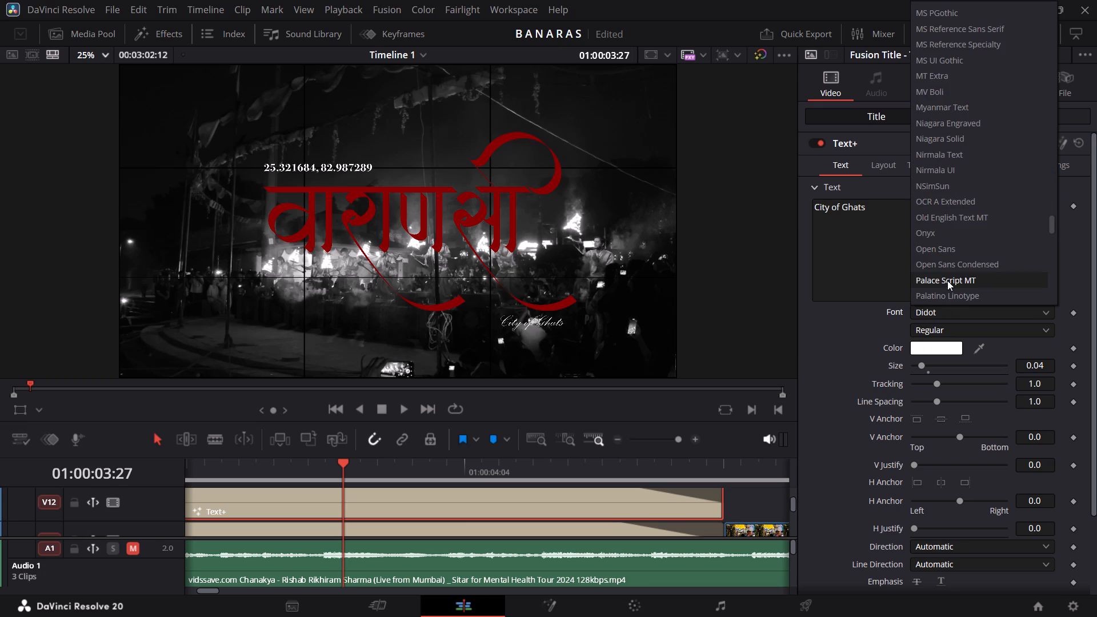
pyautogui.scroll(-1, 948, 259)
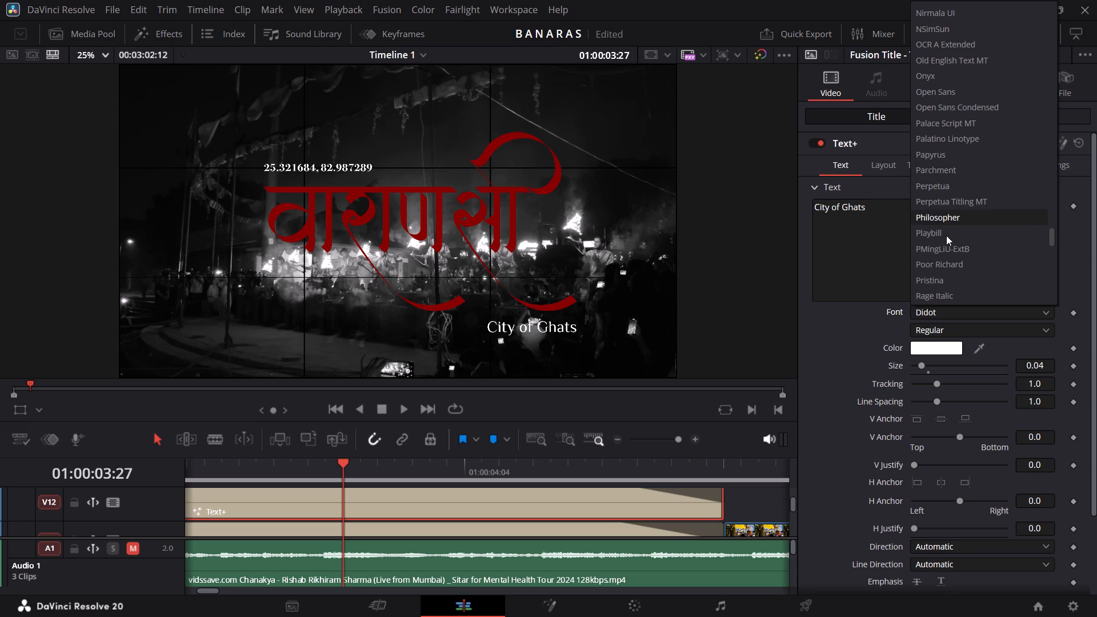
pyautogui.scroll(-1, 947, 251)
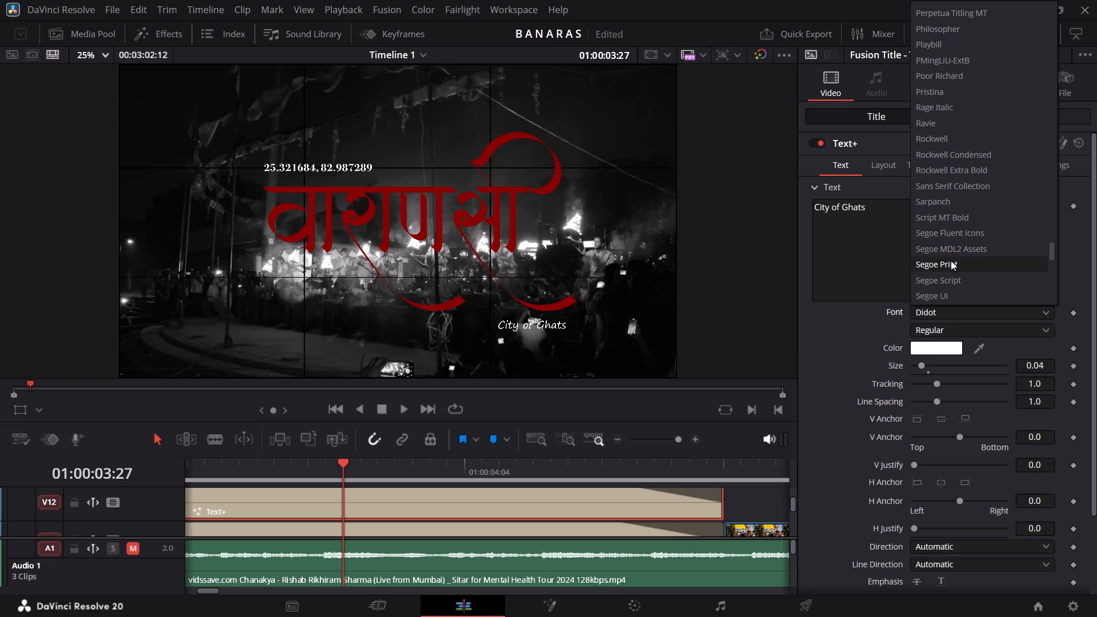
pyautogui.click(975, 215)
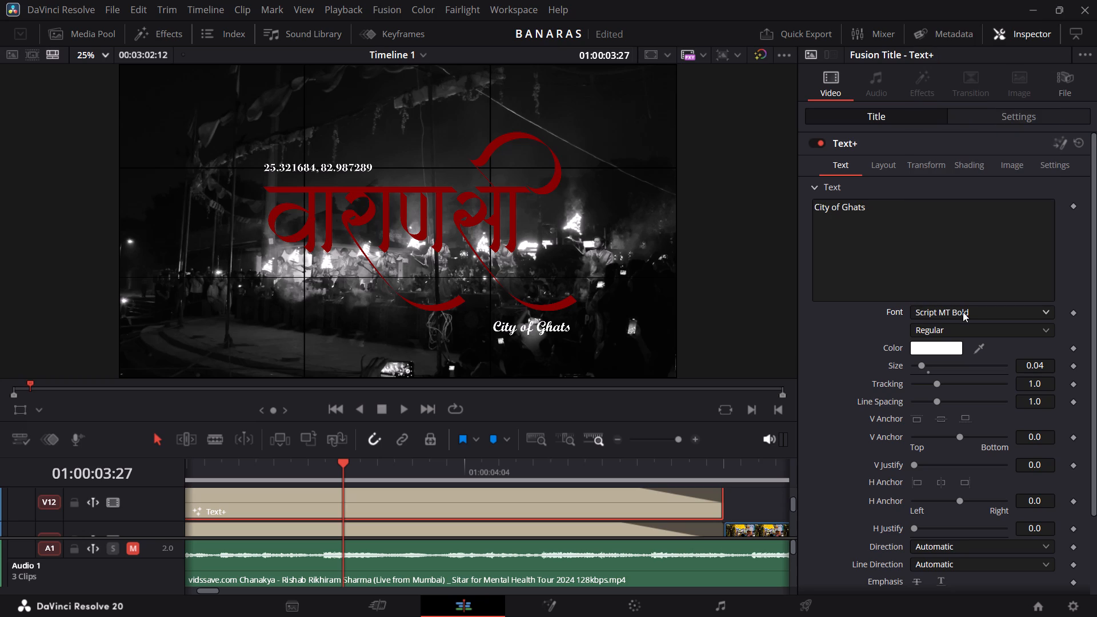
# Preview the remaining fonts after Script MT Bold, through Zeus Borne, on the "City of Ghats" title without choosing another.
pyautogui.click(963, 312)
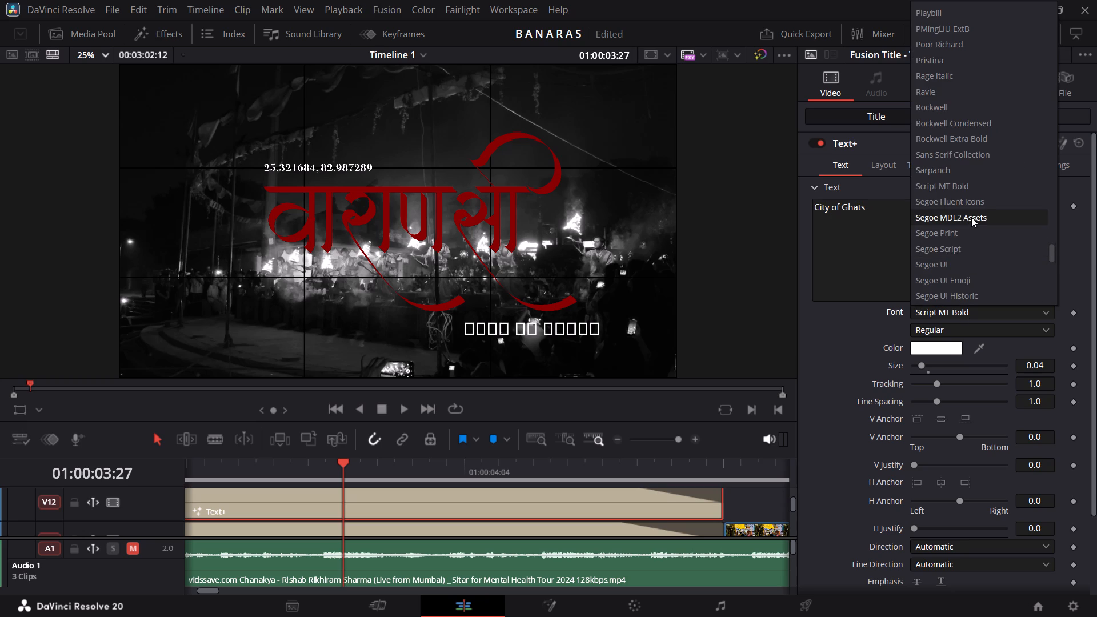
pyautogui.scroll(-1, 971, 217)
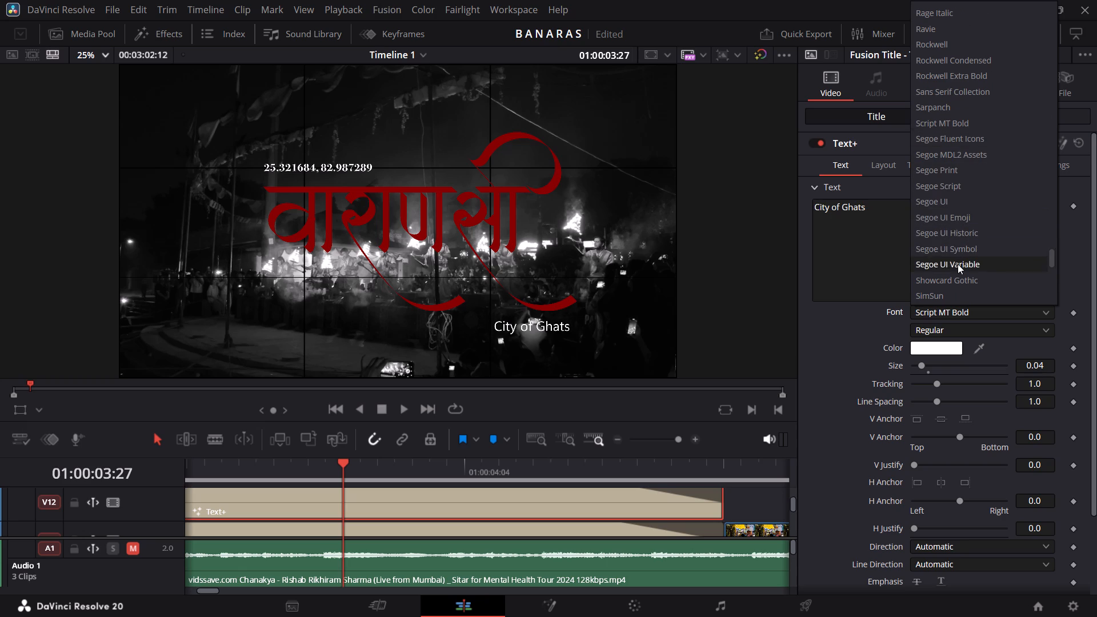
pyautogui.scroll(-1, 958, 264)
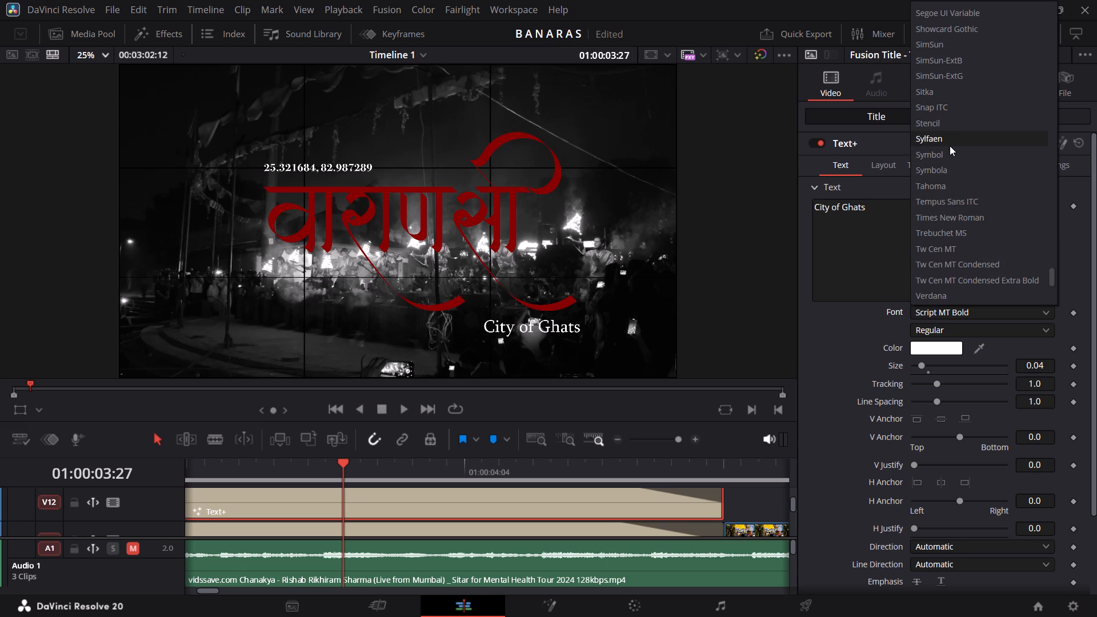
pyautogui.scroll(-1, 947, 169)
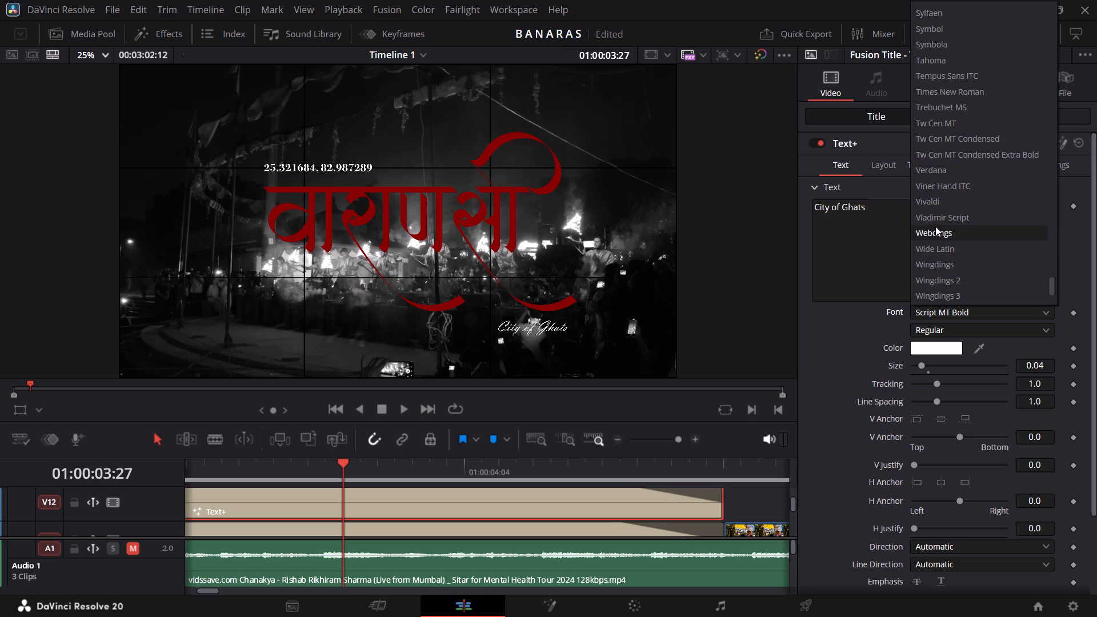
pyautogui.scroll(-1, 935, 226)
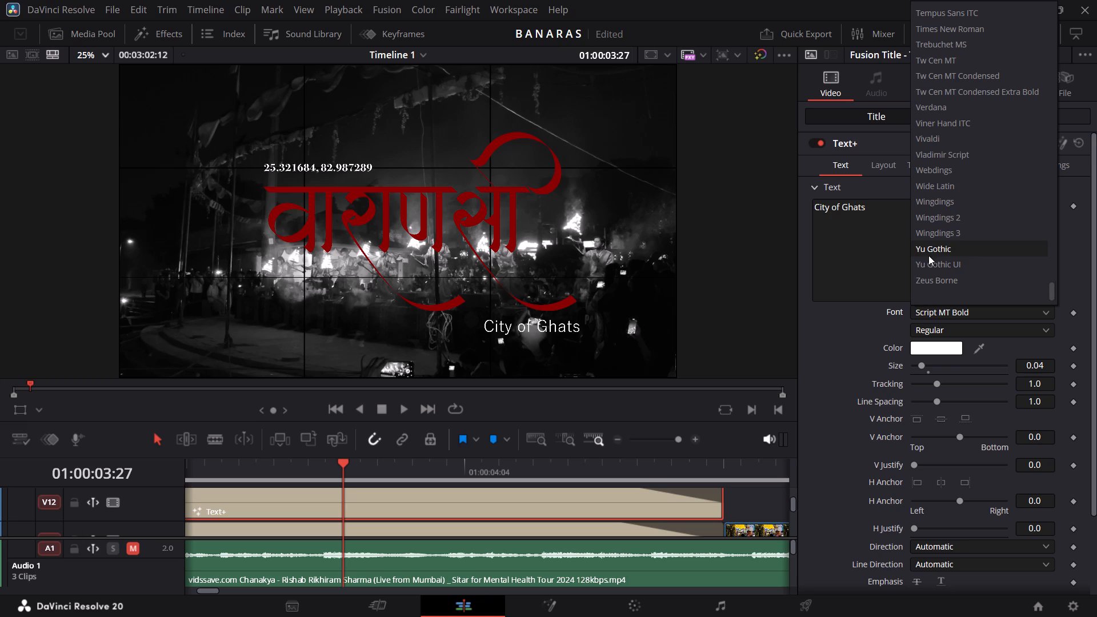
pyautogui.scroll(-1, 927, 279)
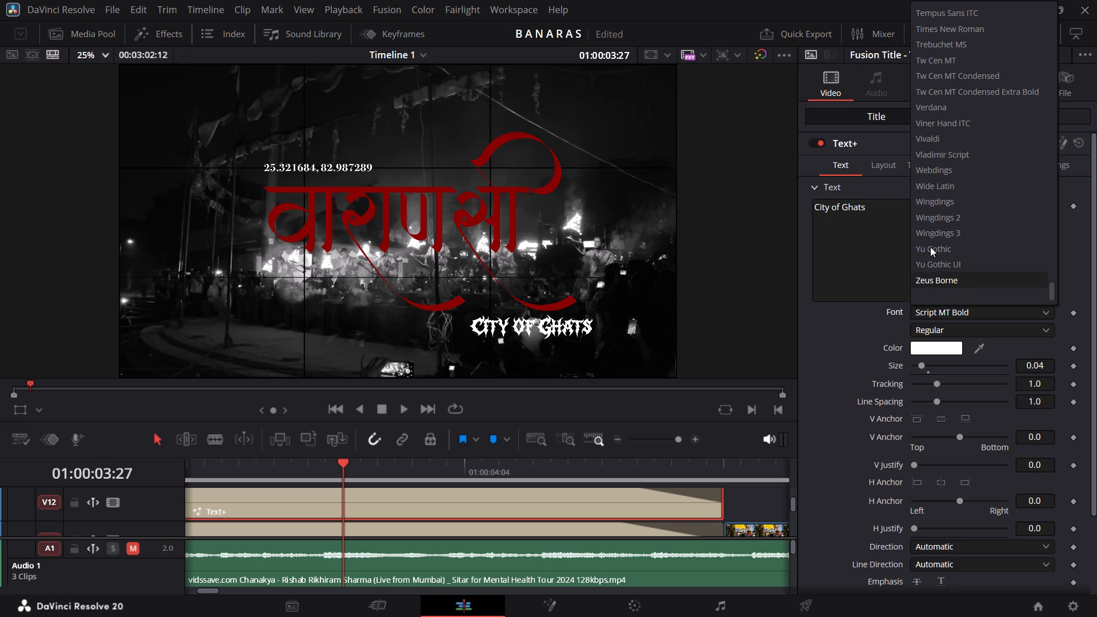
pyautogui.click(848, 335)
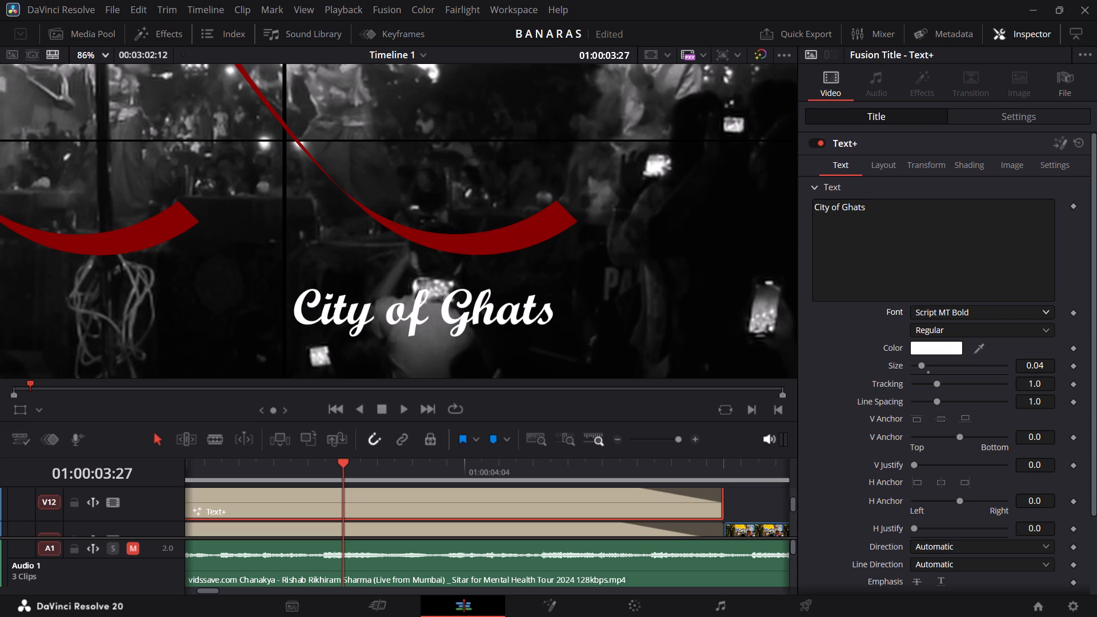
# Reposition the "City of Ghats" title to X 966 and Y -700 so it aligns under the end of the red lettering.
pyautogui.click(996, 115)
pyautogui.moveTo(1008, 186); pyautogui.dragTo(1021, 185)
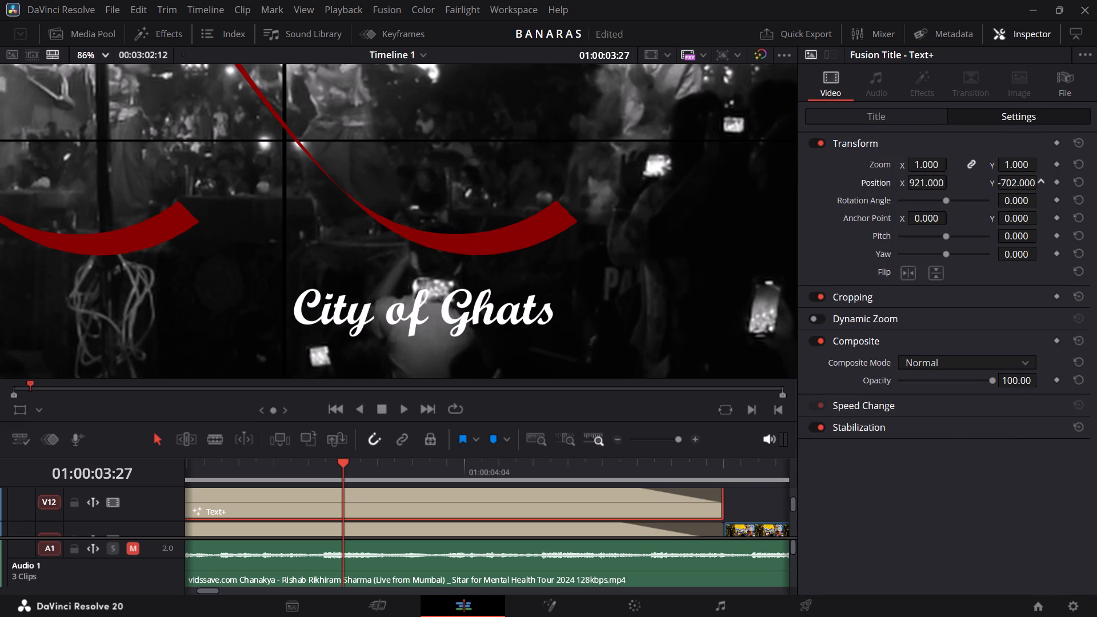
pyautogui.moveTo(1021, 185); pyautogui.dragTo(1031, 185)
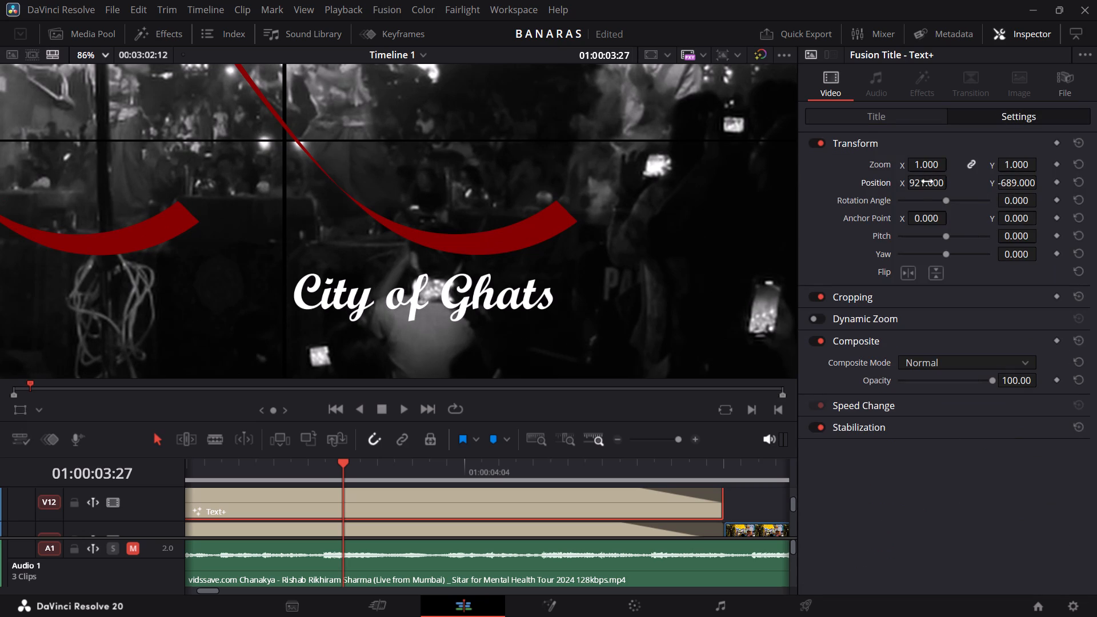
pyautogui.moveTo(926, 183); pyautogui.dragTo(964, 191)
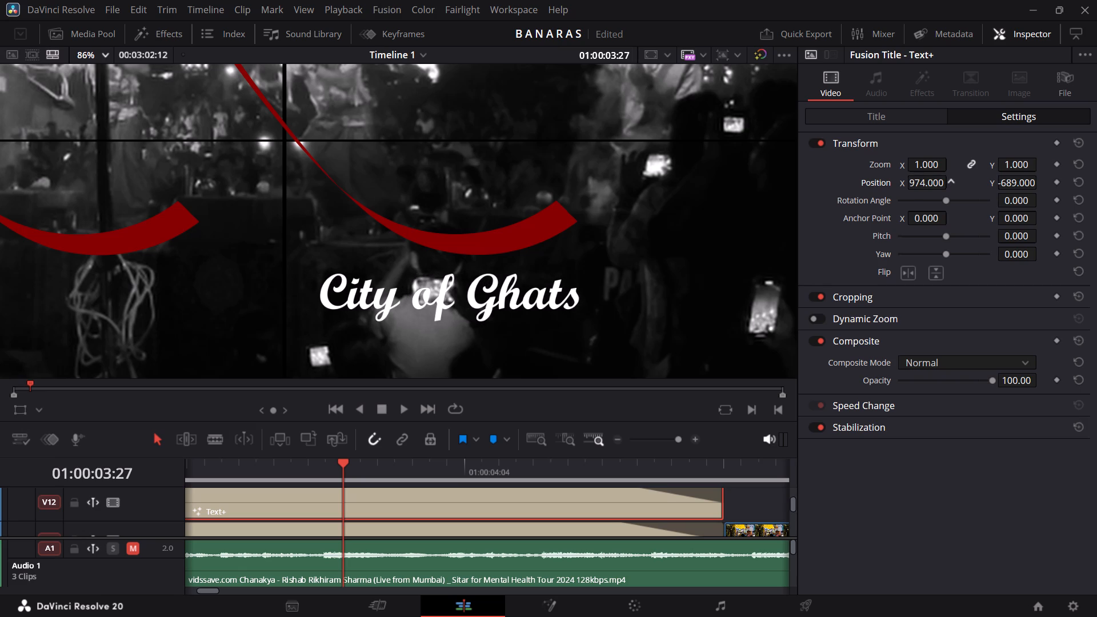
pyautogui.moveTo(964, 191); pyautogui.dragTo(958, 194)
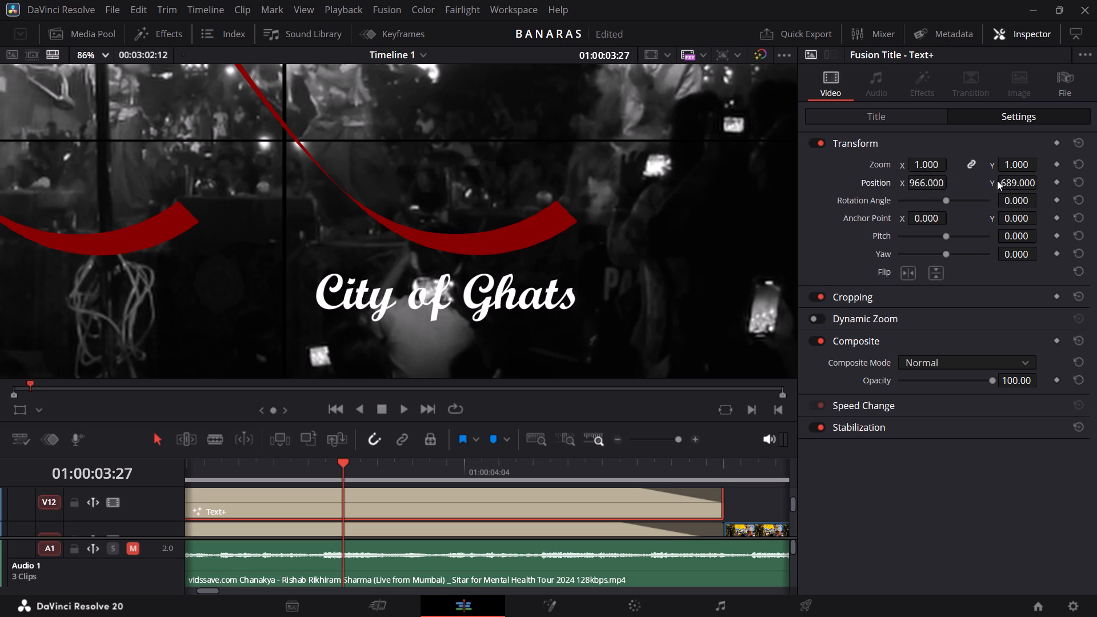
pyautogui.moveTo(1004, 183); pyautogui.dragTo(1008, 183)
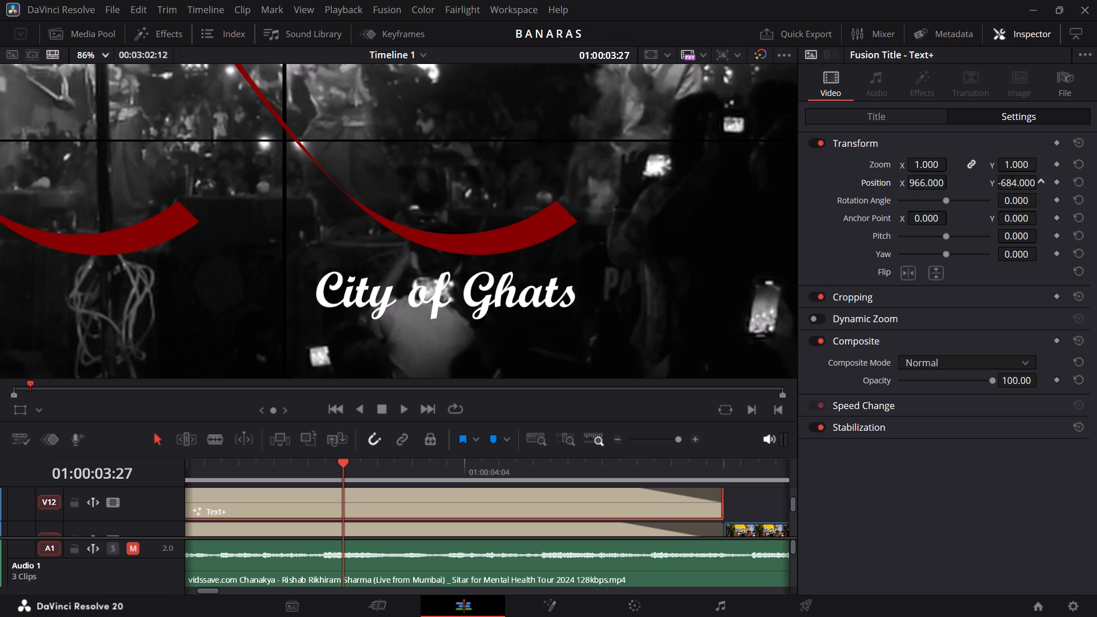
pyautogui.moveTo(1008, 183); pyautogui.dragTo(999, 185)
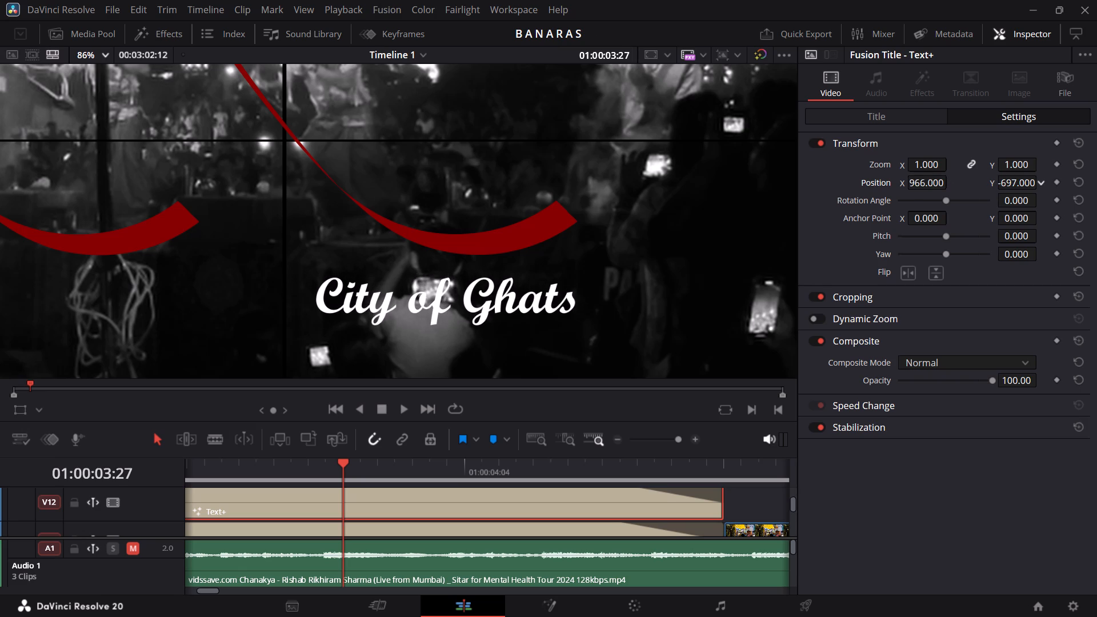
pyautogui.moveTo(999, 185); pyautogui.dragTo(996, 186)
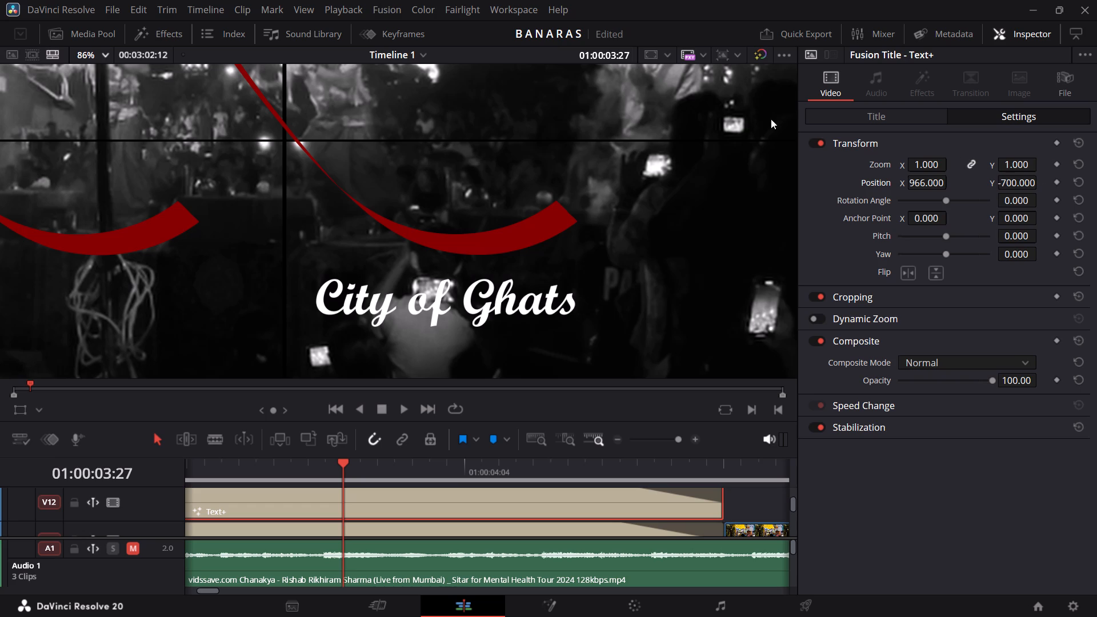
# Fit the whole frame in the viewer and play the opening title through the alley, boat and street clips.
pyautogui.click(98, 53)
pyautogui.click(99, 72)
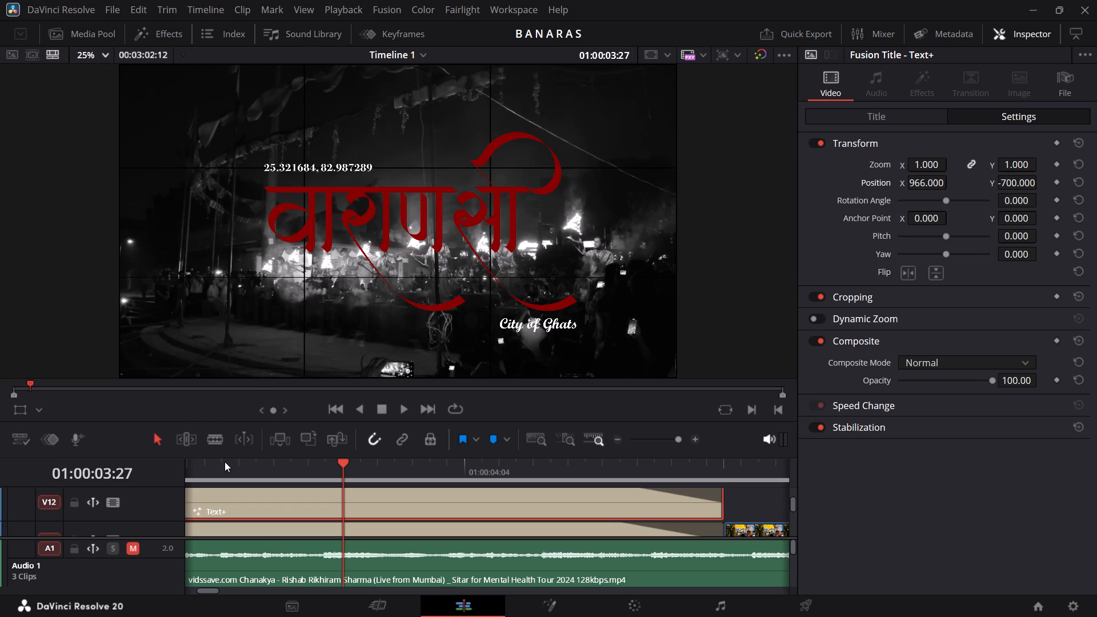
pyautogui.moveTo(225, 462); pyautogui.dragTo(47, 476)
pyautogui.press('space')
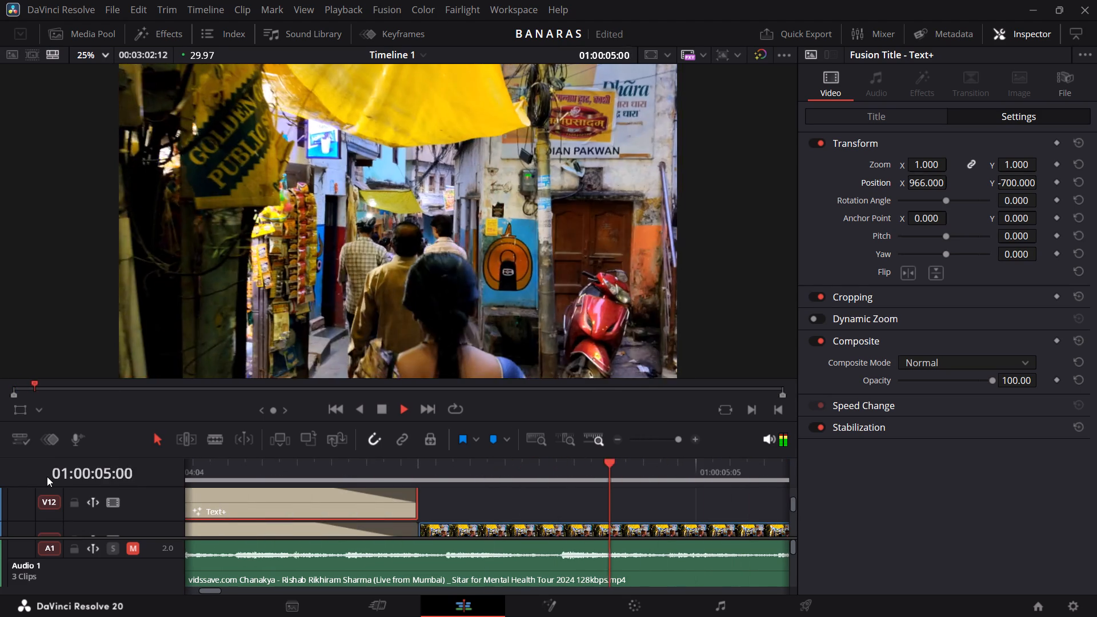
pyautogui.press('space')
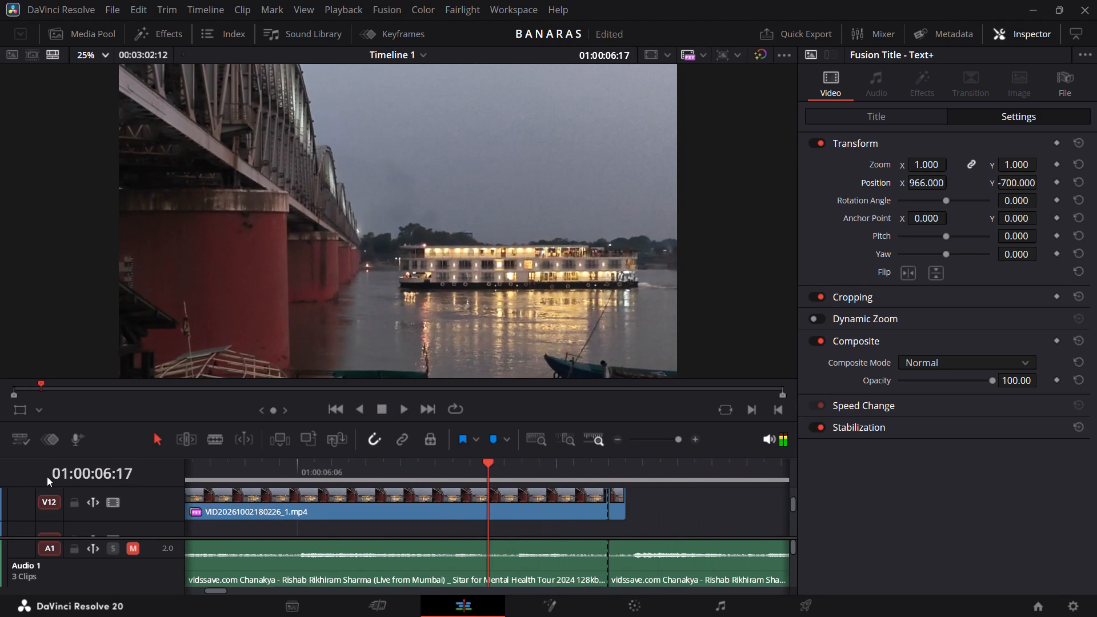
pyautogui.moveTo(227, 460); pyautogui.dragTo(0, 479)
pyautogui.press('space')
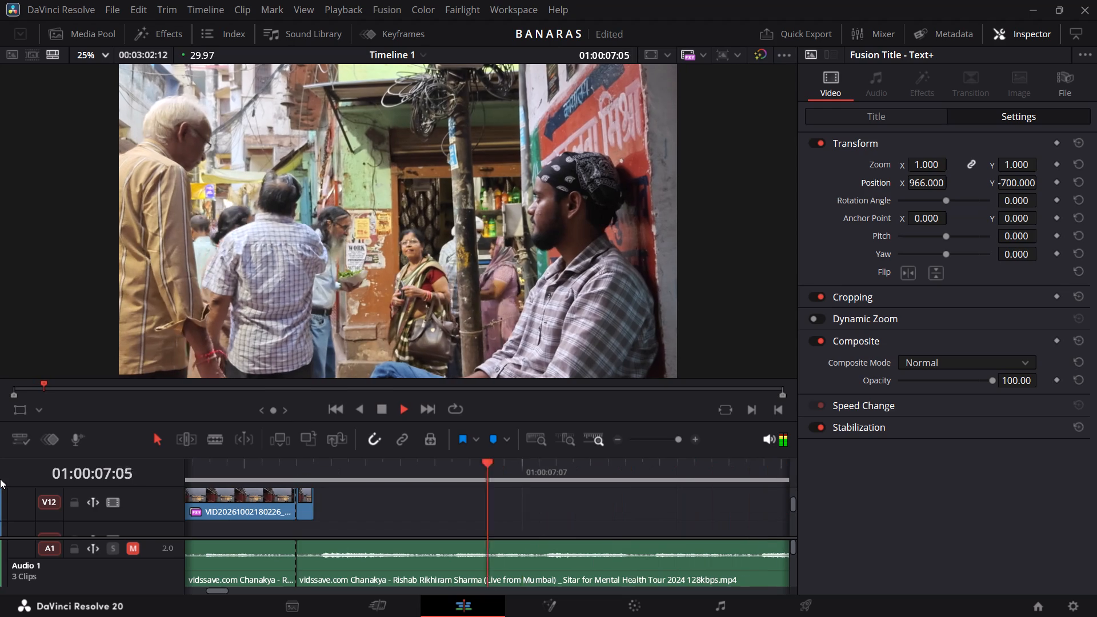
pyautogui.press('space')
# Replay the cut from the alley clip to the river boat clip repeatedly, starting around 01:00:05:10.
pyautogui.hscroll(1, 198, 486)
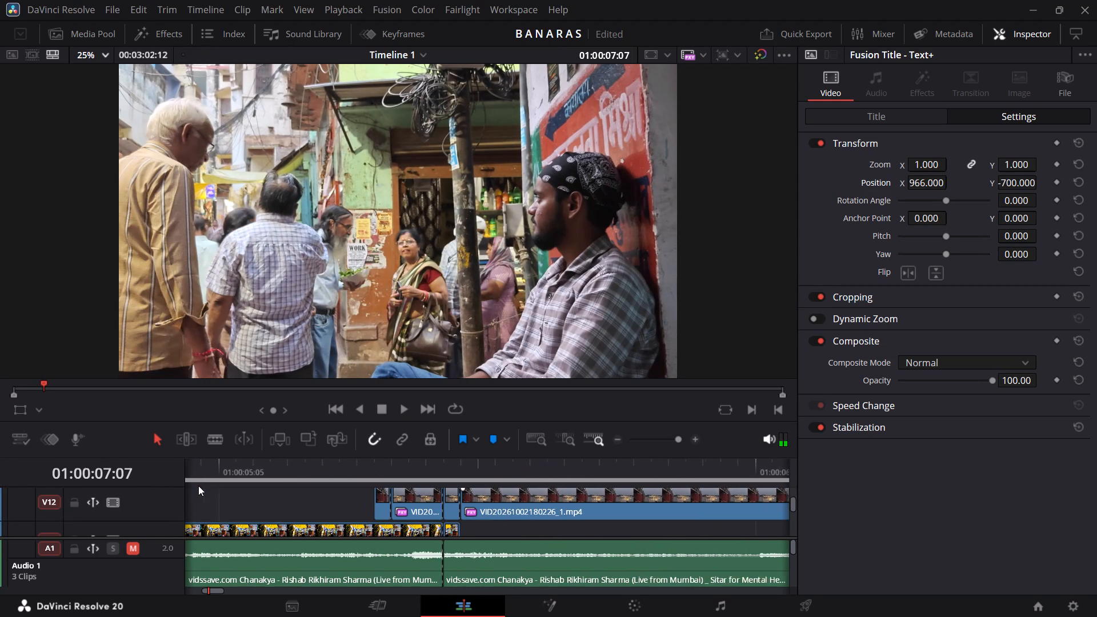
pyautogui.hscroll(1, 198, 486)
pyautogui.click(258, 466)
pyautogui.press('space')
pyautogui.press('space')
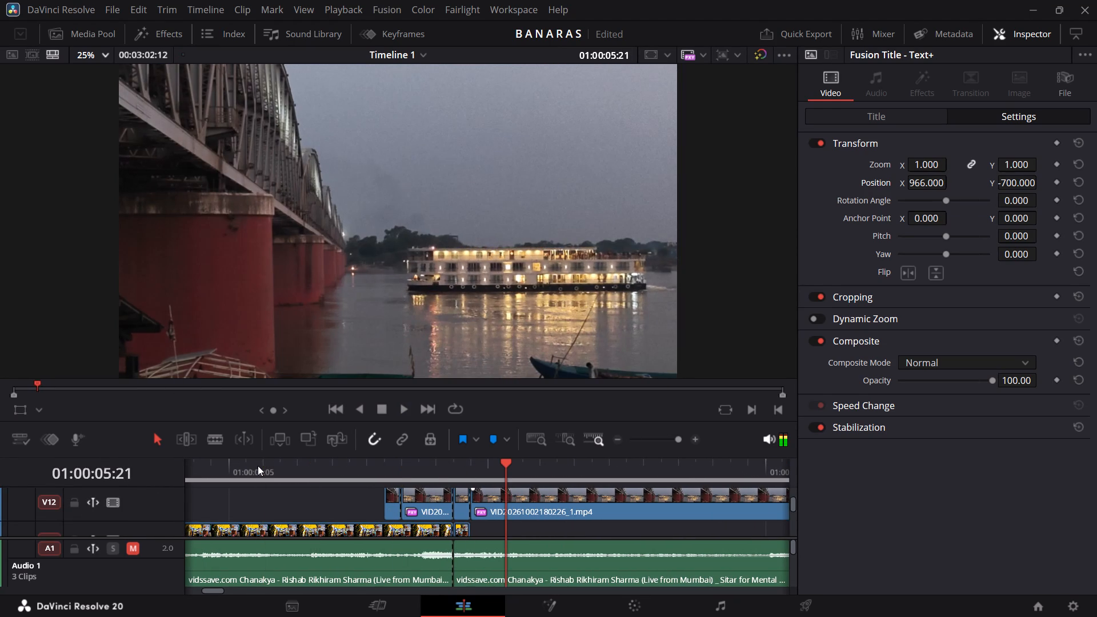
pyautogui.click(258, 466)
pyautogui.press('space')
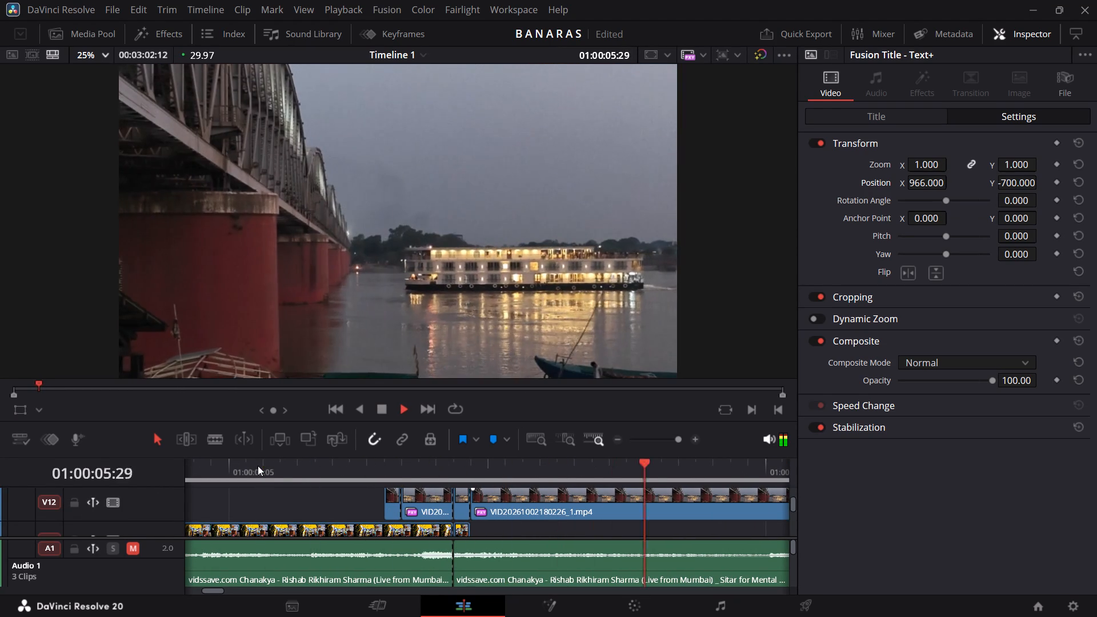
pyautogui.press('space')
pyautogui.hscroll(1, 258, 466)
pyautogui.click(258, 466)
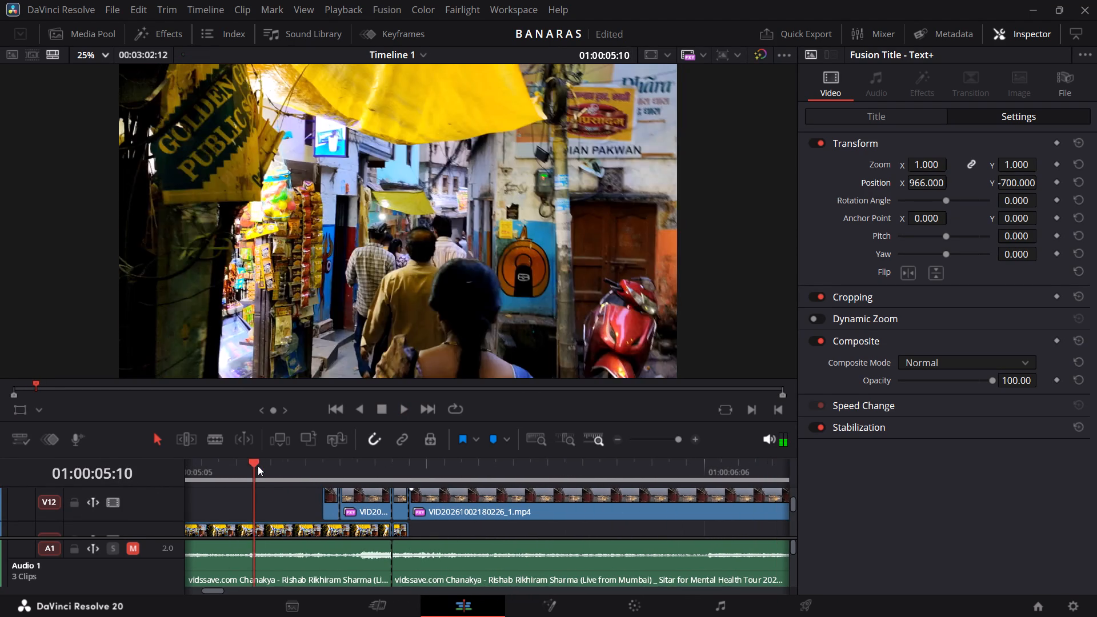
pyautogui.press('space')
pyautogui.press('space')
pyautogui.press('space')
pyautogui.press('space')
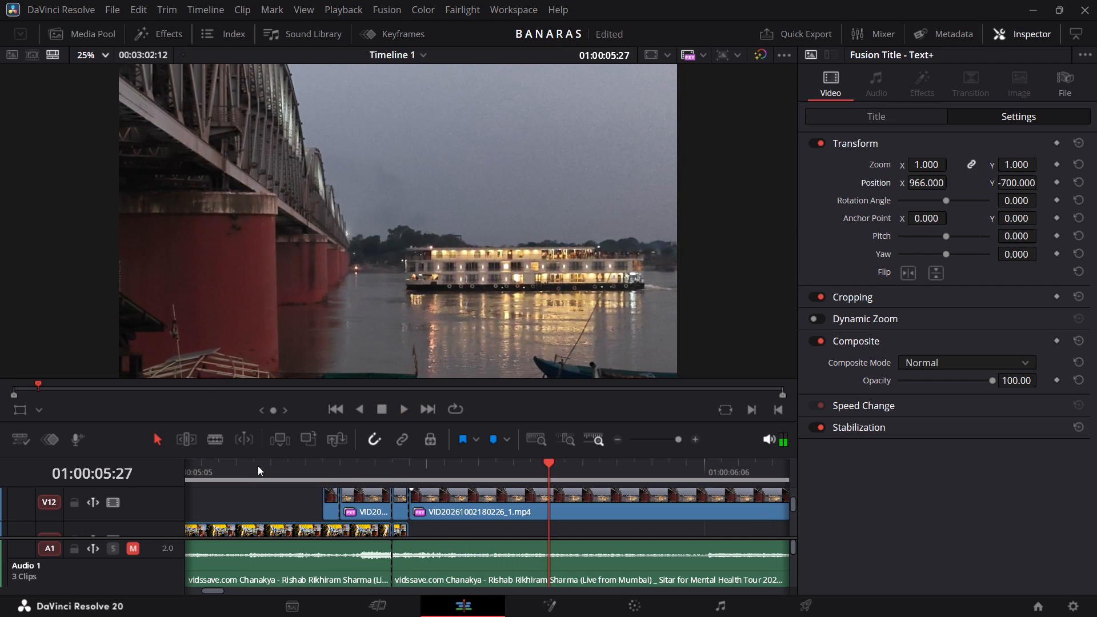
# Shift the camera focusing sound effect on Audio 3 slightly earlier, so it starts at about 01:00:05:03.
pyautogui.scroll(-2, 485, 536)
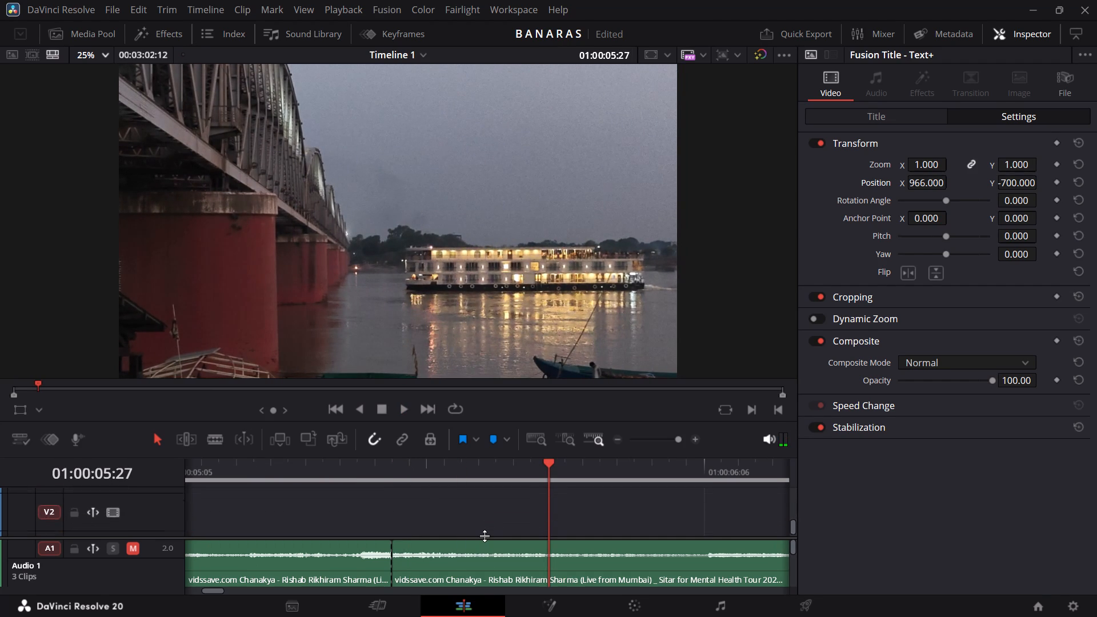
pyautogui.scroll(-3, 485, 536)
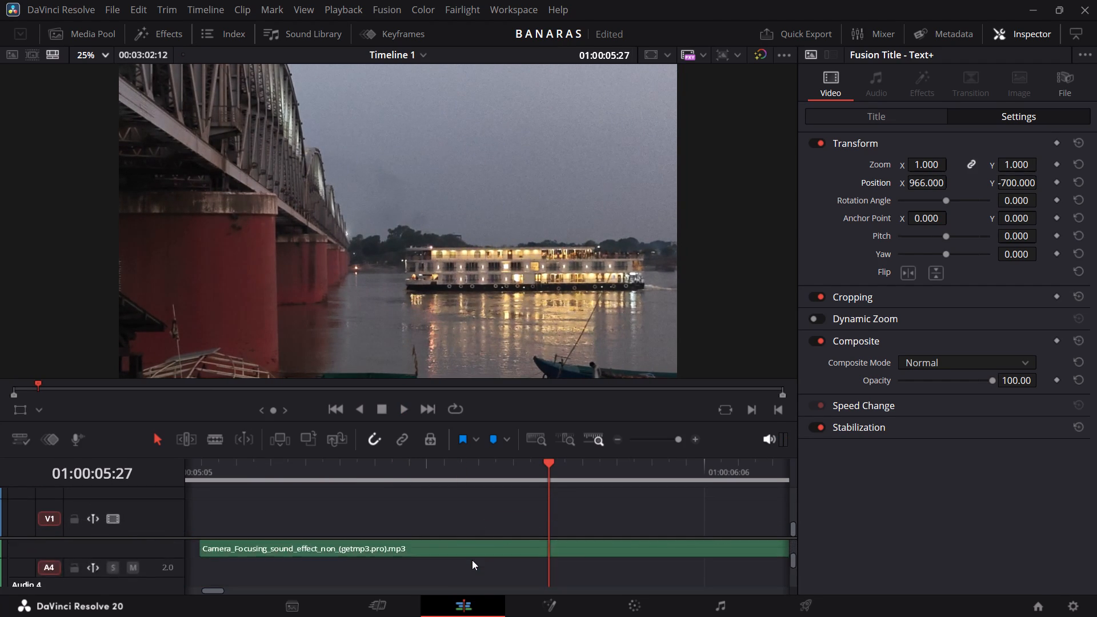
pyautogui.scroll(-1, 472, 560)
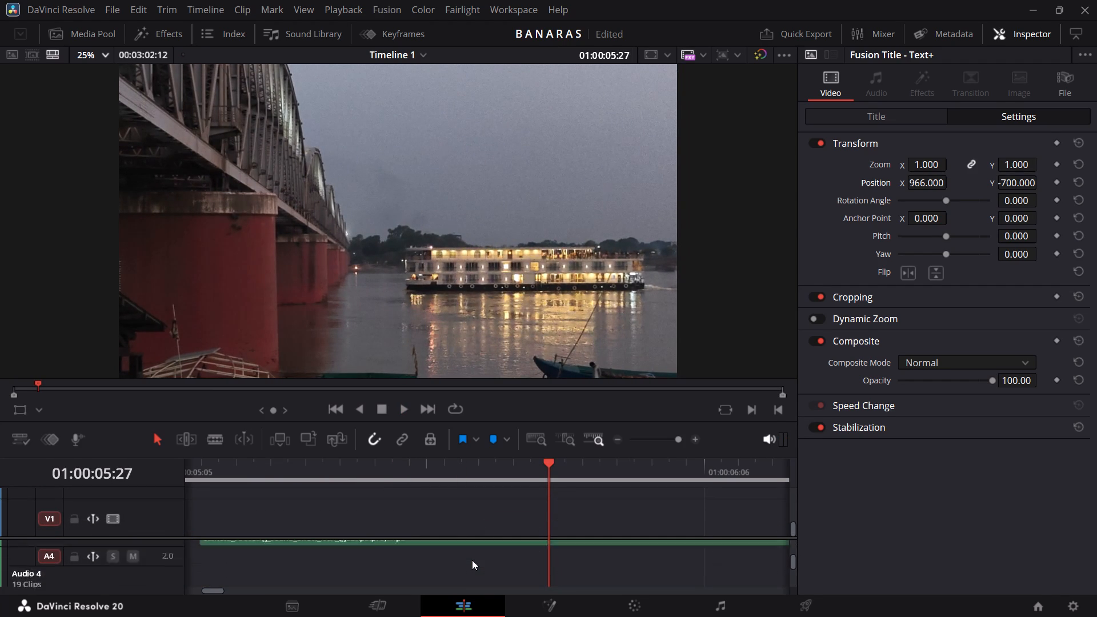
pyautogui.scroll(-1, 472, 560)
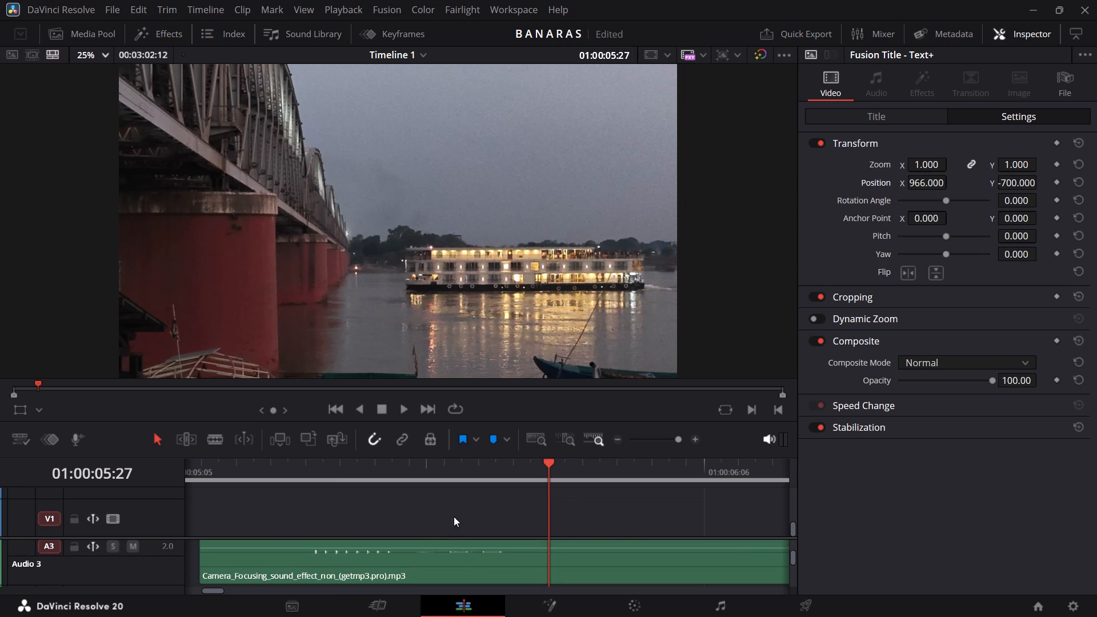
pyautogui.scroll(2, 438, 499)
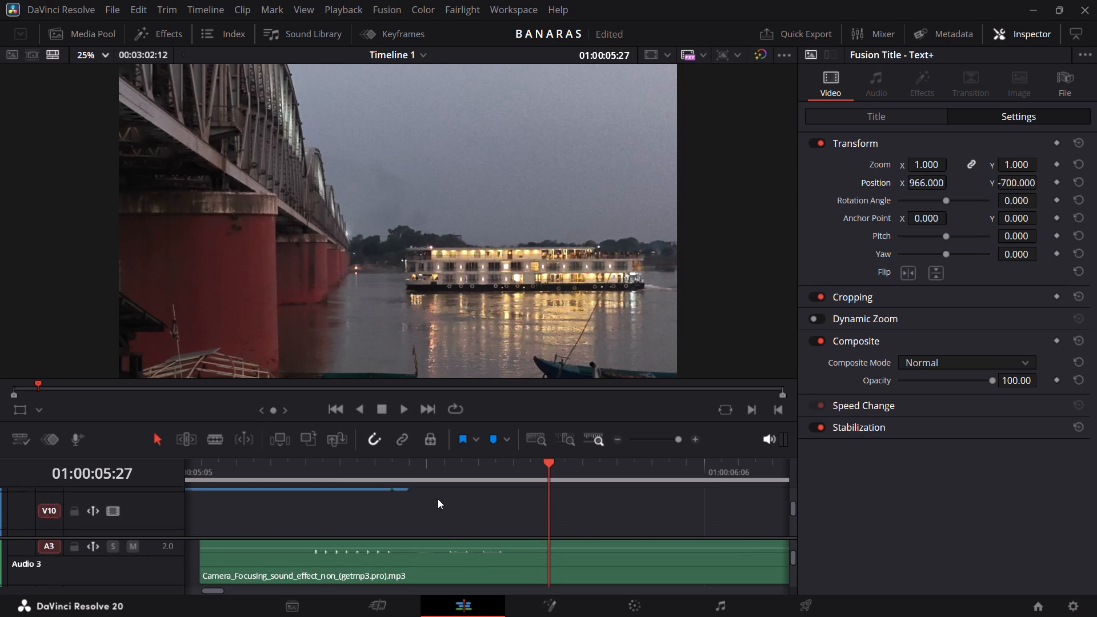
pyautogui.scroll(1, 438, 499)
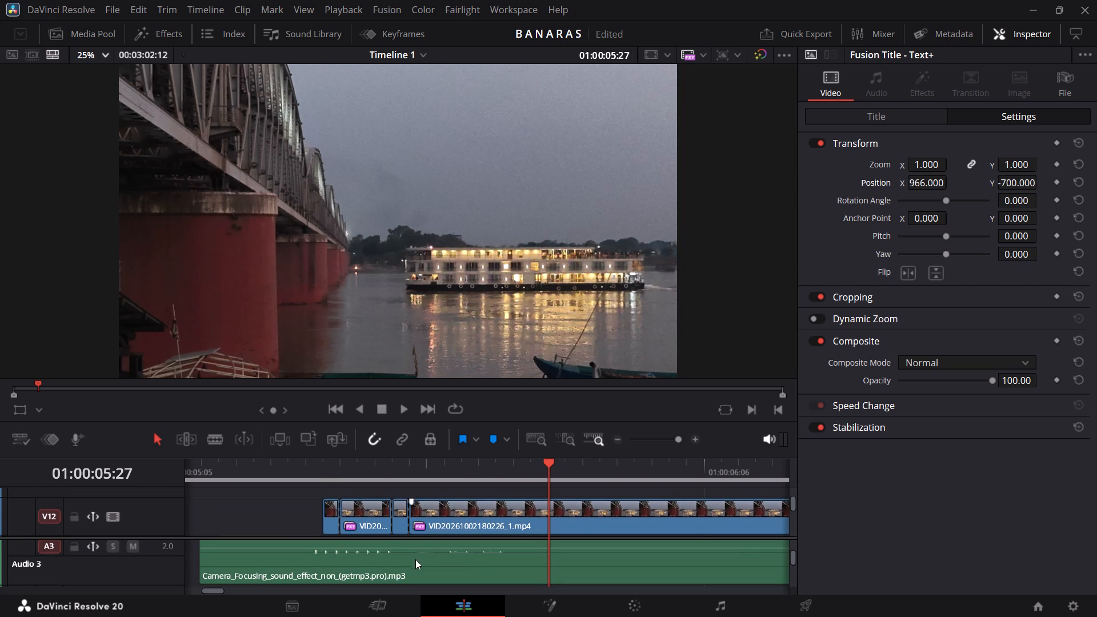
pyautogui.moveTo(421, 565); pyautogui.dragTo(359, 555)
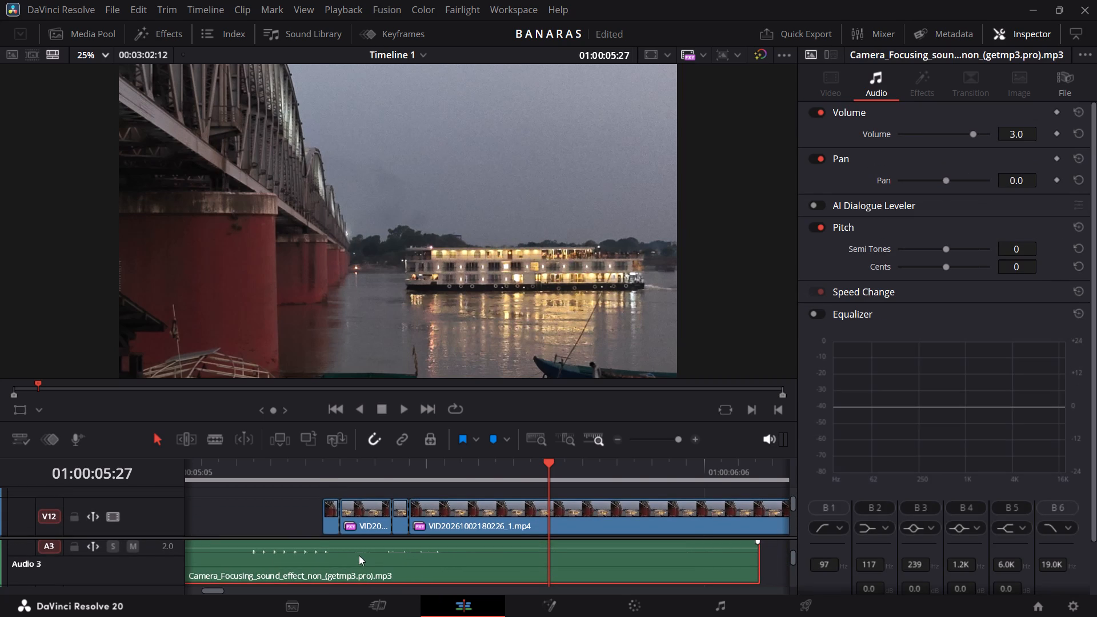
# Replay the alley-to-boat transition repeatedly from just before it to check the camera focusing sound effect against the flicker.
pyautogui.click(206, 462)
pyautogui.press('space')
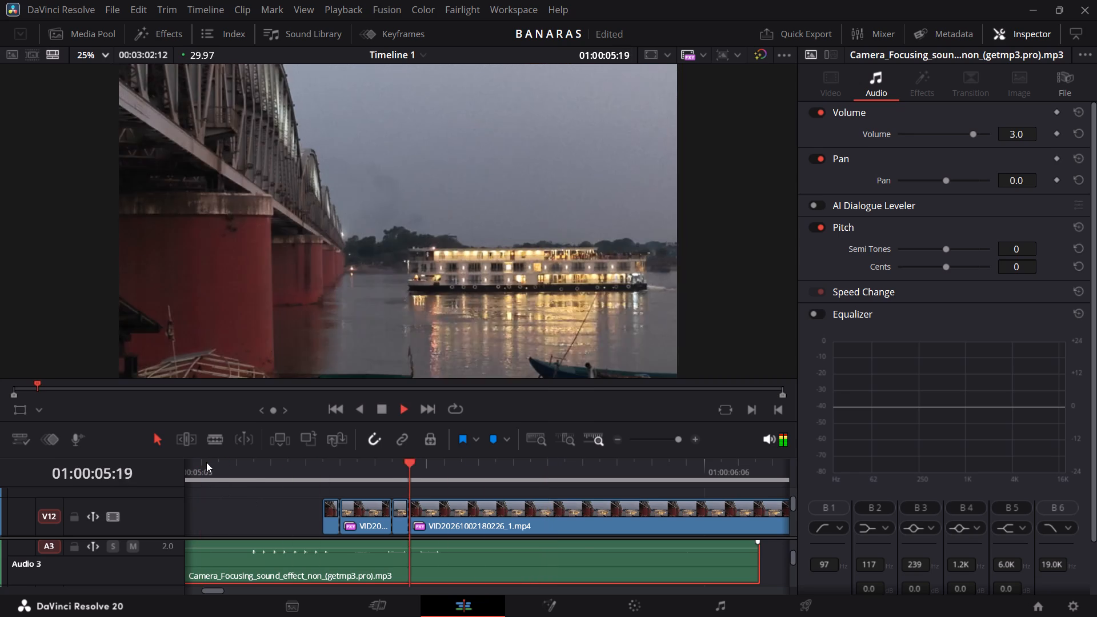
pyautogui.press('space')
pyautogui.click(206, 462)
pyautogui.press('space')
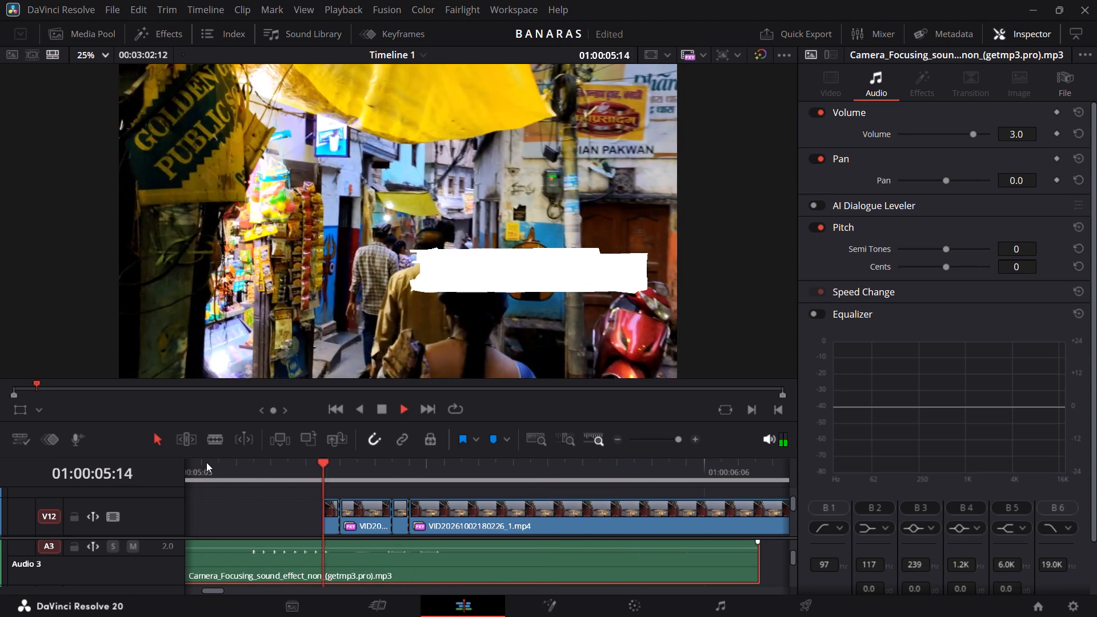
pyautogui.press('space')
pyautogui.click(206, 462)
pyautogui.press('space')
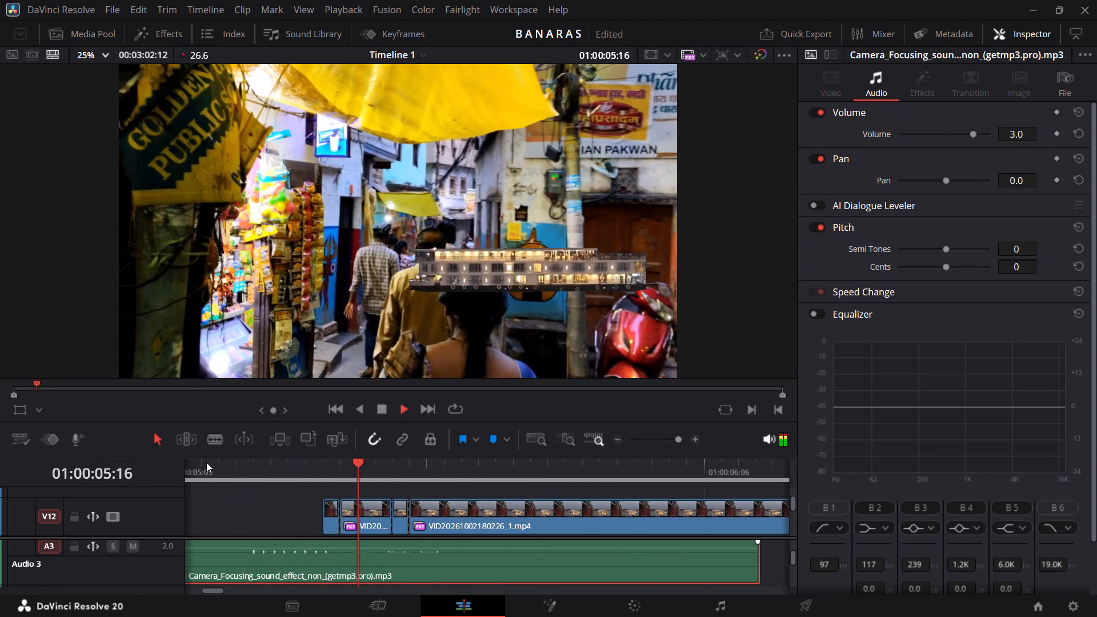
pyautogui.press('space')
pyautogui.hscroll(2, 206, 462)
pyautogui.click(206, 462)
pyautogui.press('space')
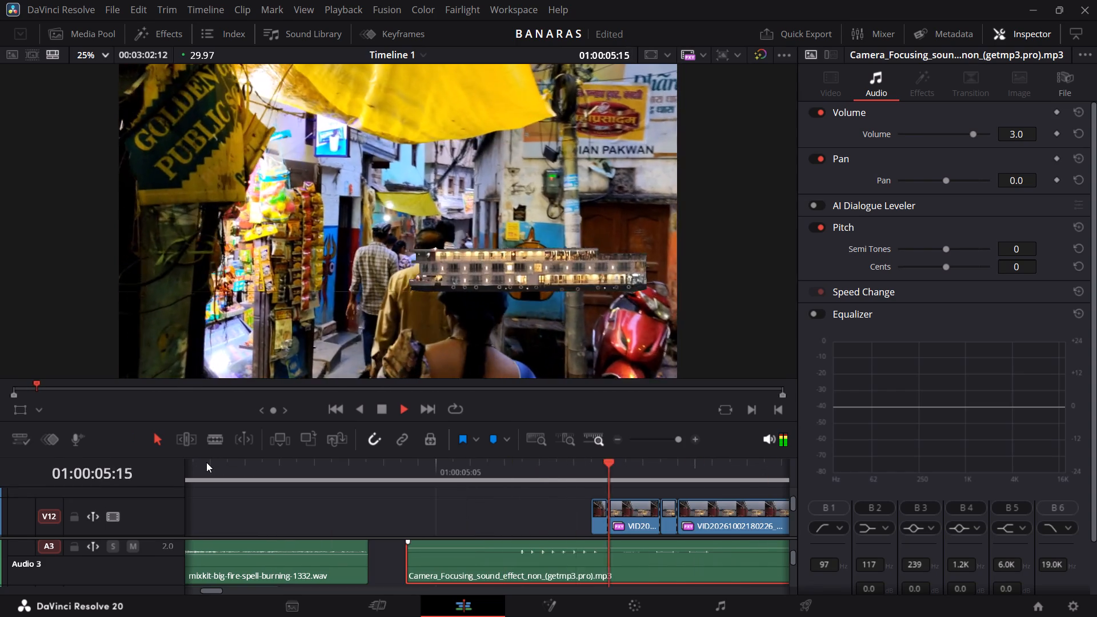
pyautogui.press('space')
pyautogui.hscroll(1, 206, 462)
pyautogui.click(206, 462)
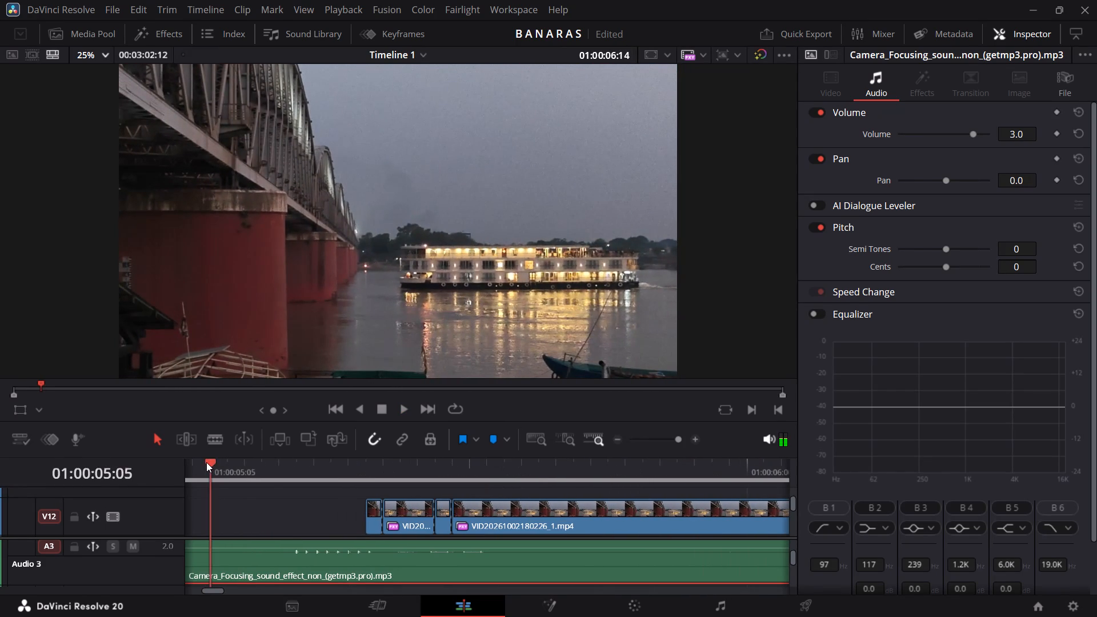
pyautogui.press('space')
pyautogui.press('space')
pyautogui.hscroll(1, 206, 462)
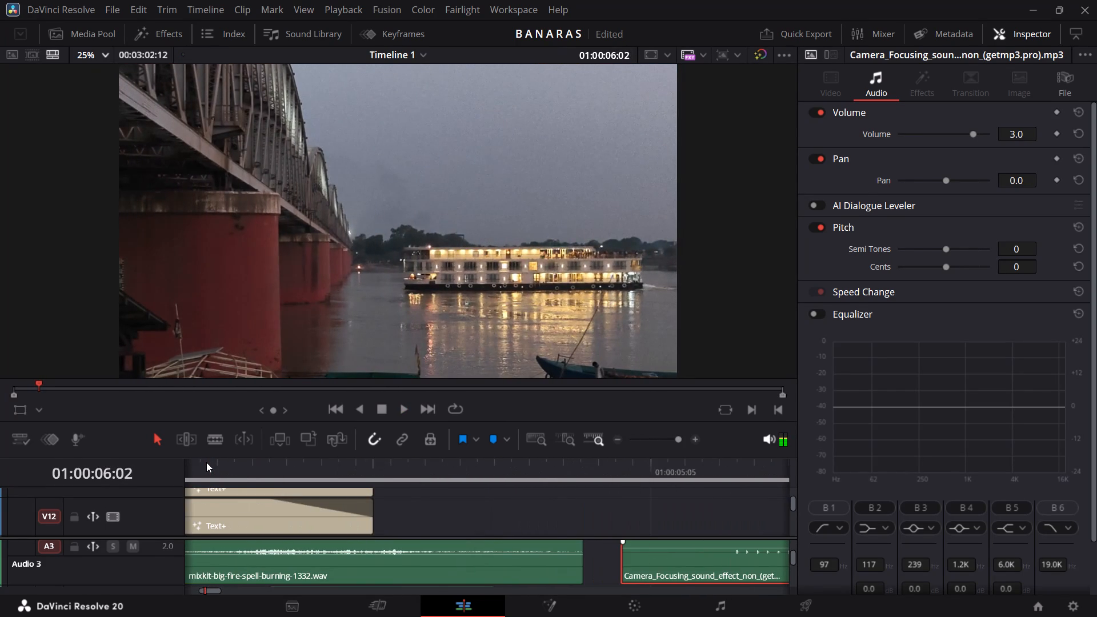
pyautogui.click(206, 462)
pyautogui.press('space')
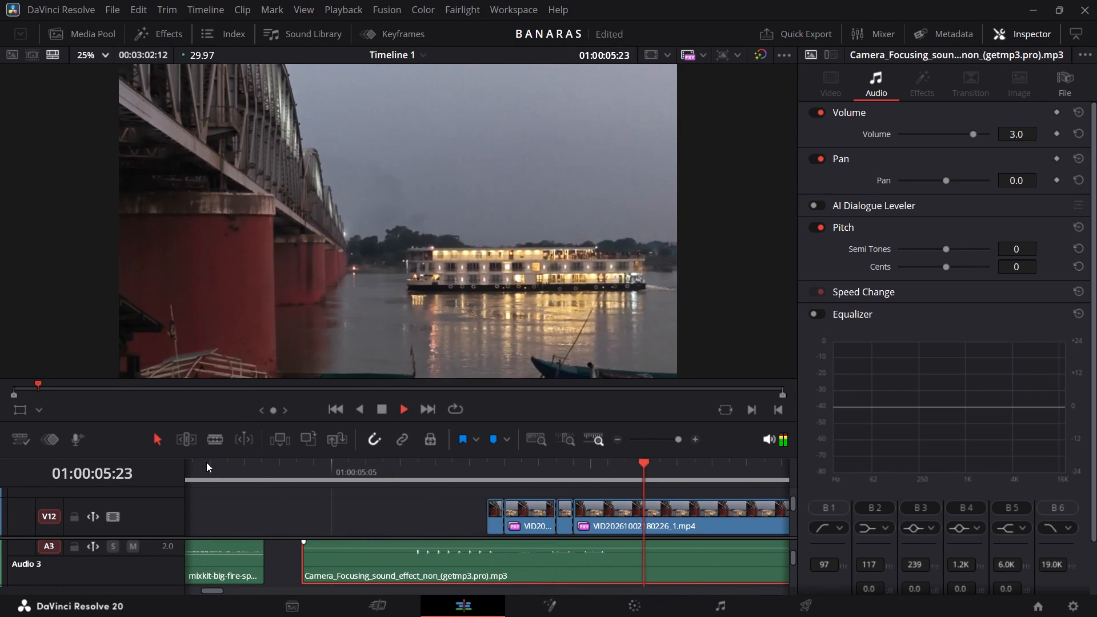
pyautogui.press('space')
# Trim about eight frames off the start of the camera focusing sound effect on Audio 3, so it begins at about 01:00:05:11.
pyautogui.moveTo(302, 566); pyautogui.dragTo(446, 575)
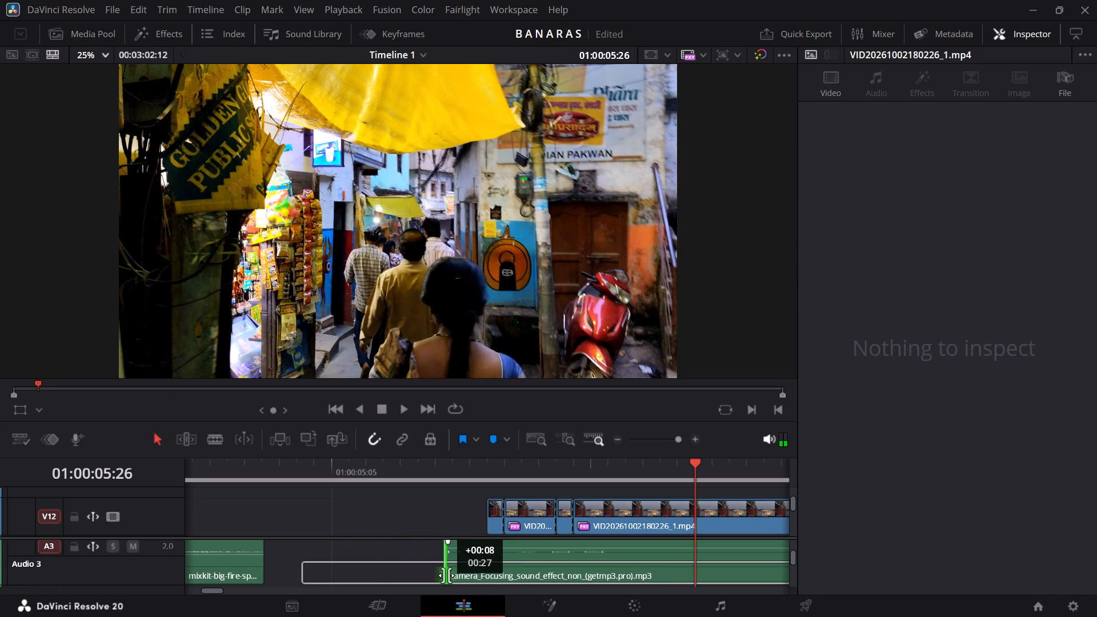
pyautogui.moveTo(446, 575); pyautogui.dragTo(437, 575)
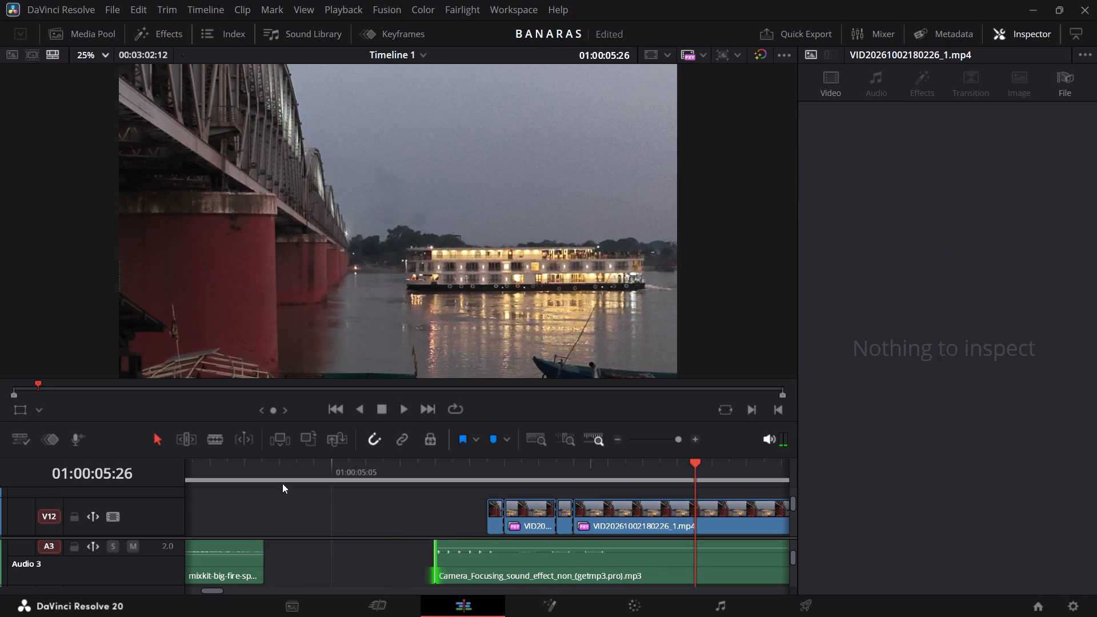
# Play the boat transition with the trimmed sound effect, including a longer run from about 01:00:01:18 to past the street clip.
pyautogui.click(245, 464)
pyautogui.press('space')
pyautogui.press('space')
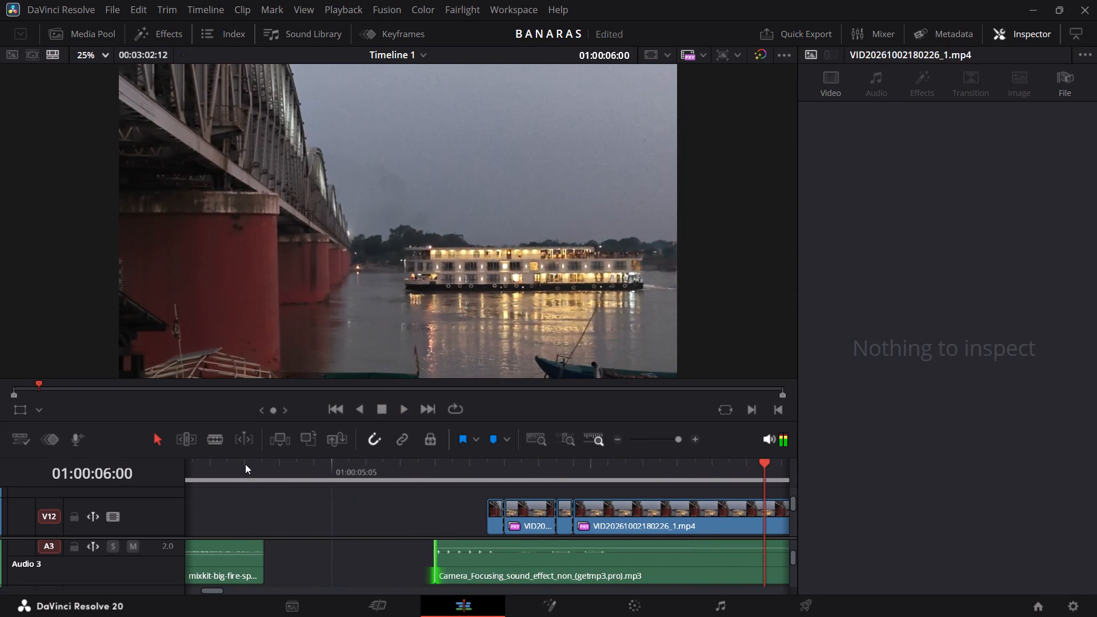
pyautogui.click(245, 464)
pyautogui.press('space')
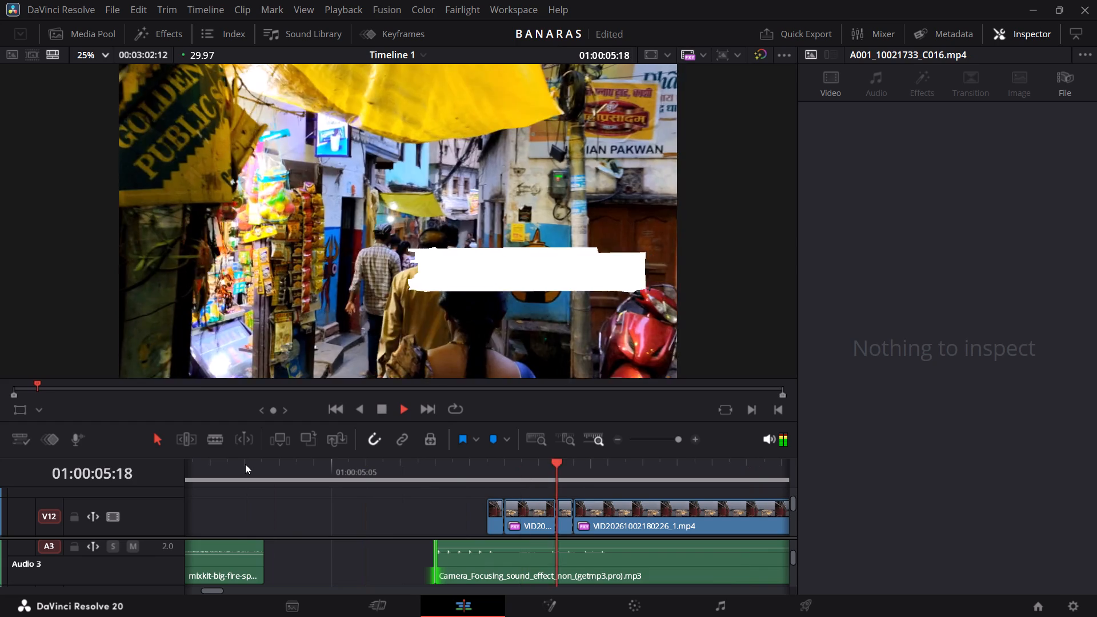
pyautogui.press('space')
pyautogui.hscroll(6, 245, 464)
pyautogui.click(245, 464)
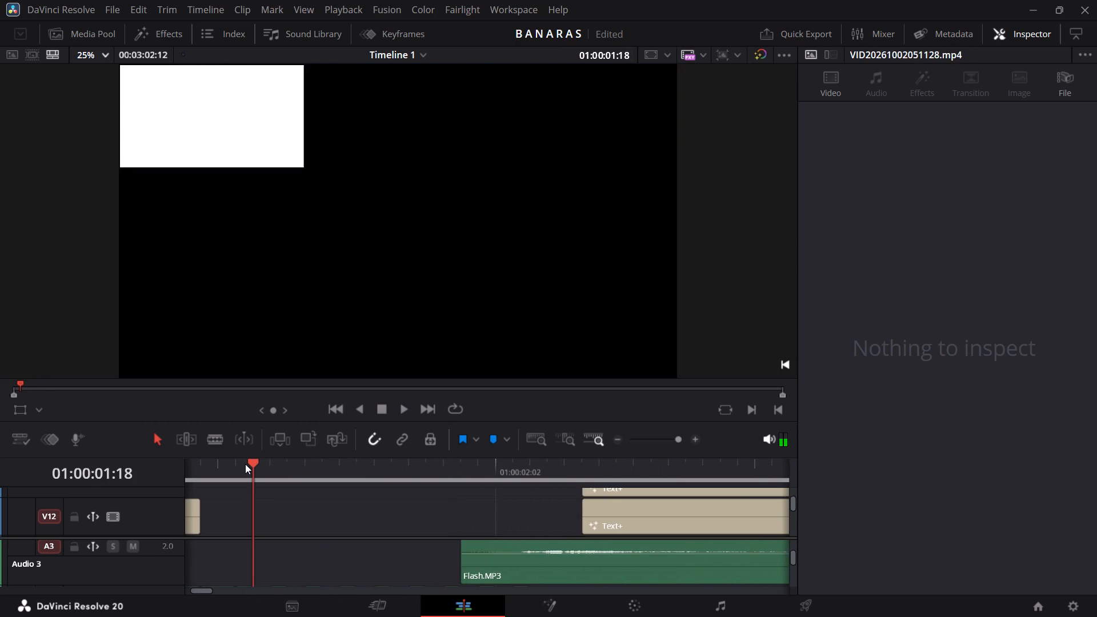
pyautogui.press('space')
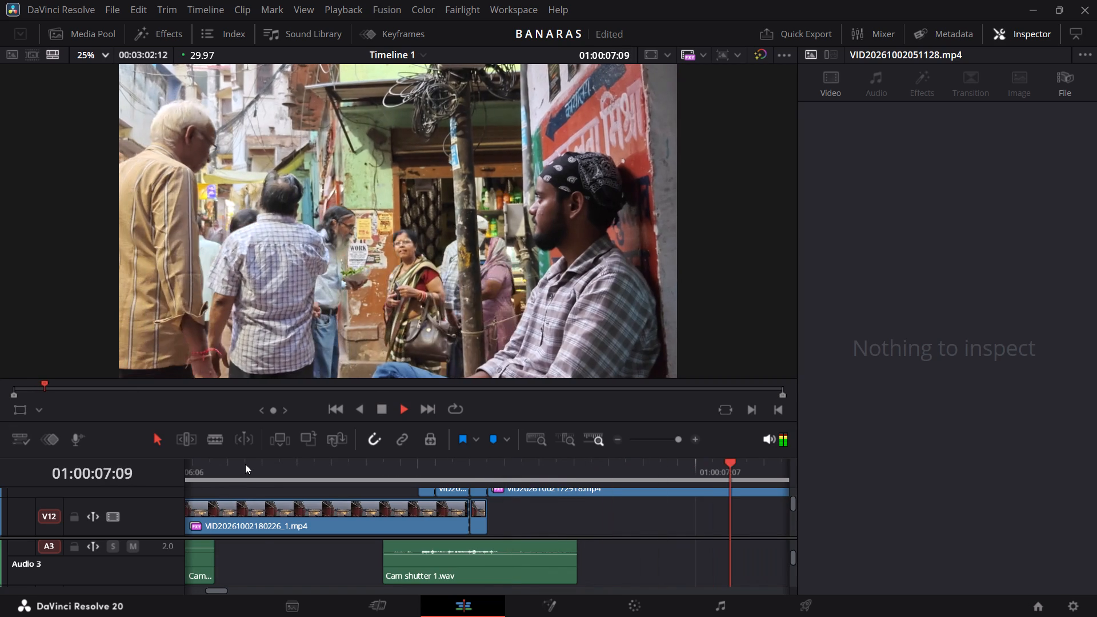
pyautogui.press('space')
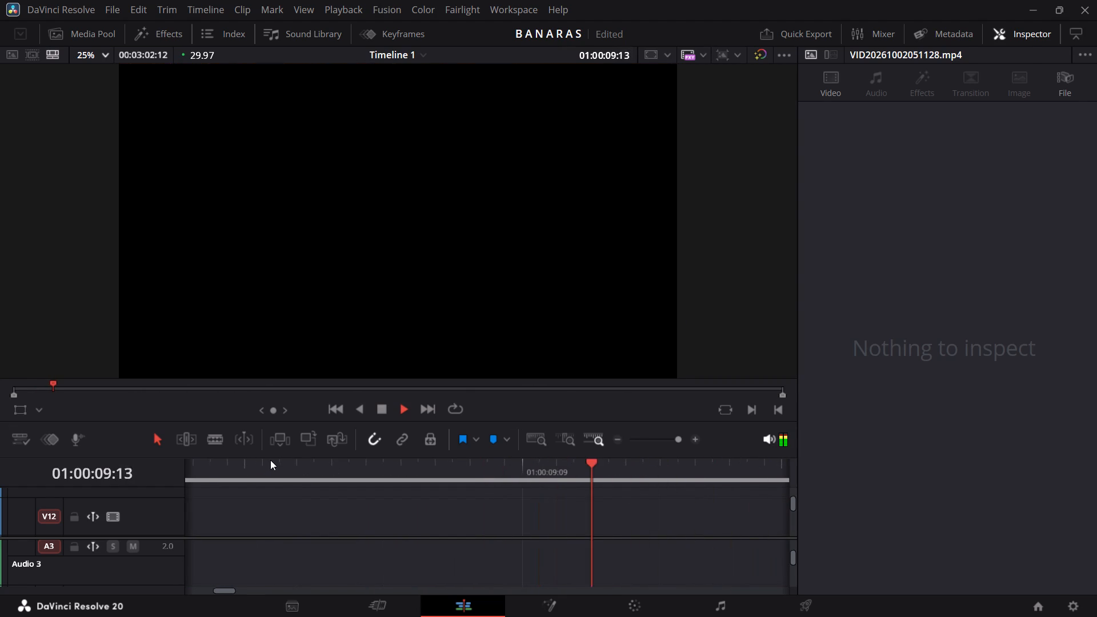
pyautogui.hscroll(3, 270, 460)
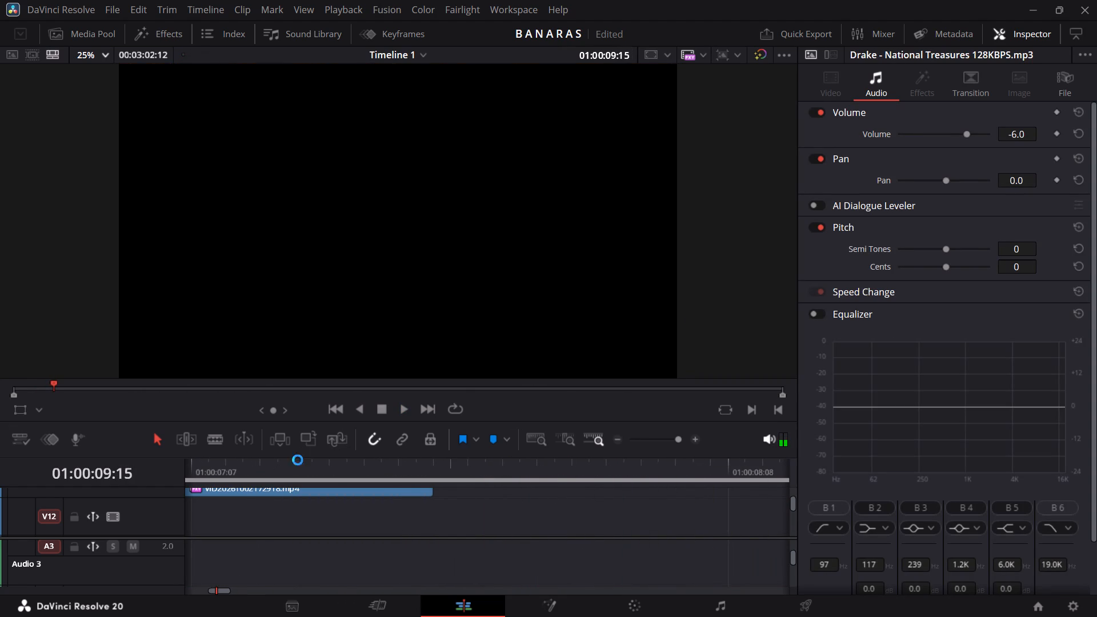
pyautogui.hscroll(1, 298, 460)
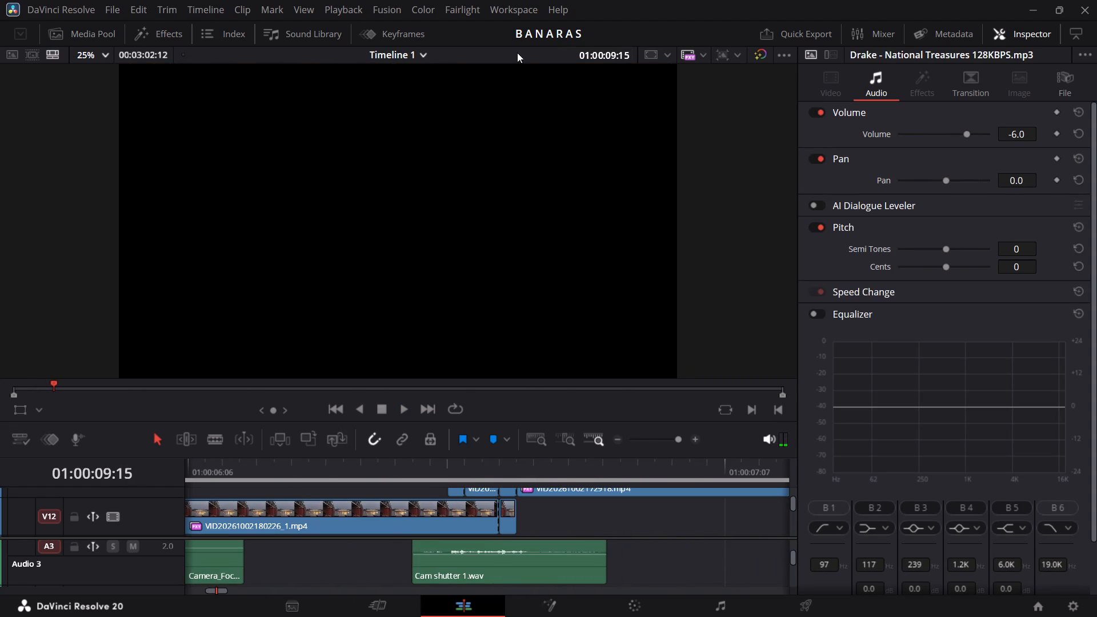
# Hide the Inspector and enlarge the timeline area to show more video and audio tracks around the street clip.
pyautogui.click(1024, 29)
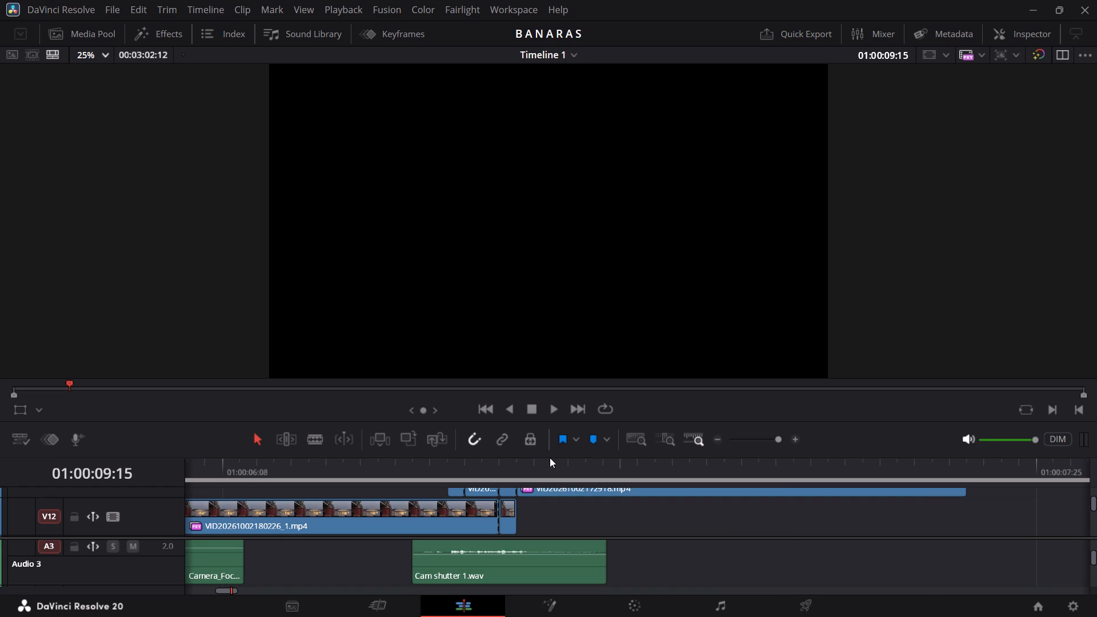
pyautogui.moveTo(550, 456); pyautogui.dragTo(598, 286)
pyautogui.hscroll(1, 487, 407)
pyautogui.scroll(1, 487, 407)
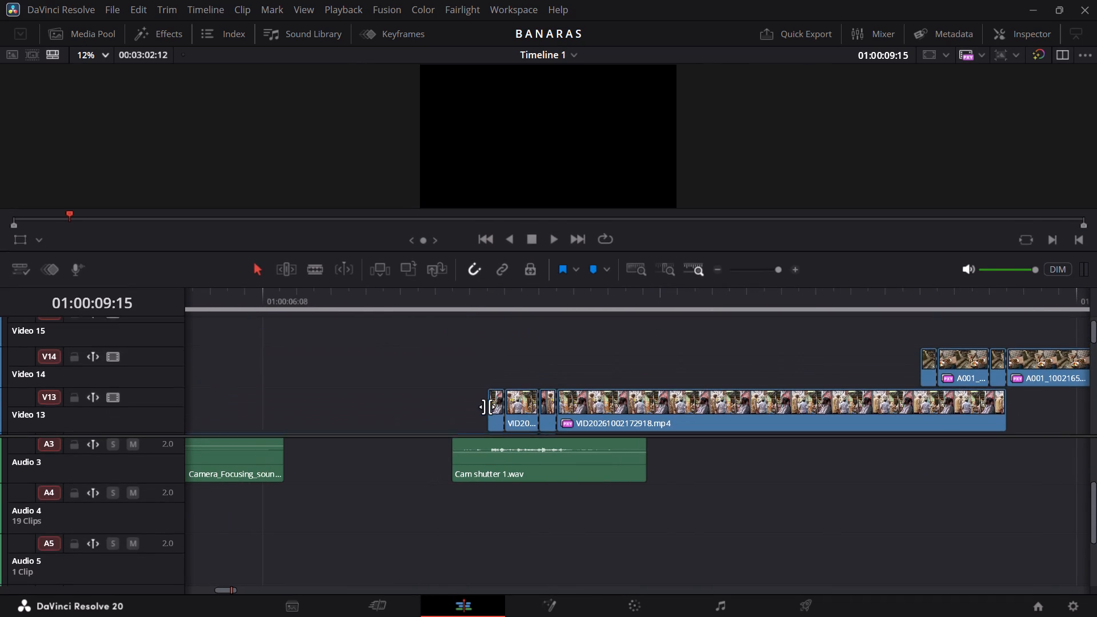
pyautogui.scroll(1, 487, 407)
# Replay the transition from the boat clip to the street clip on V13 to check the Cam shutter 1.wav timing.
pyautogui.click(462, 307)
pyautogui.press('space')
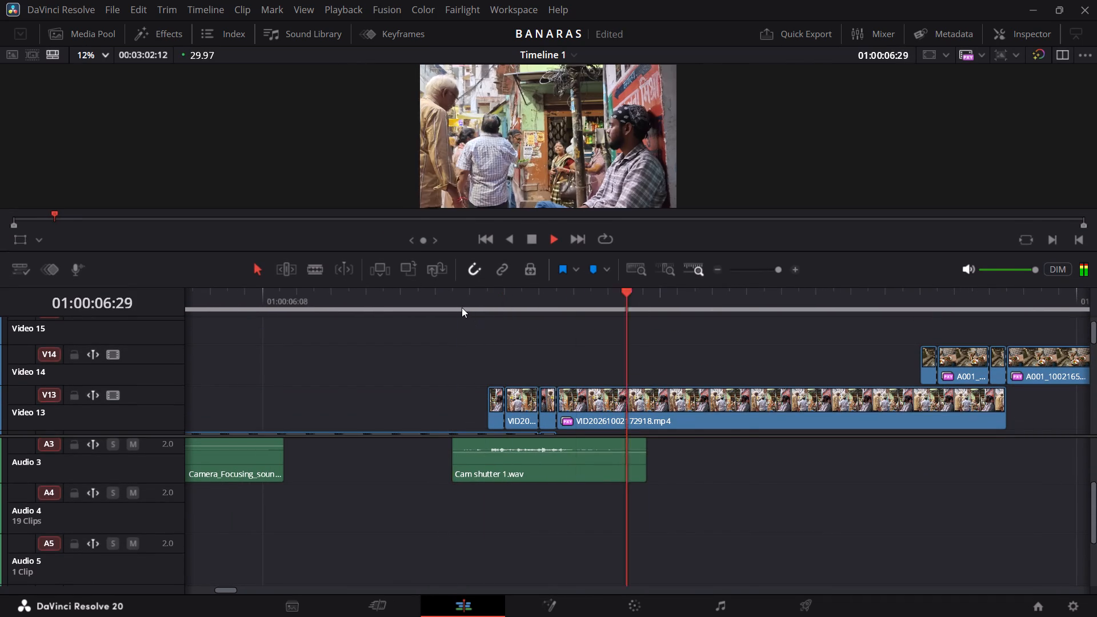
pyautogui.press('space')
pyautogui.click(367, 298)
pyautogui.press('space')
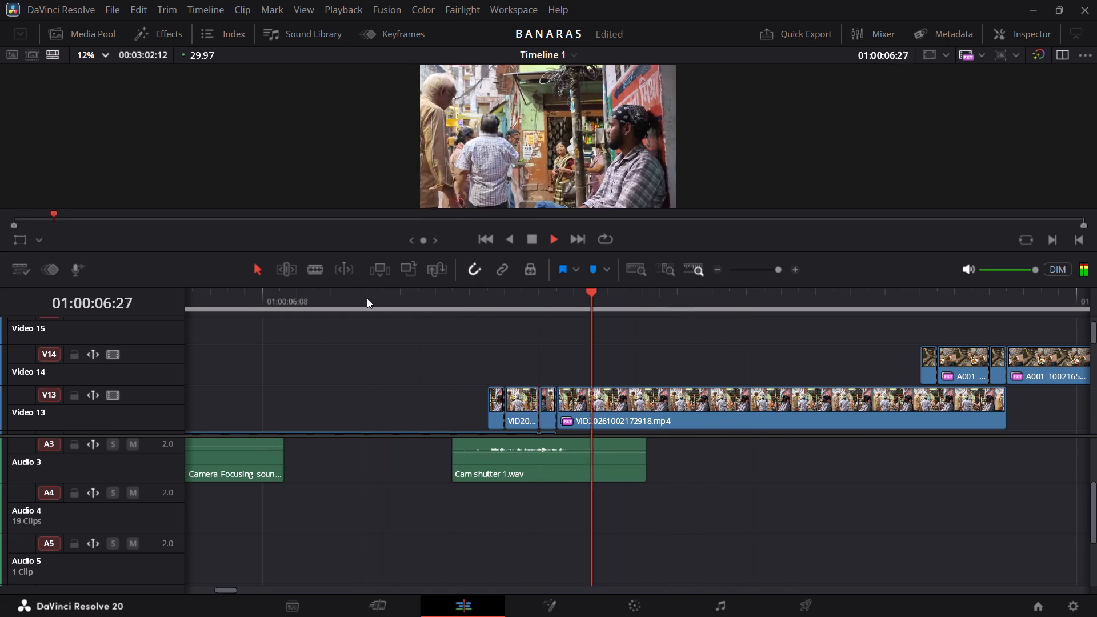
pyautogui.press('space')
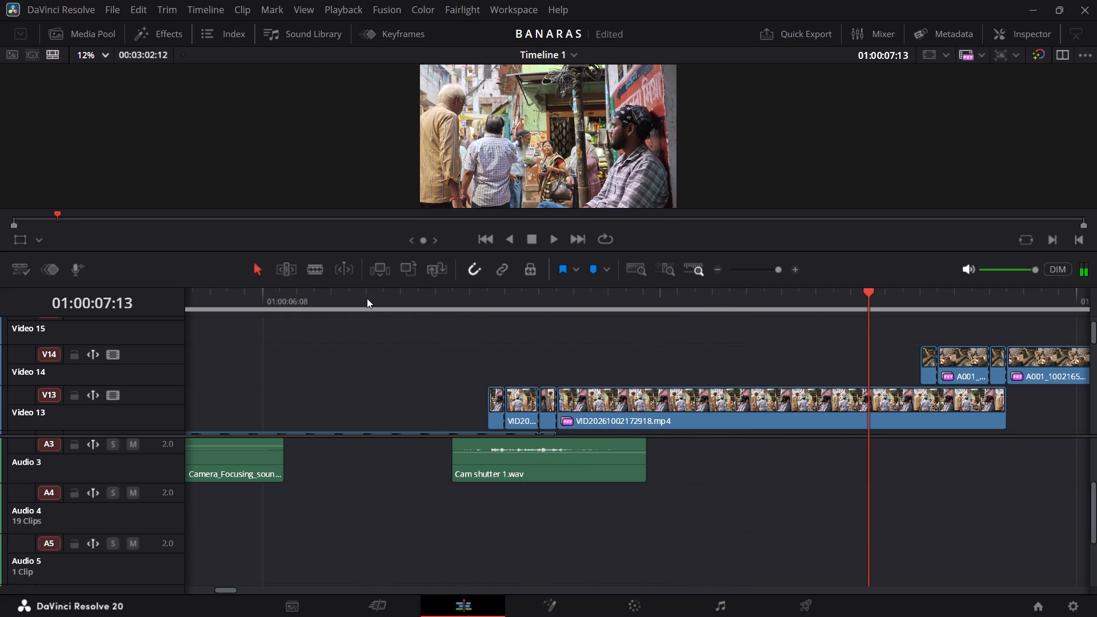
pyautogui.click(367, 298)
pyautogui.press('space')
pyautogui.press('space')
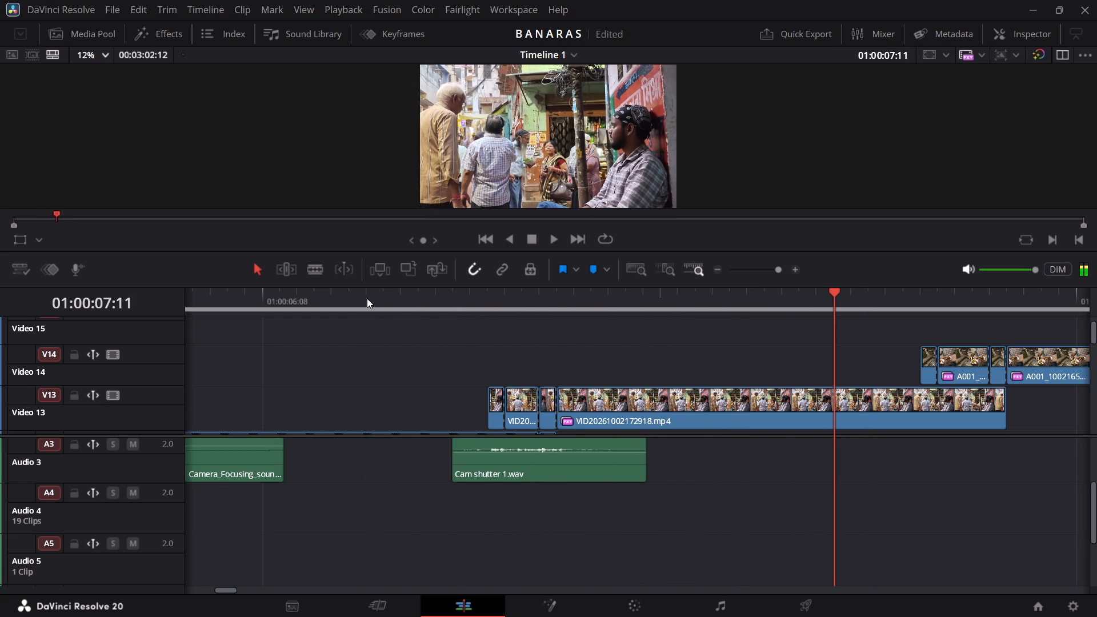
# Set the volume of the Drake - National Treasures clip after the cross fade on Audio 2 to -9.0, using a half-height Inspector.
pyautogui.scroll(-1, 338, 350)
pyautogui.scroll(1, 338, 350)
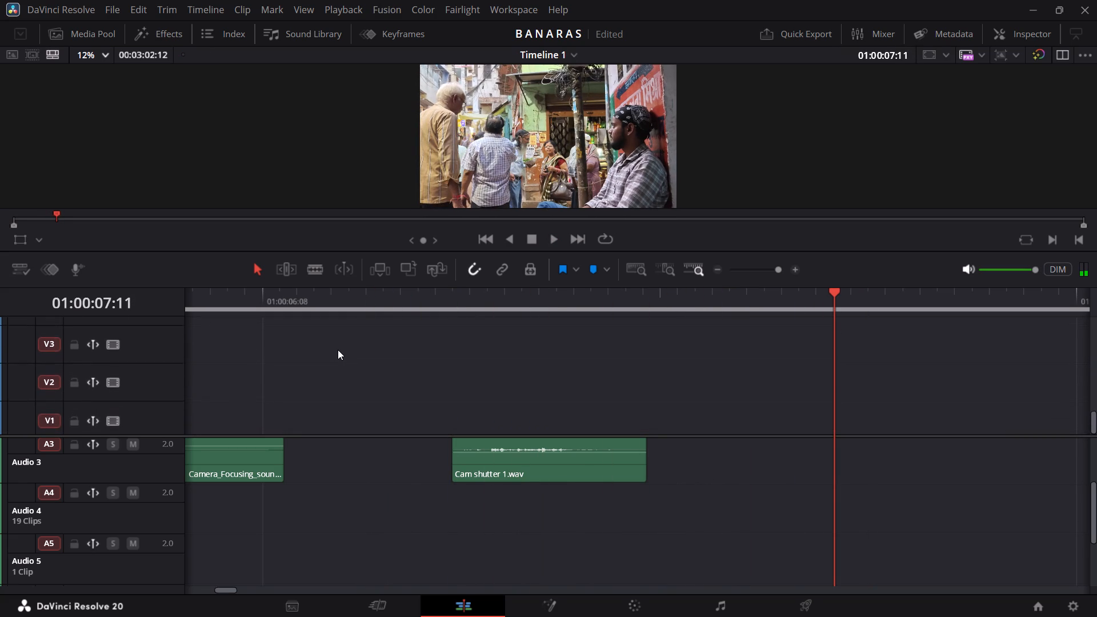
pyautogui.scroll(1, 338, 350)
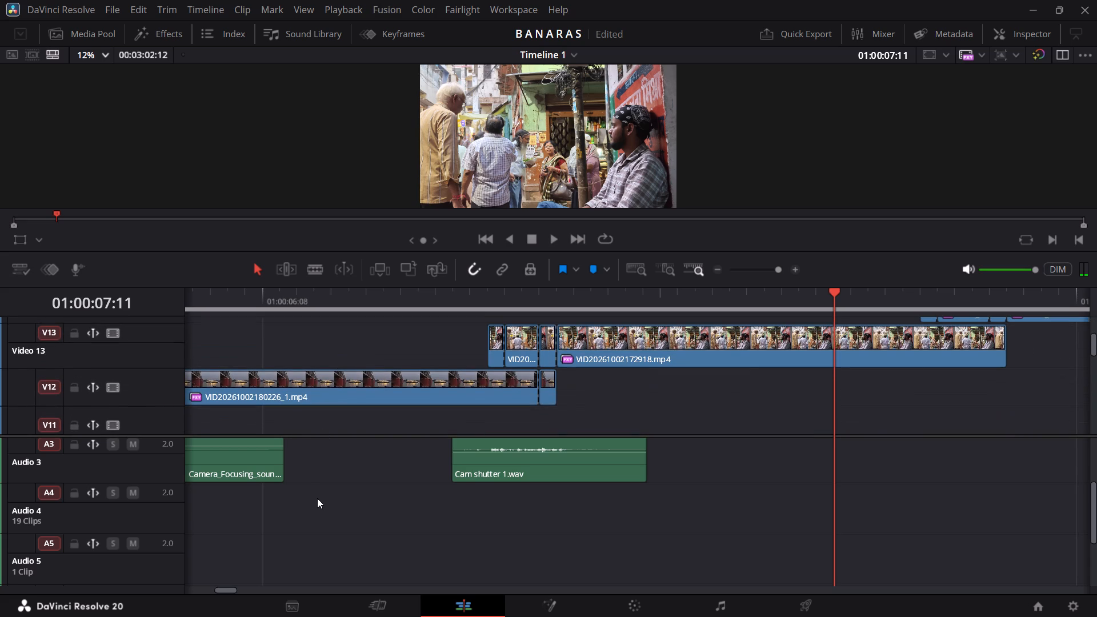
pyautogui.hscroll(6, 317, 498)
pyautogui.scroll(1, 317, 498)
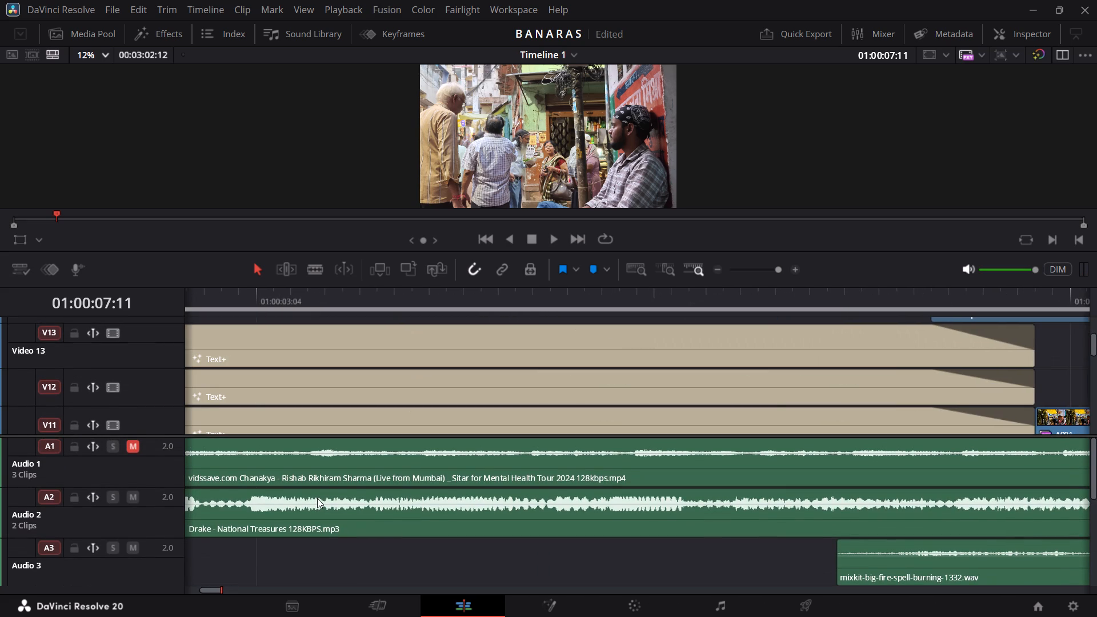
pyautogui.scroll(1, 317, 498)
pyautogui.click(395, 524)
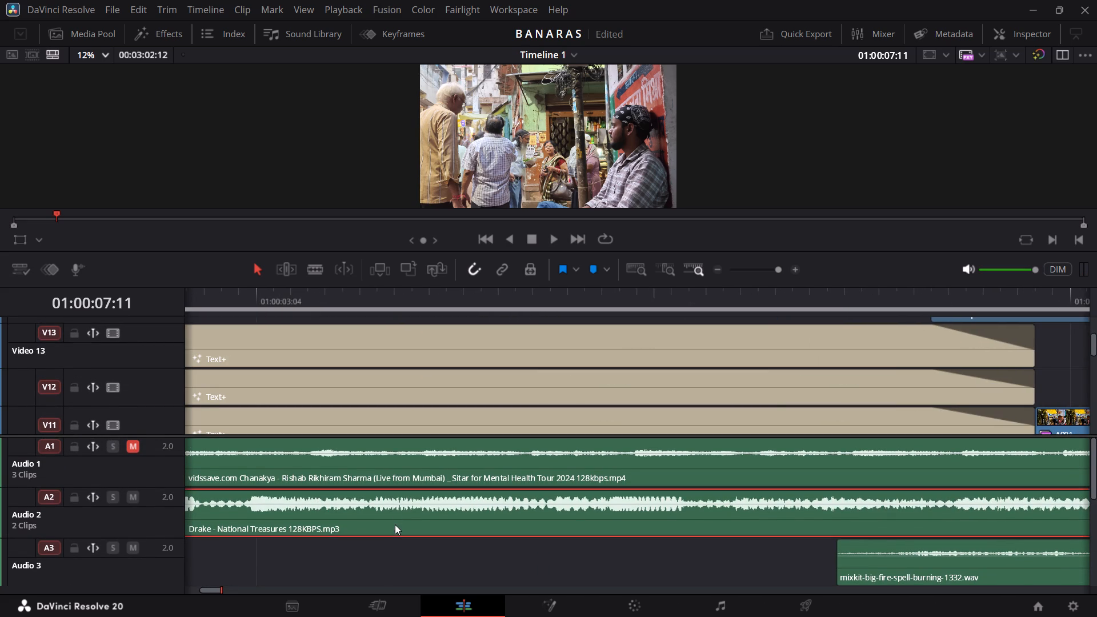
pyautogui.doubleClick(472, 526)
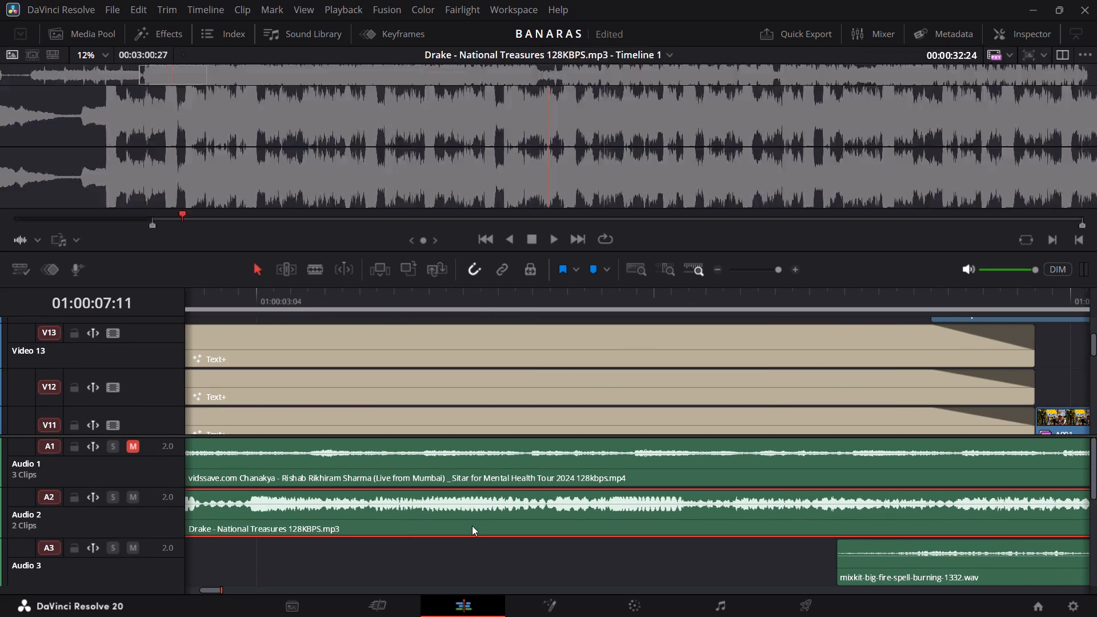
pyautogui.doubleClick(472, 526)
pyautogui.click(472, 526)
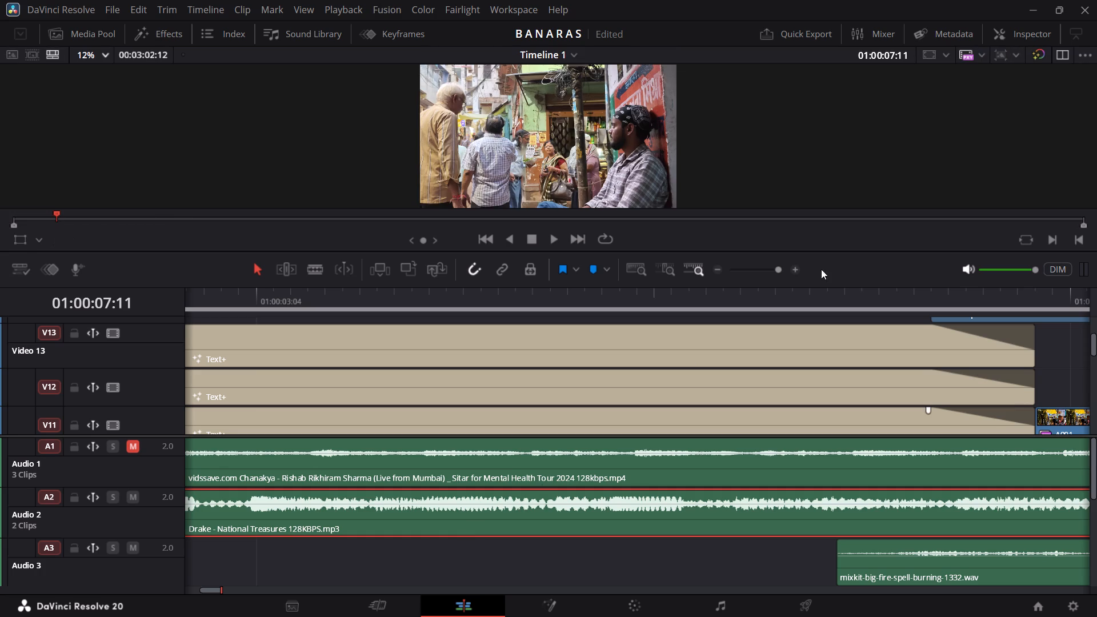
pyautogui.click(1017, 39)
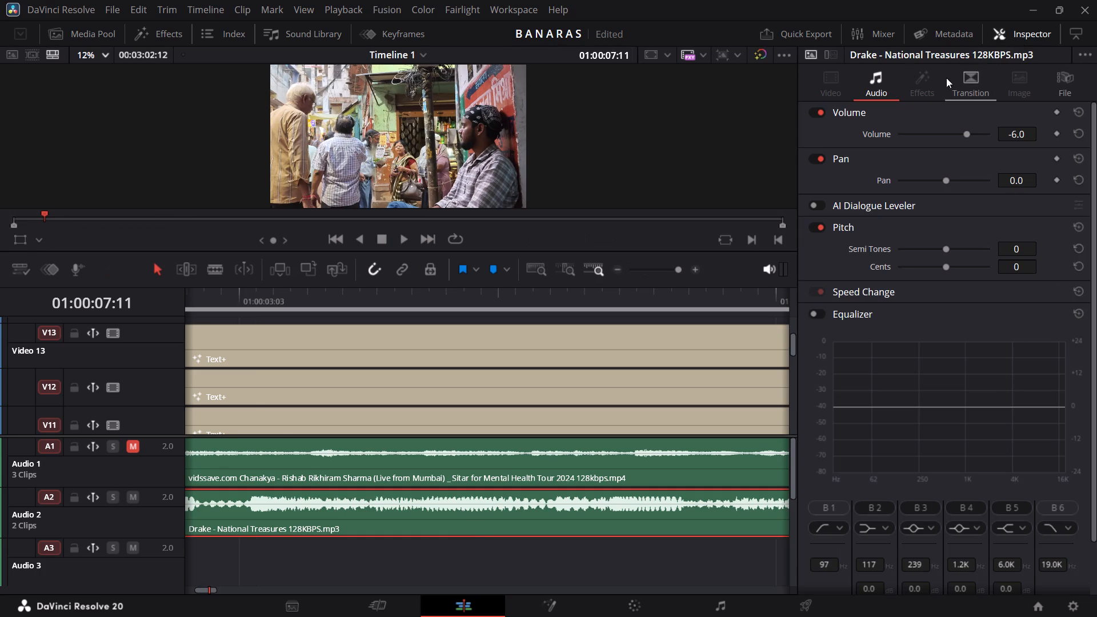
pyautogui.click(1072, 37)
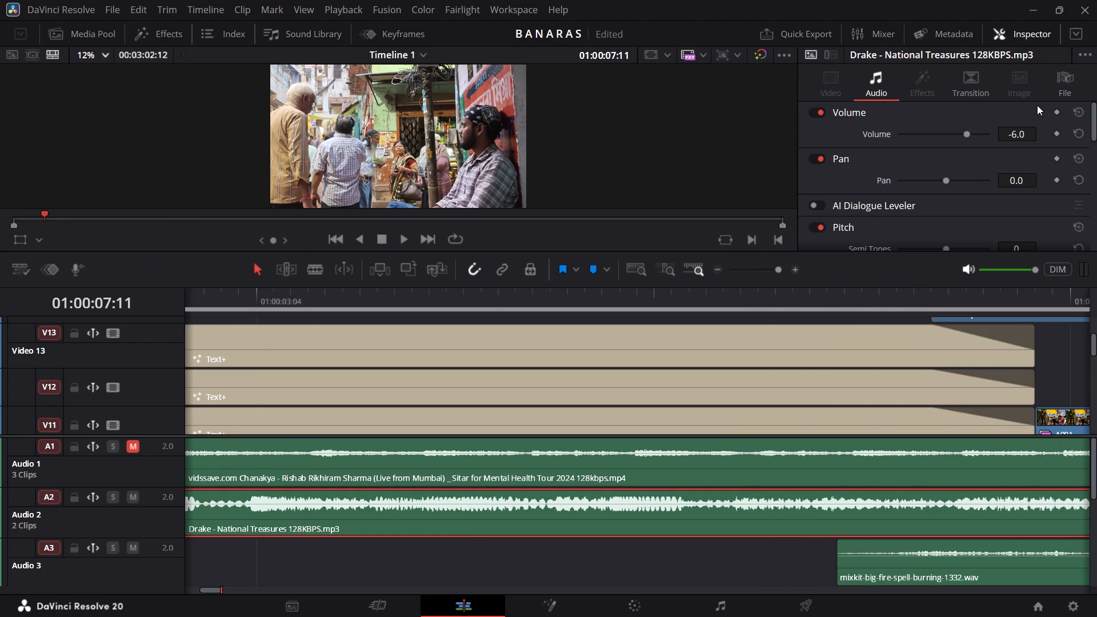
pyautogui.click(1018, 132)
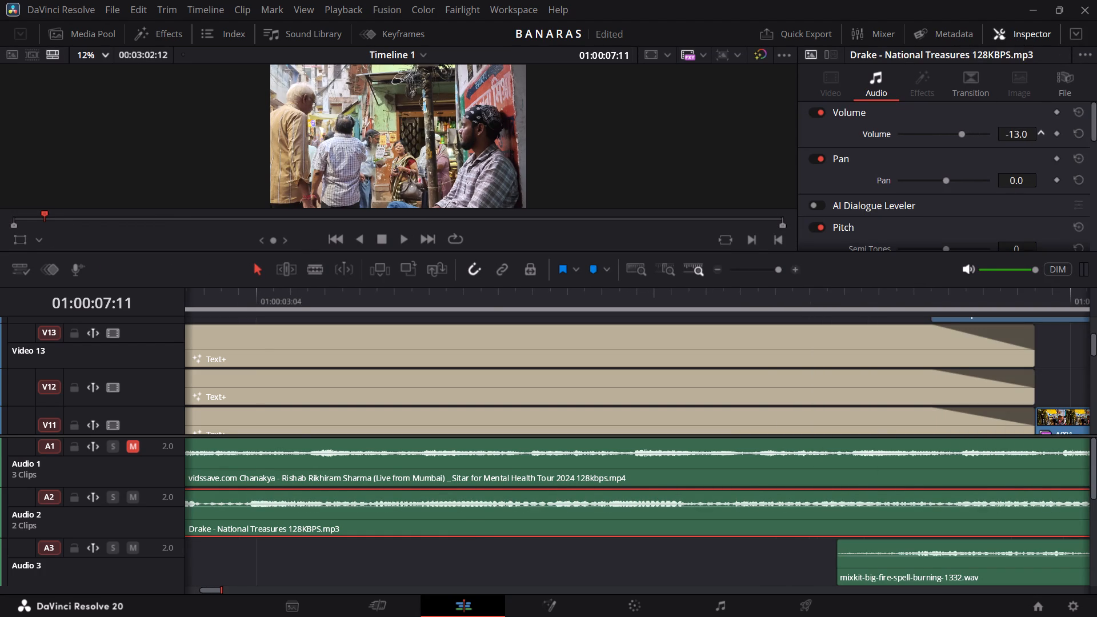
# Set the volume of the opening Drake - National Treasures clip before the cross fade on Audio 2 to -9.0.
pyautogui.hscroll(6, 666, 408)
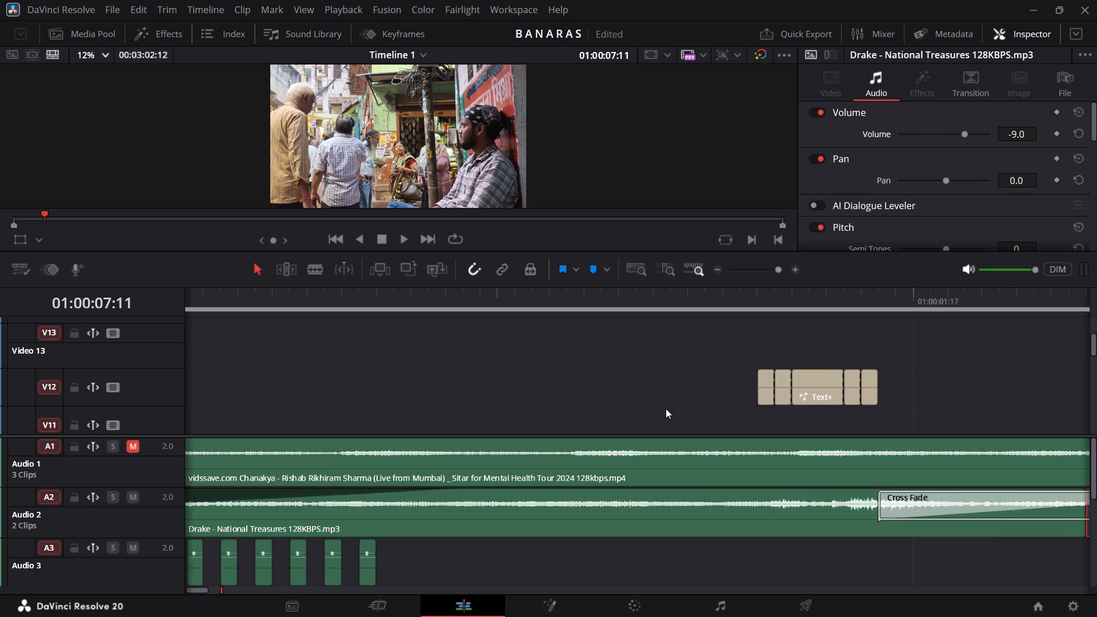
pyautogui.click(654, 518)
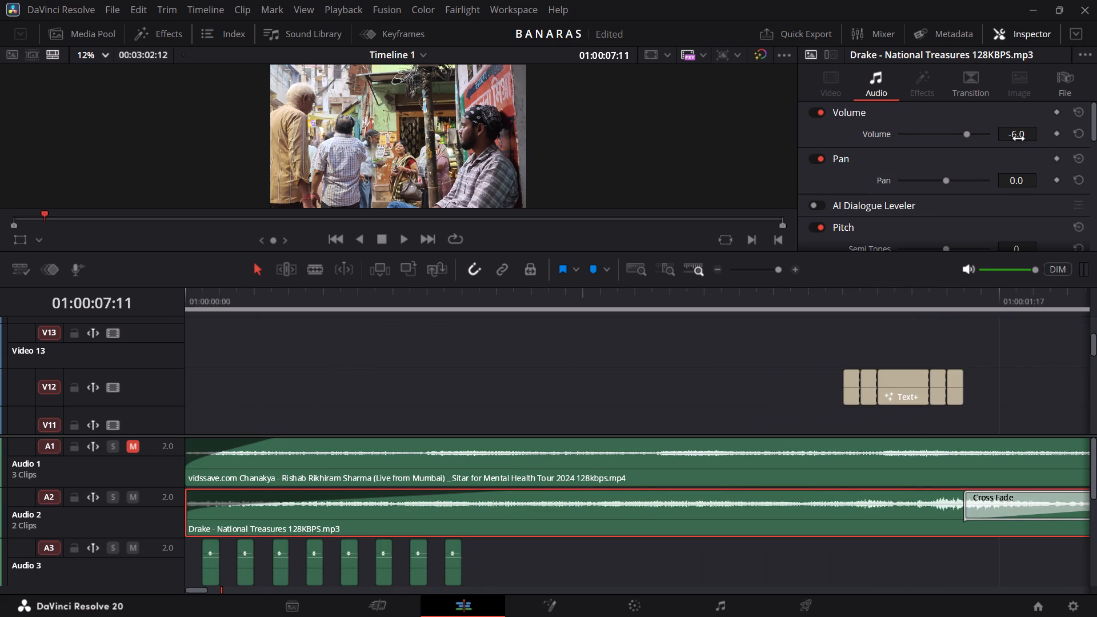
pyautogui.click(1019, 139)
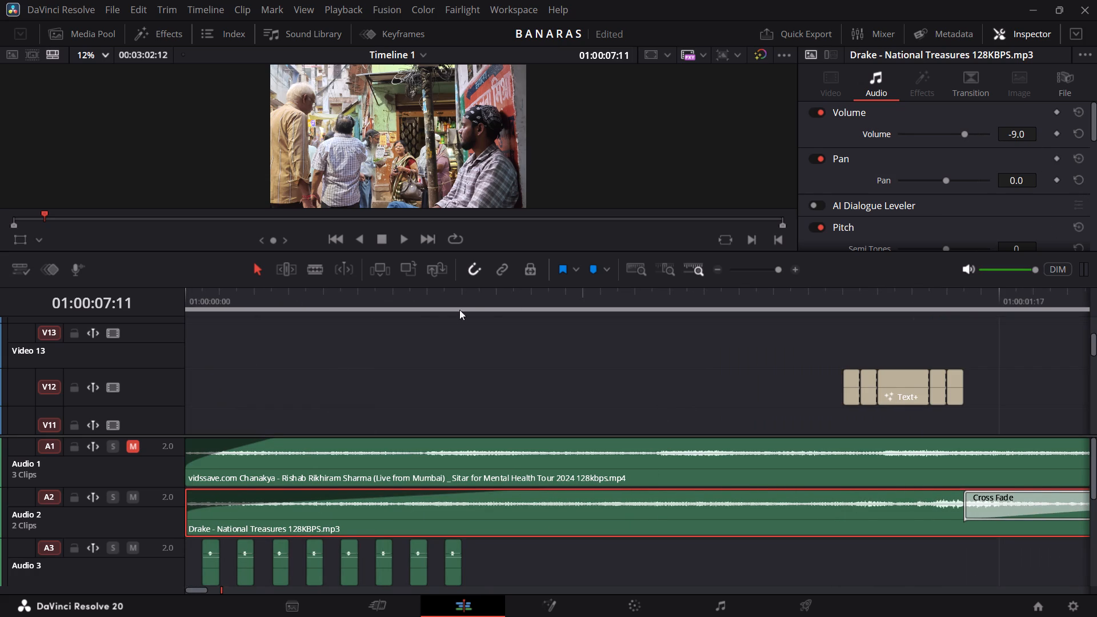
# Replay the boat-to-street transition from V12 to V13 to judge Cam shutter 1.wav against the background music.
pyautogui.moveTo(402, 302); pyautogui.dragTo(163, 356)
pyautogui.press('space')
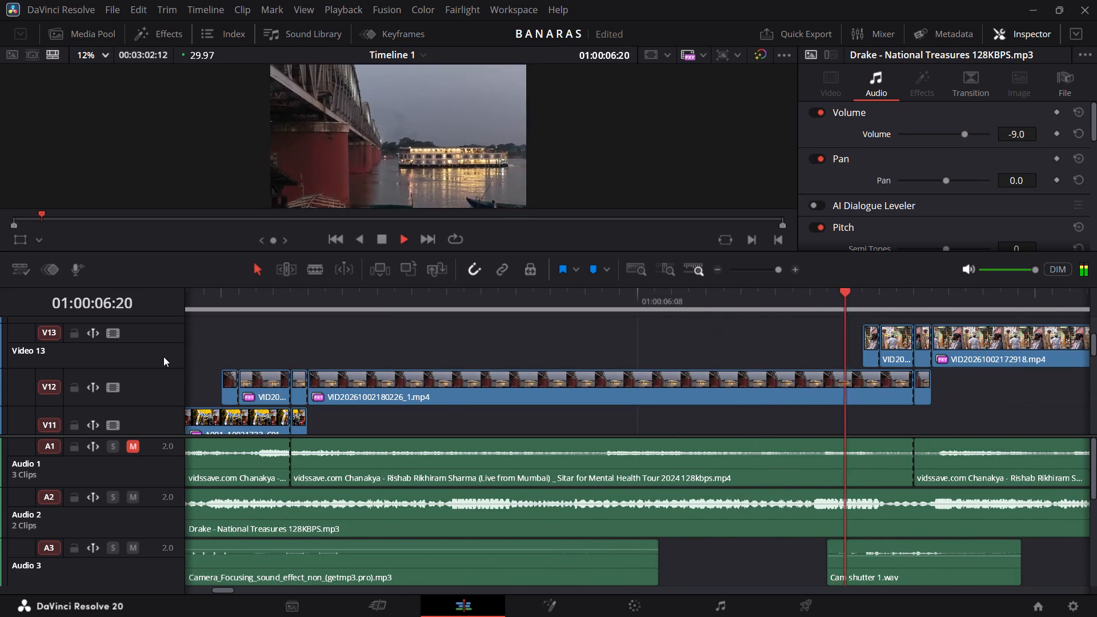
pyautogui.press('space')
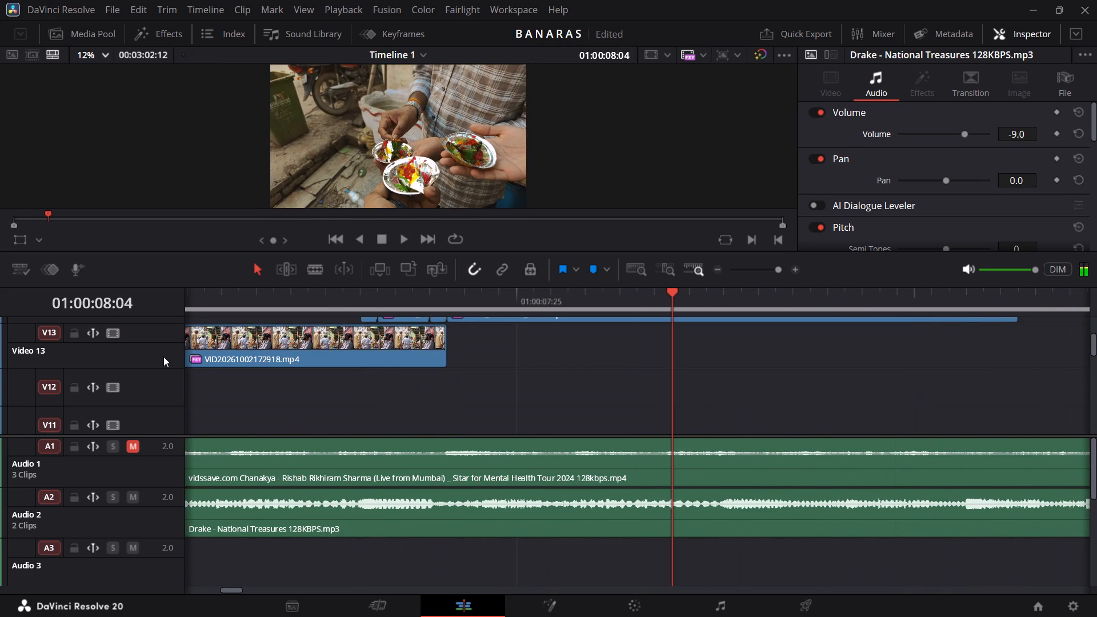
pyautogui.hscroll(1, 339, 383)
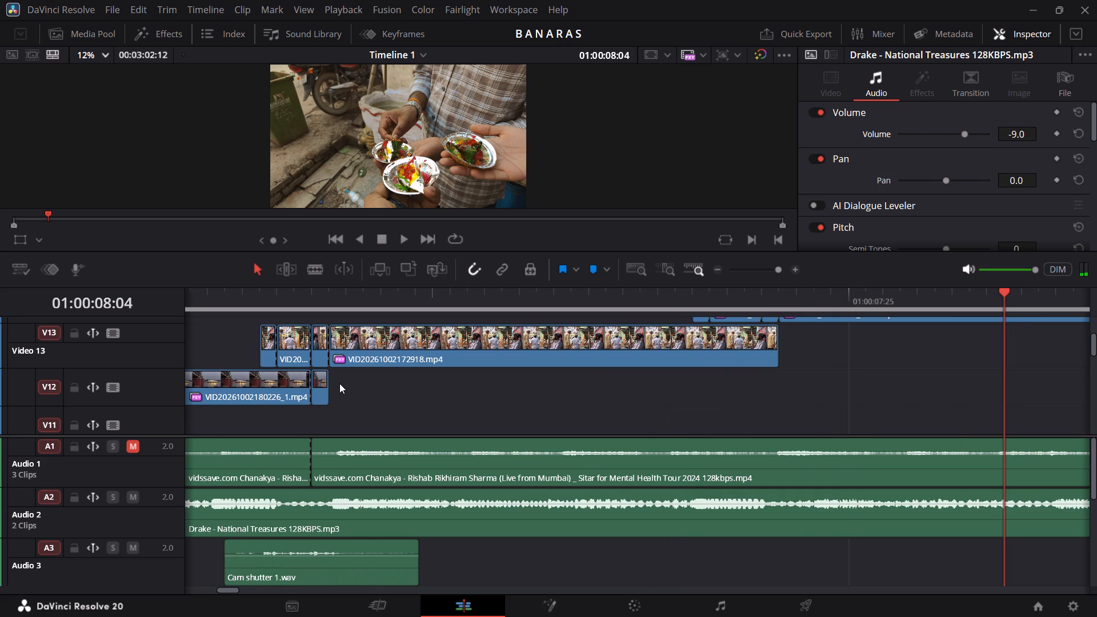
pyautogui.click(204, 287)
pyautogui.click(204, 287)
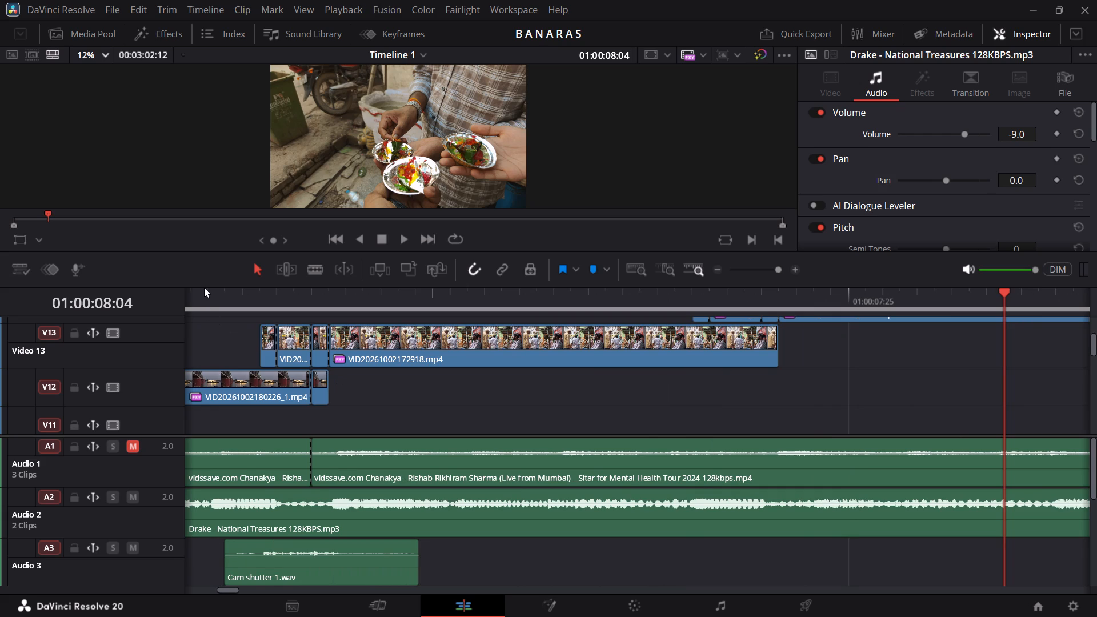
pyautogui.moveTo(181, 291); pyautogui.dragTo(194, 294)
pyautogui.click(194, 294)
pyautogui.press('space')
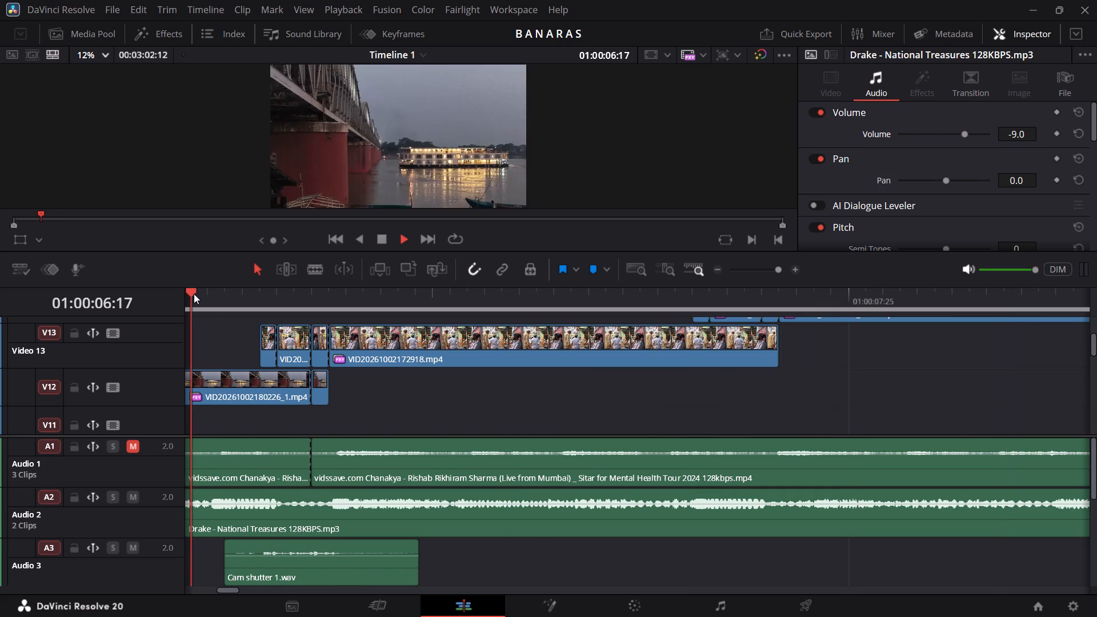
pyautogui.press('space')
pyautogui.hscroll(1, 194, 294)
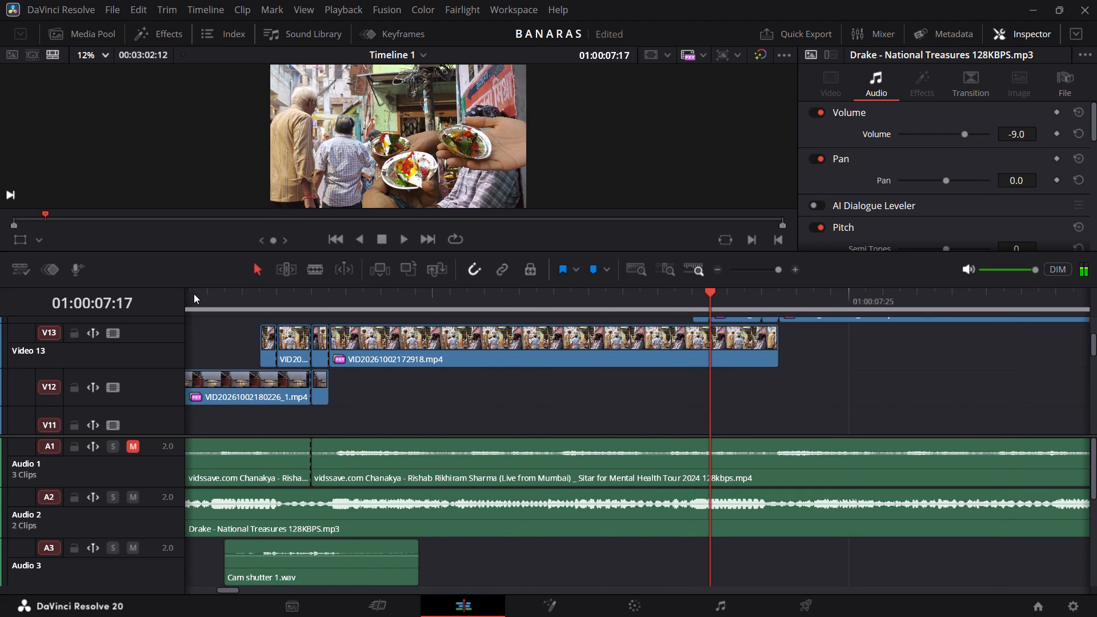
# Set the volume of the Cam shutter 1.wav clip on Audio 3 to -11.0.
pyautogui.hscroll(1, 194, 294)
pyautogui.click(309, 567)
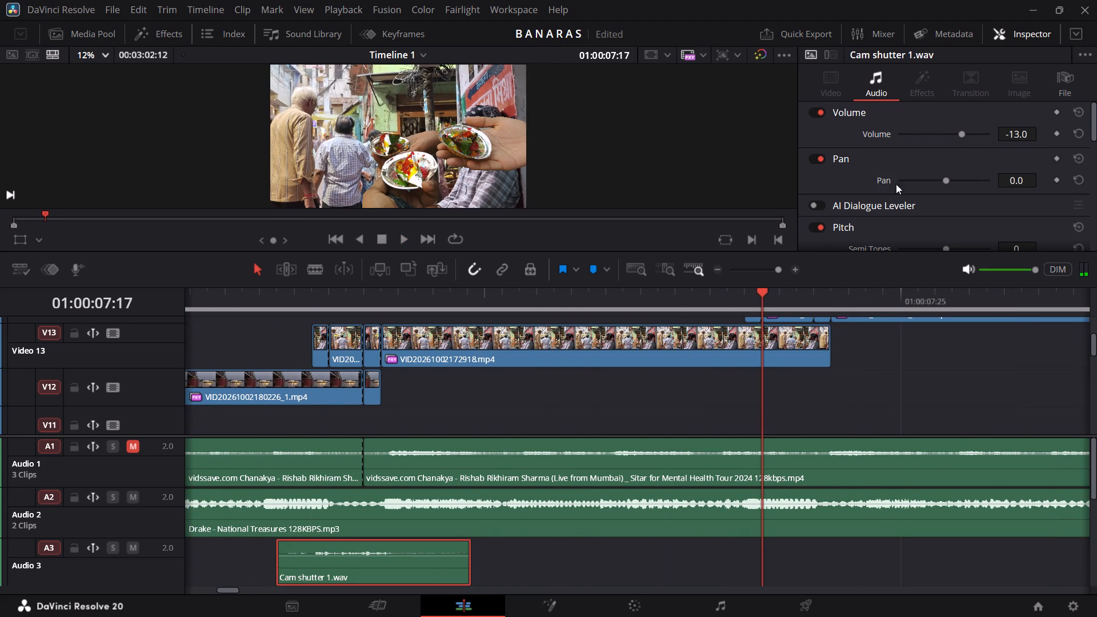
pyautogui.click(1017, 135)
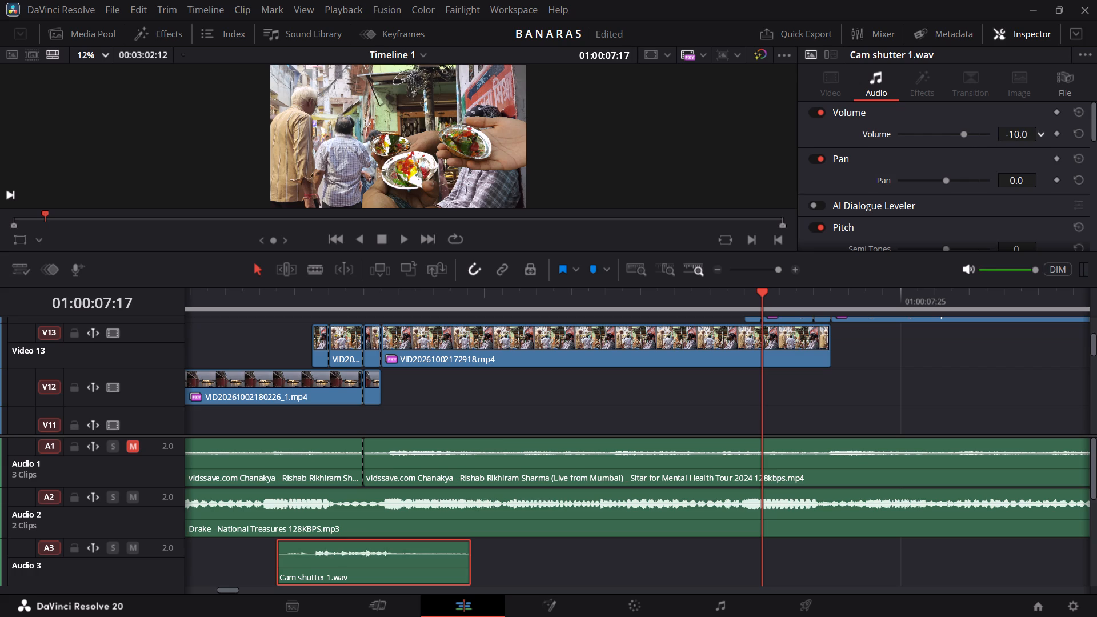
# Replay the boat-to-street transition to check the Cam shutter 1.wav level.
pyautogui.hscroll(1, 376, 354)
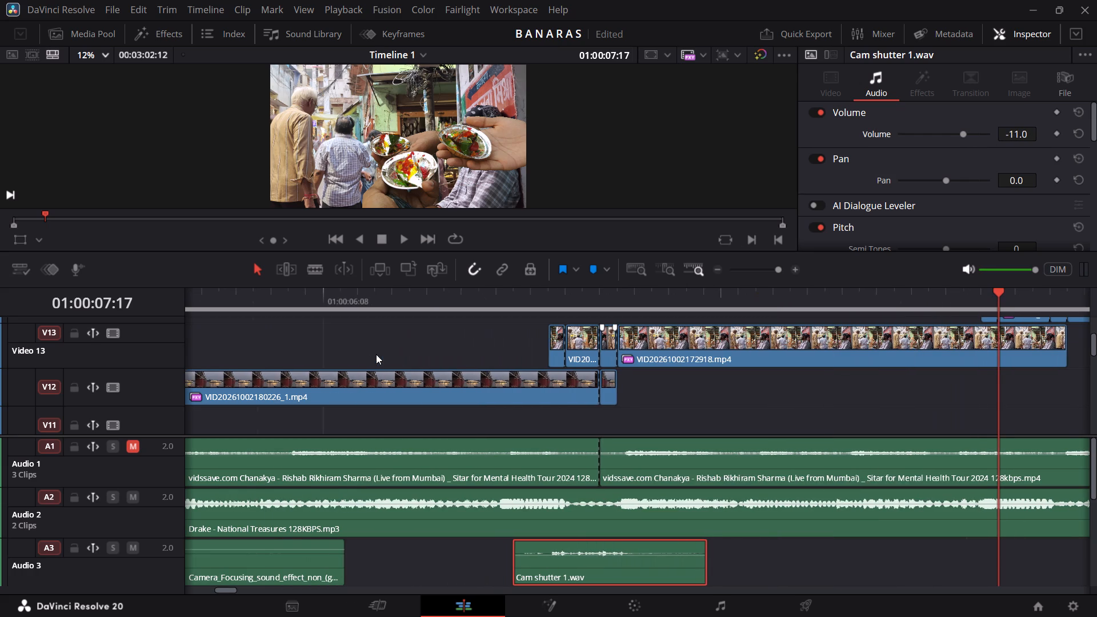
pyautogui.click(282, 297)
pyautogui.press('space')
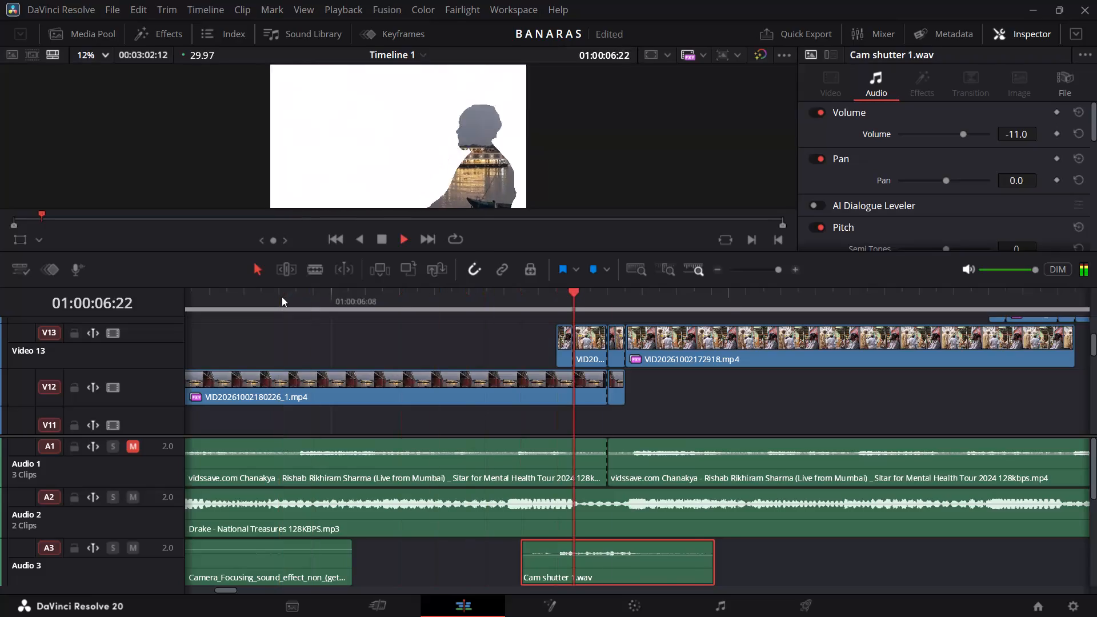
pyautogui.press('space')
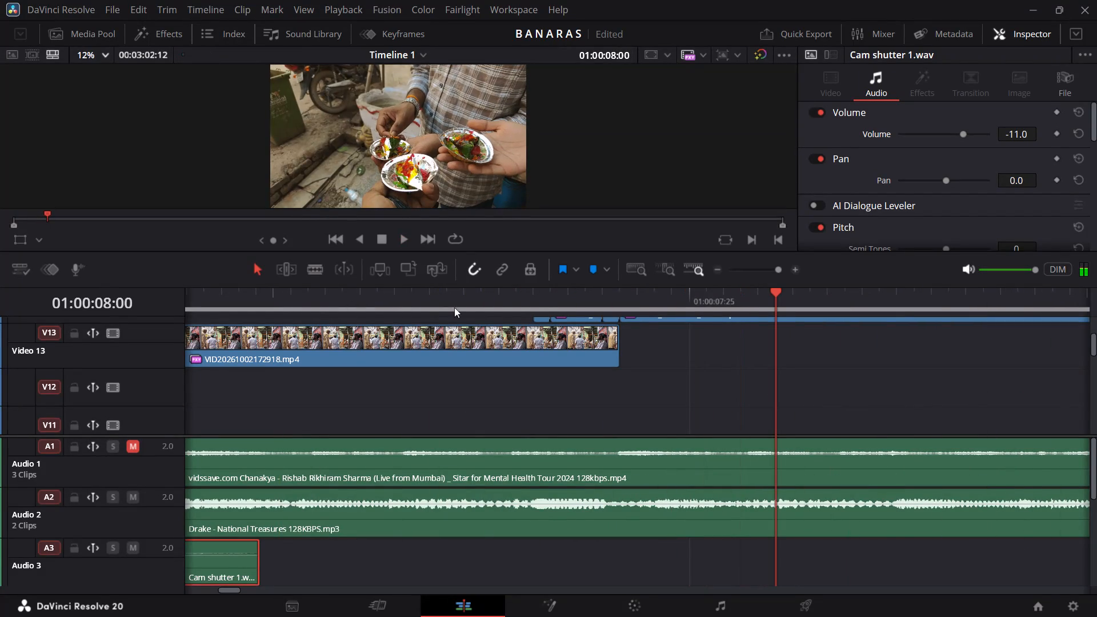
# Play the street-to-food-plates transition and park the playhead at its start, 01:00:07:16.
pyautogui.click(543, 301)
pyautogui.press('space')
pyautogui.press('space')
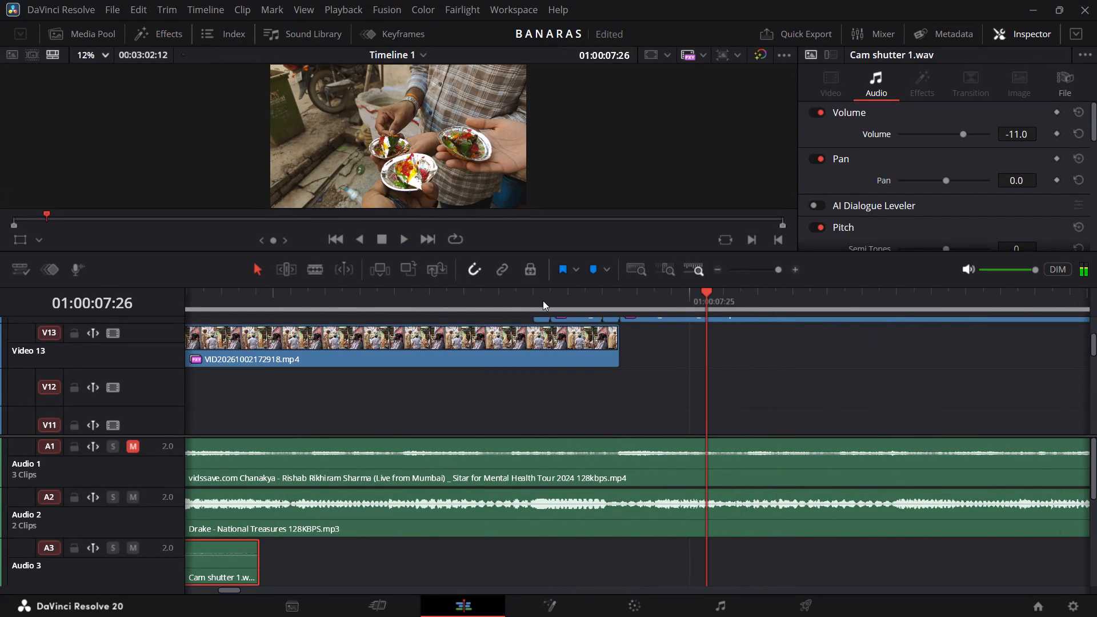
pyautogui.click(534, 291)
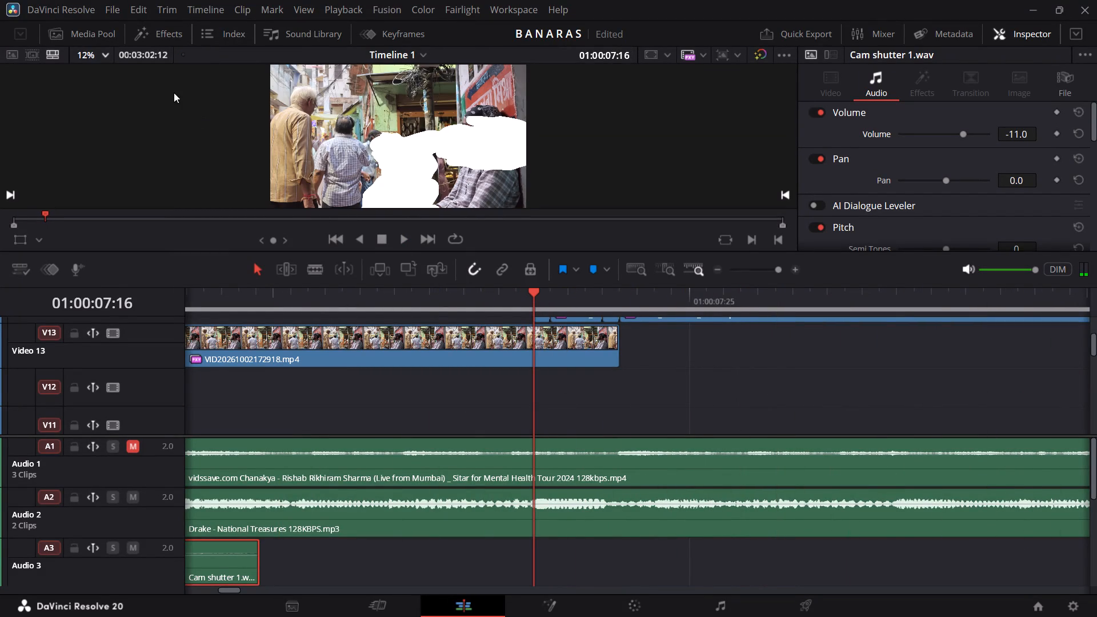
# Search the Sound Library for CAM.
pyautogui.click(325, 36)
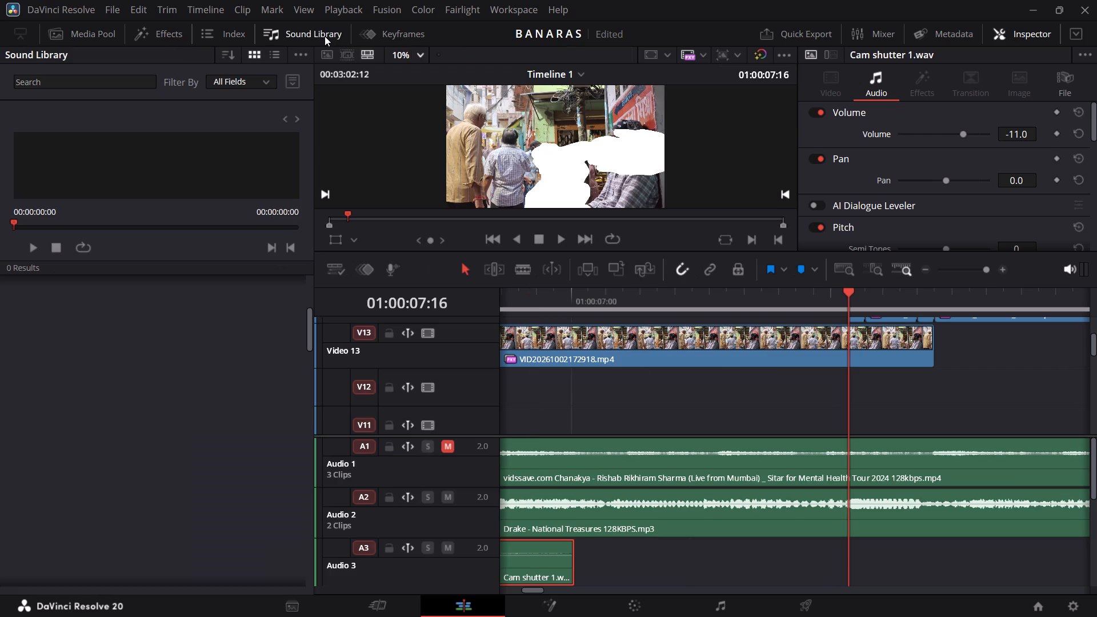
pyautogui.click(123, 81)
pyautogui.write('CAM')
# Audition the Cam shutter 1 and CAM sounds in the search results as candidates for the food-plates transition.
pyautogui.click(72, 292)
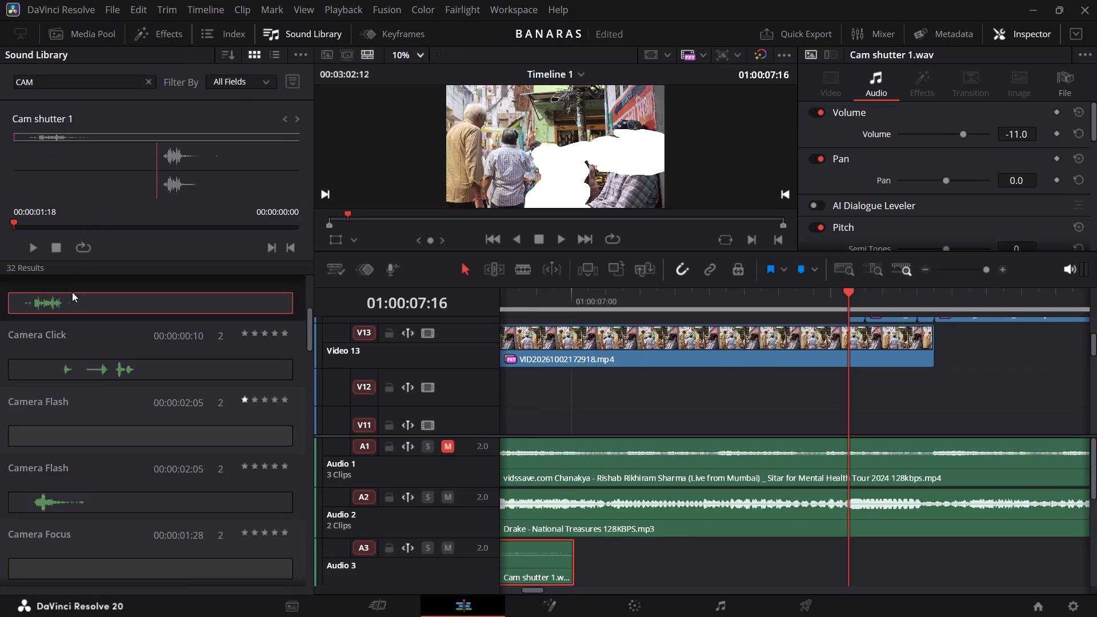
pyautogui.press('space')
pyautogui.scroll(1, 68, 326)
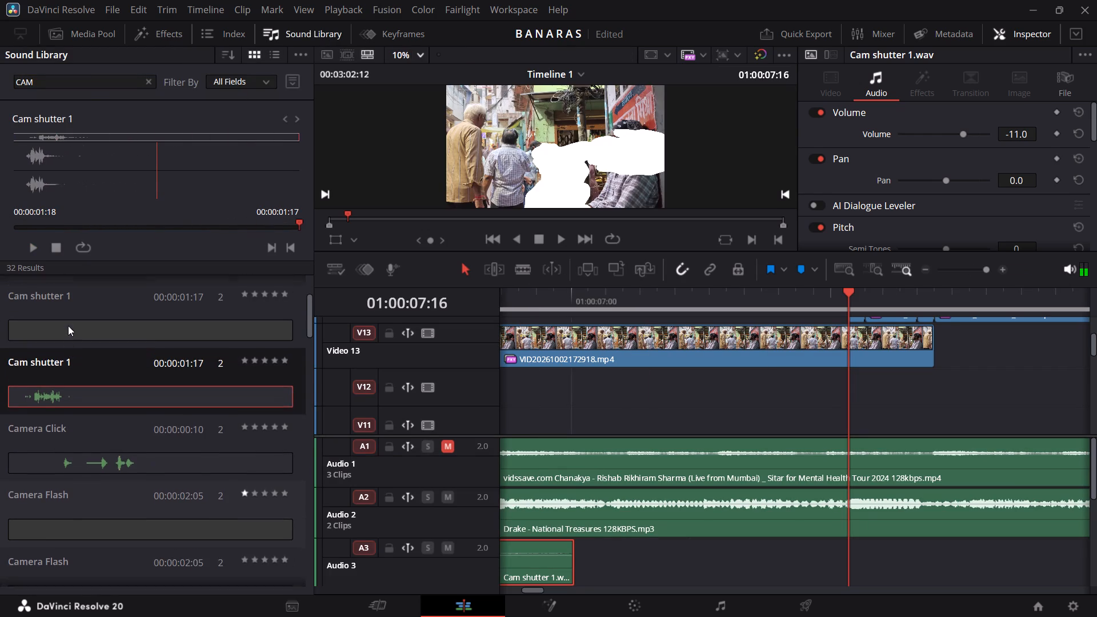
pyautogui.scroll(1, 68, 326)
pyautogui.press('space')
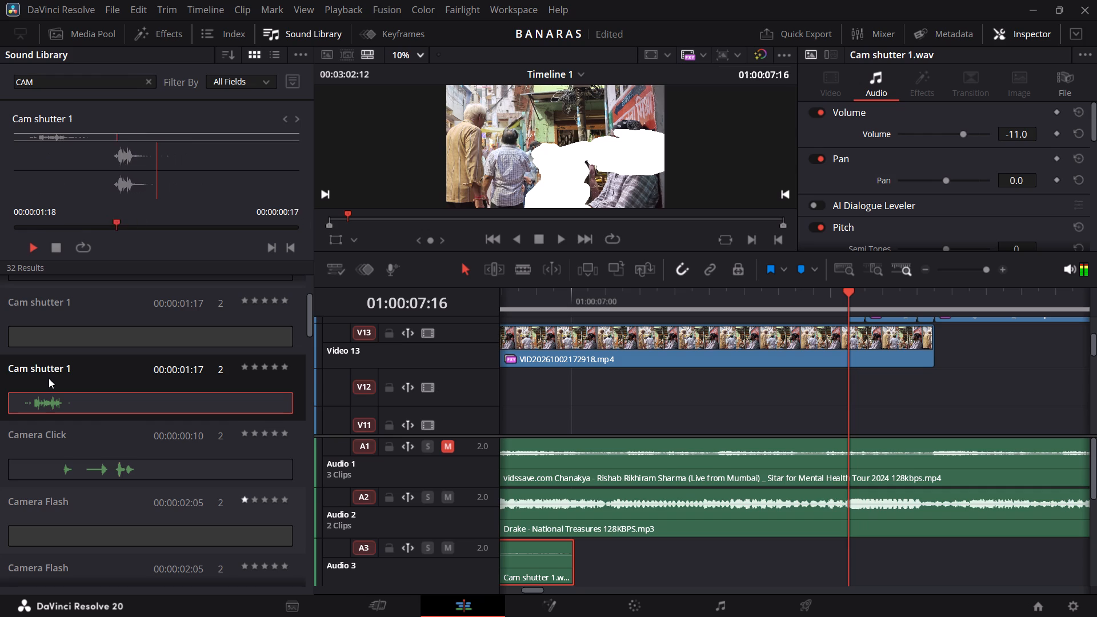
pyautogui.click(85, 323)
pyautogui.press('space')
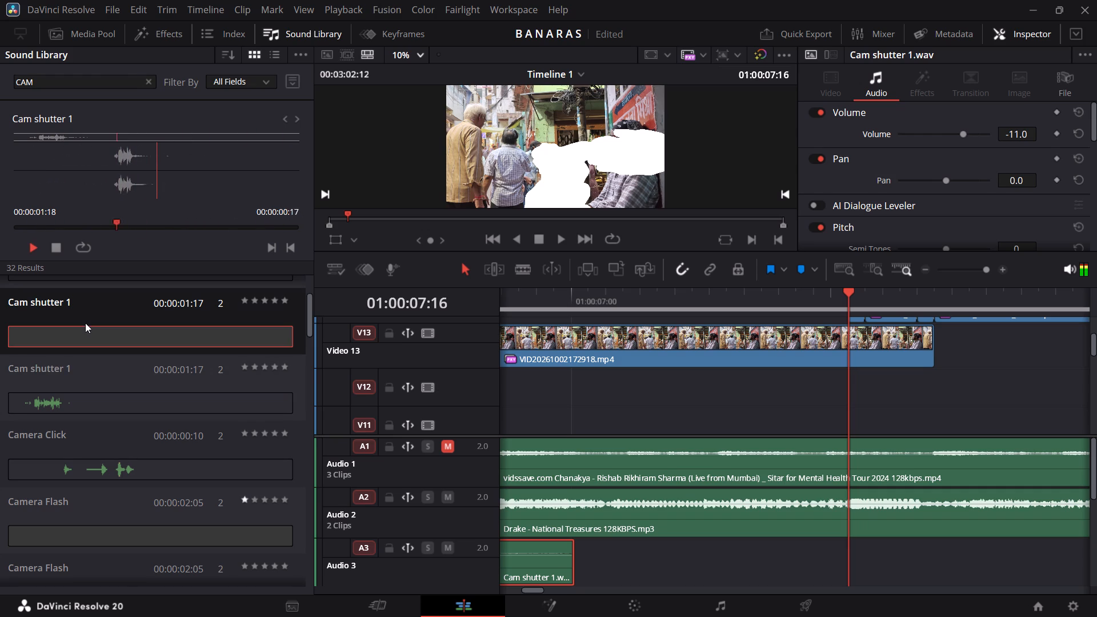
pyautogui.scroll(2, 85, 323)
pyautogui.click(85, 323)
pyautogui.press('space')
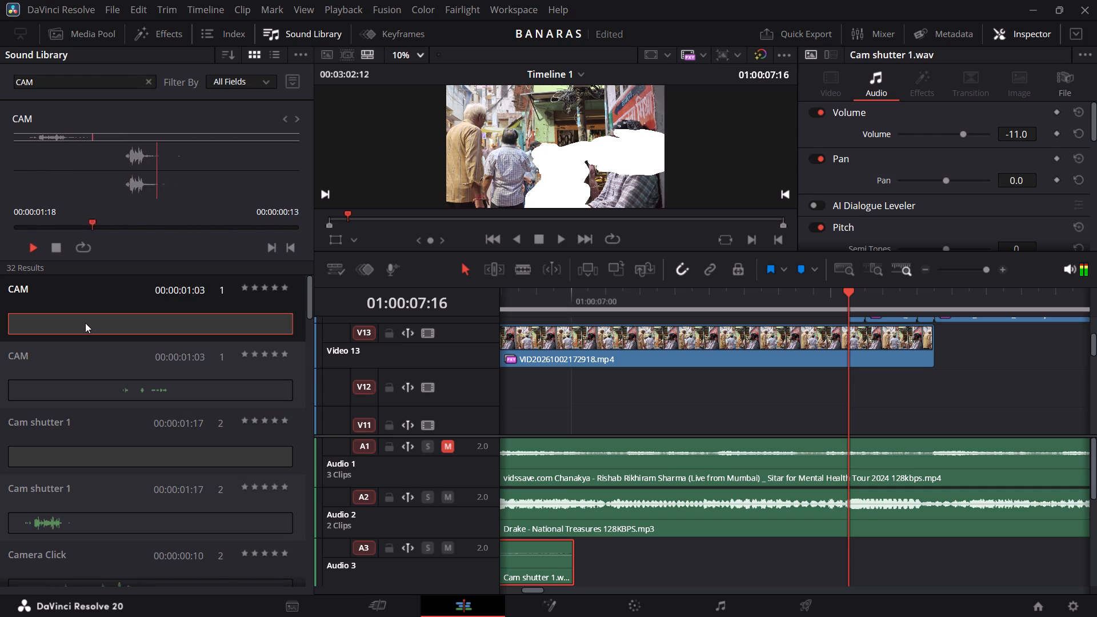
pyautogui.click(68, 360)
pyautogui.press('space')
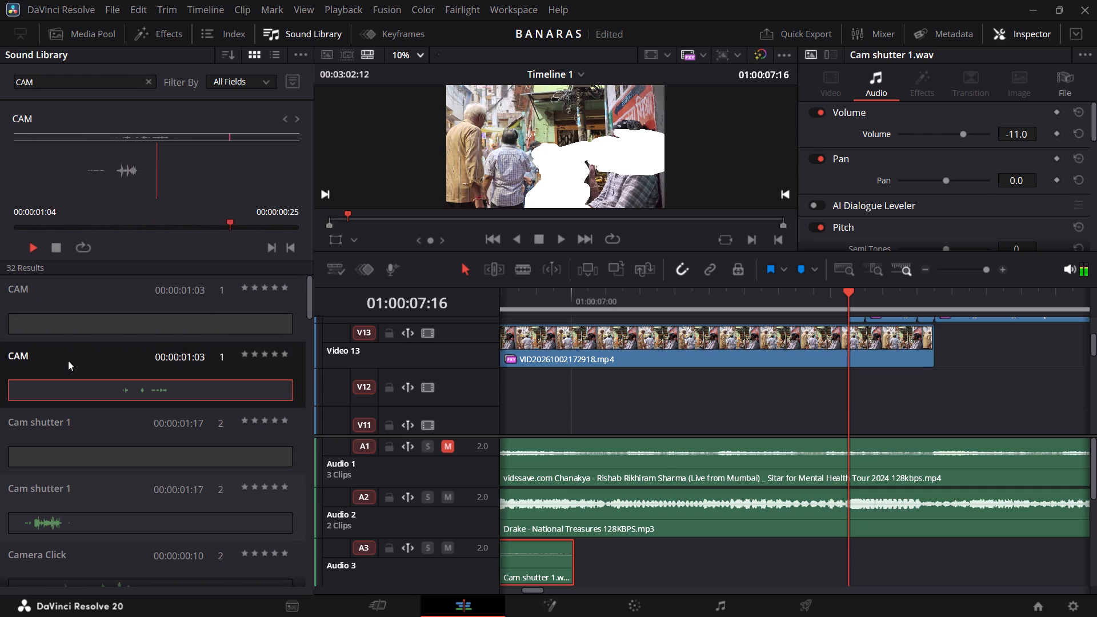
# Listen again to the second CAM result, restarting its preview several times.
pyautogui.scroll(-1, 68, 360)
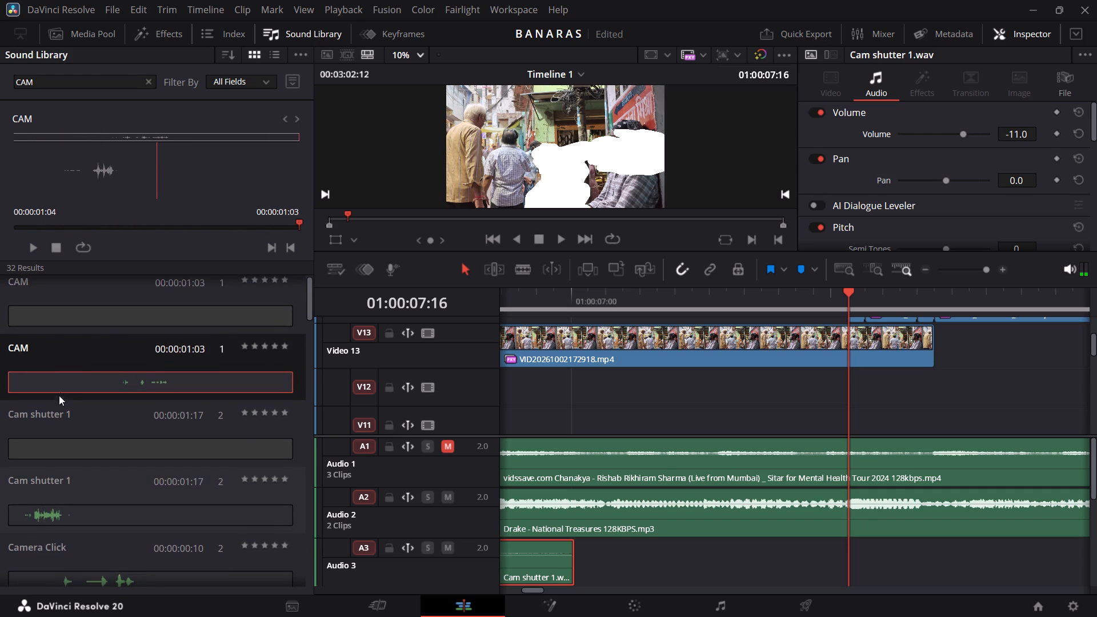
pyautogui.scroll(1, 51, 422)
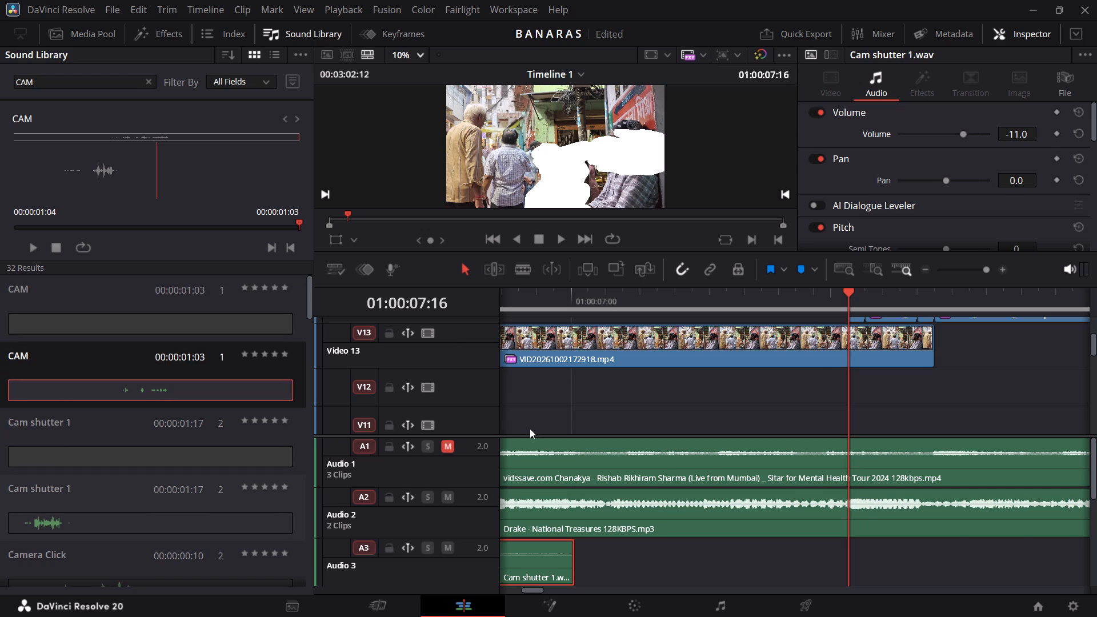
pyautogui.hscroll(-1, 530, 428)
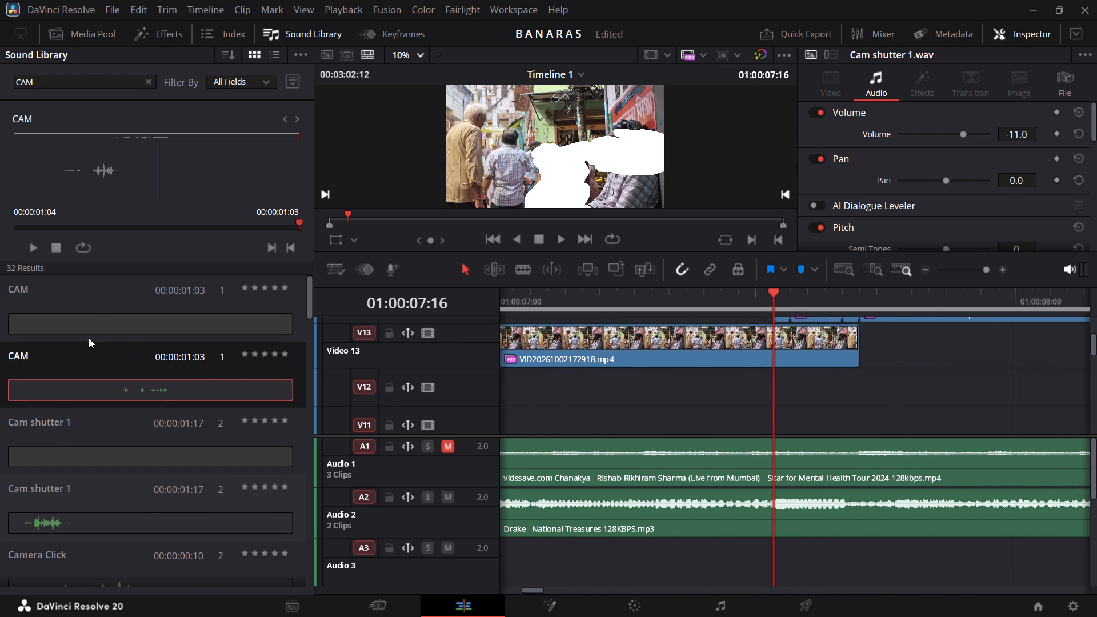
pyautogui.press('space')
pyautogui.press('space')
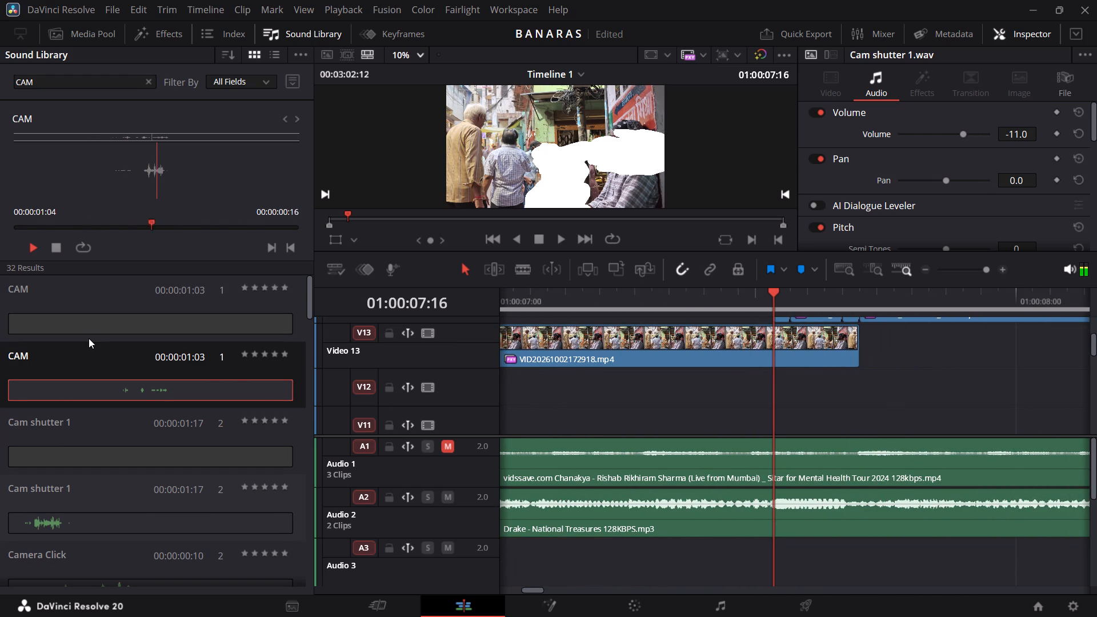
pyautogui.press('space')
pyautogui.press('space')
pyautogui.press('space')
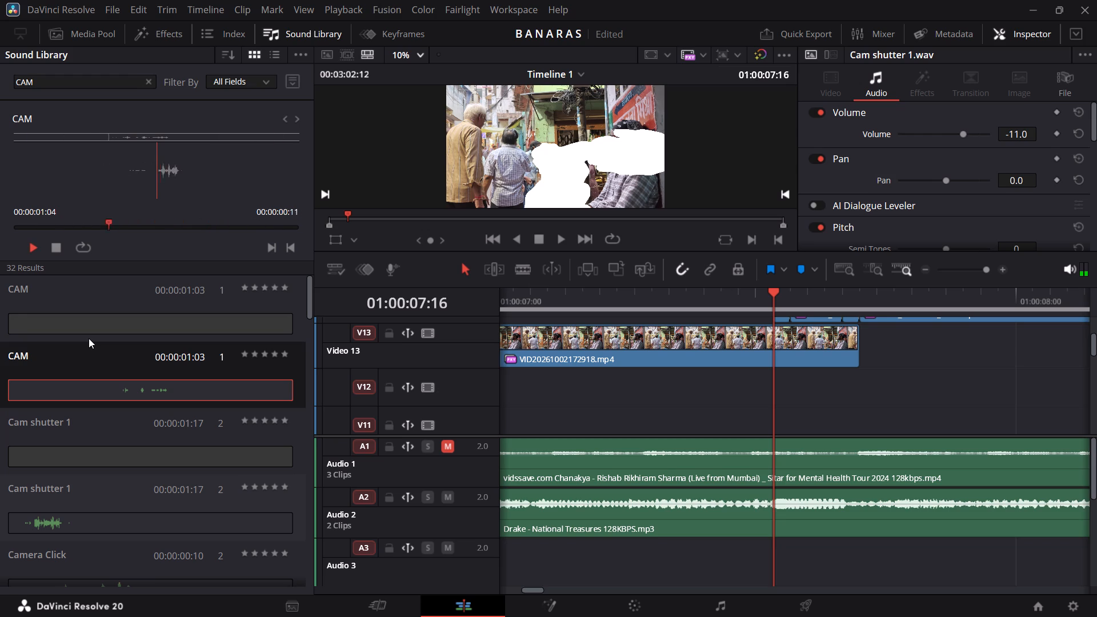
pyautogui.press('space')
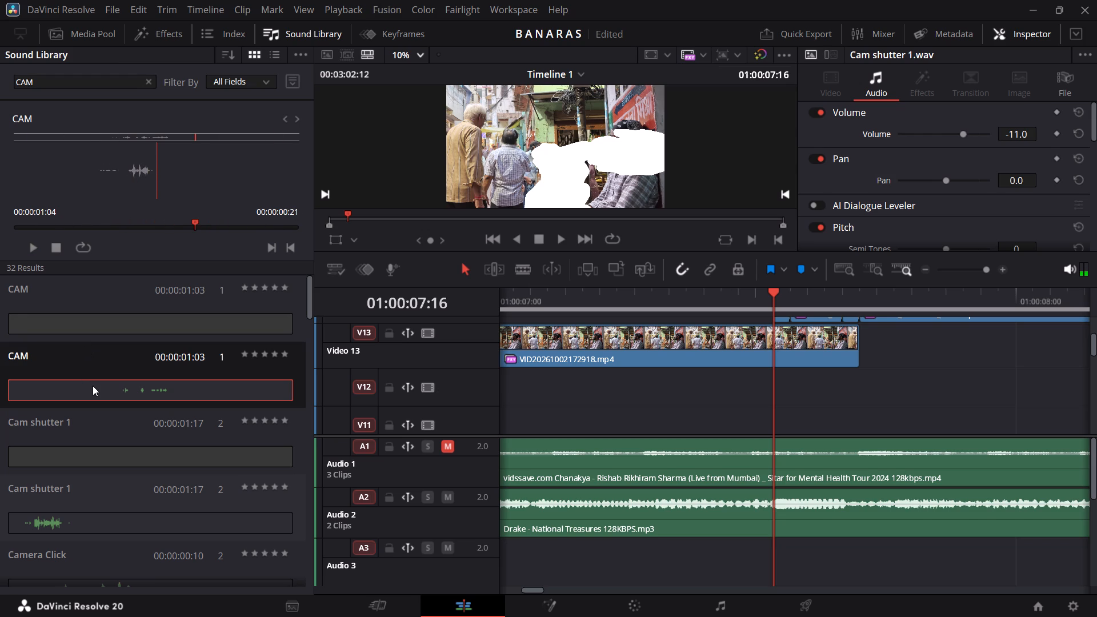
# Place CAM.mp3 on Audio 3 and shift it so its audible clicks fall at the start of the food-plates clip on V14.
pyautogui.moveTo(93, 386); pyautogui.dragTo(596, 560)
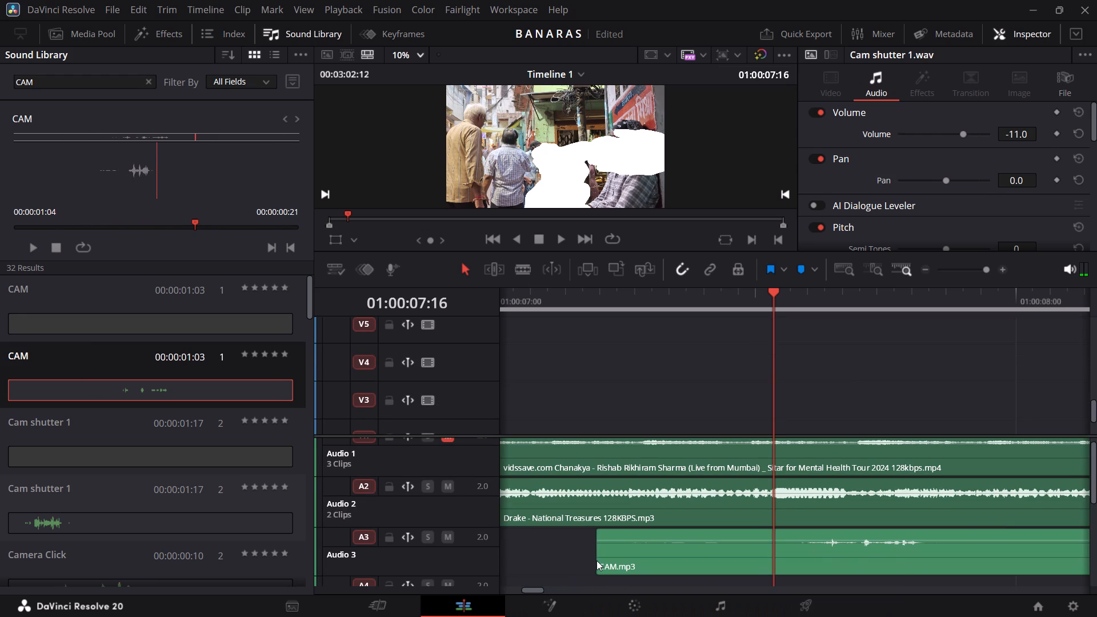
pyautogui.hscroll(-1, 596, 560)
pyautogui.scroll(1, 715, 408)
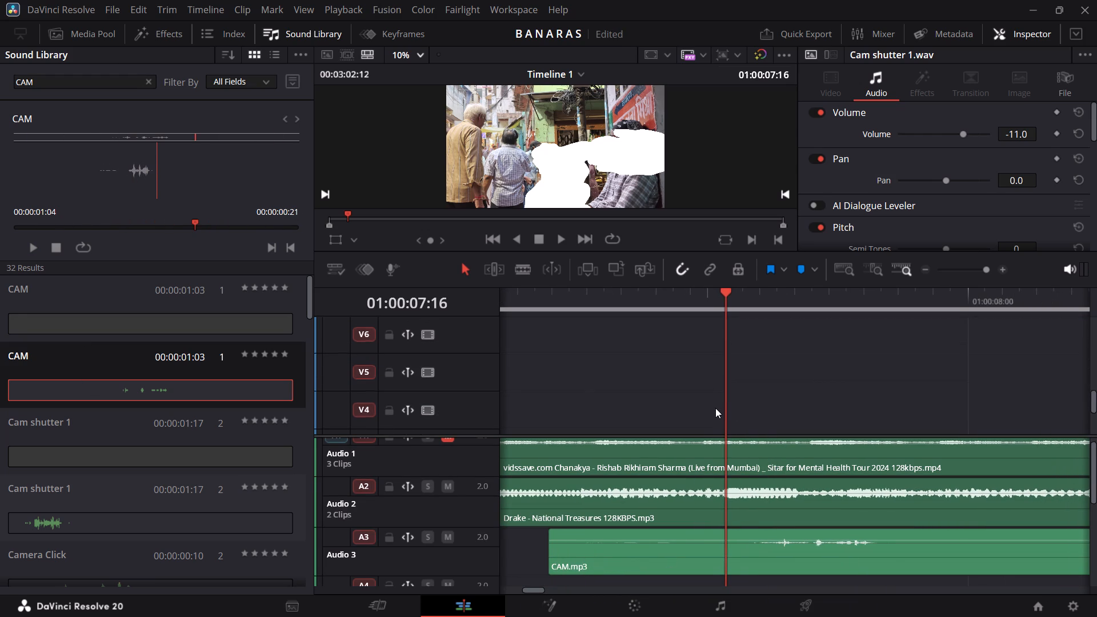
pyautogui.scroll(1, 715, 408)
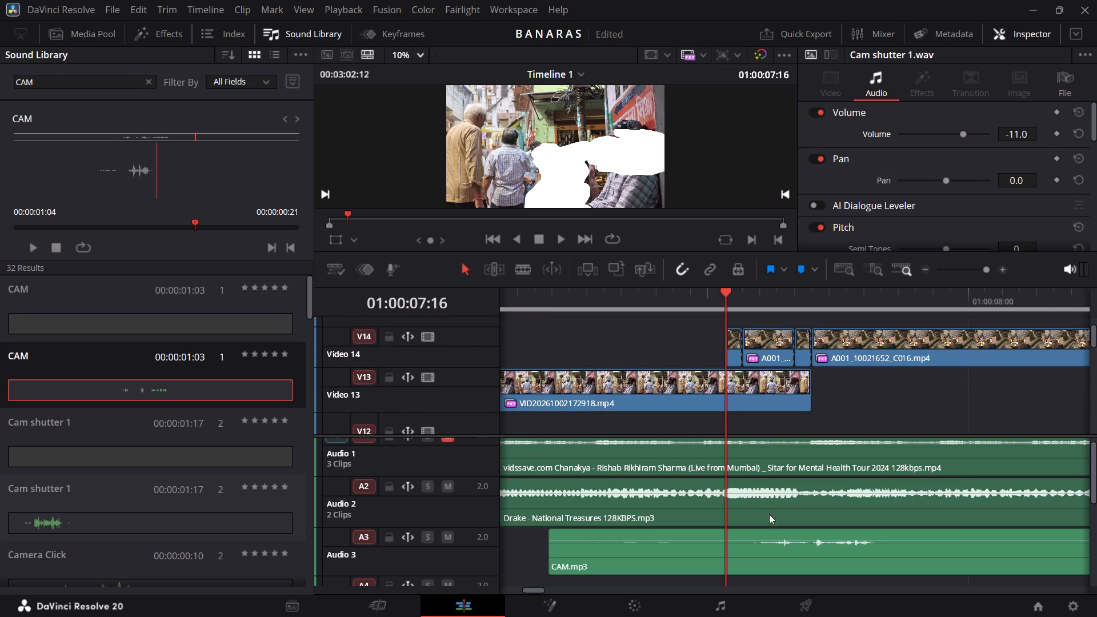
pyautogui.moveTo(752, 567); pyautogui.dragTo(698, 563)
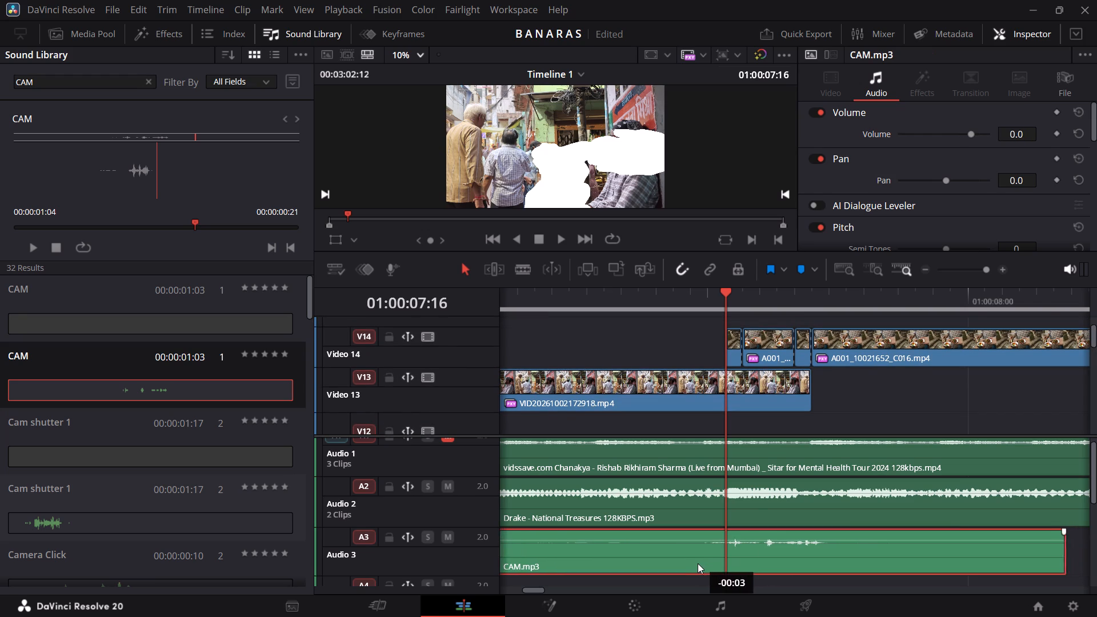
pyautogui.moveTo(698, 563); pyautogui.dragTo(712, 556)
# Trim the quiet start off CAM.mp3 on Audio 3 and move the clip about one frame earlier.
pyautogui.hscroll(1, 712, 556)
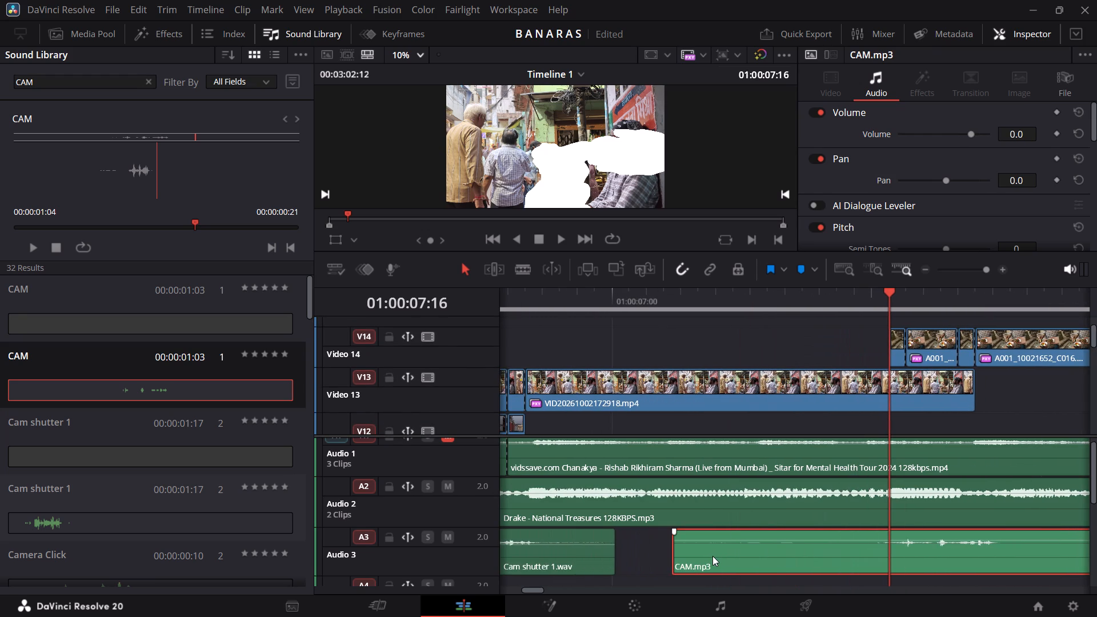
pyautogui.moveTo(678, 556); pyautogui.dragTo(811, 535)
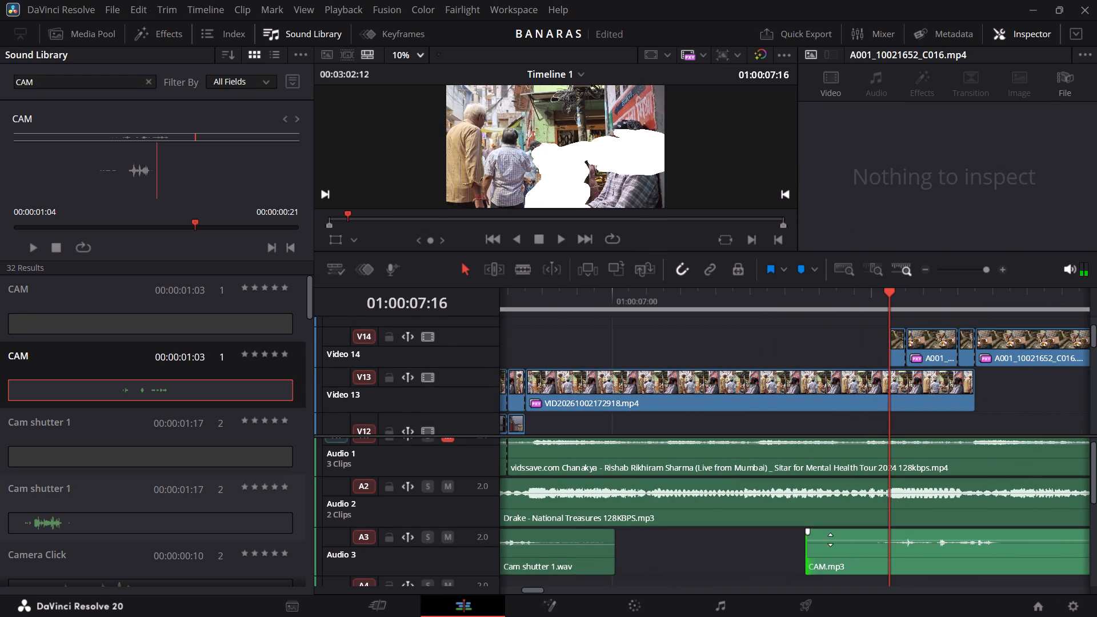
pyautogui.moveTo(849, 544); pyautogui.dragTo(829, 547)
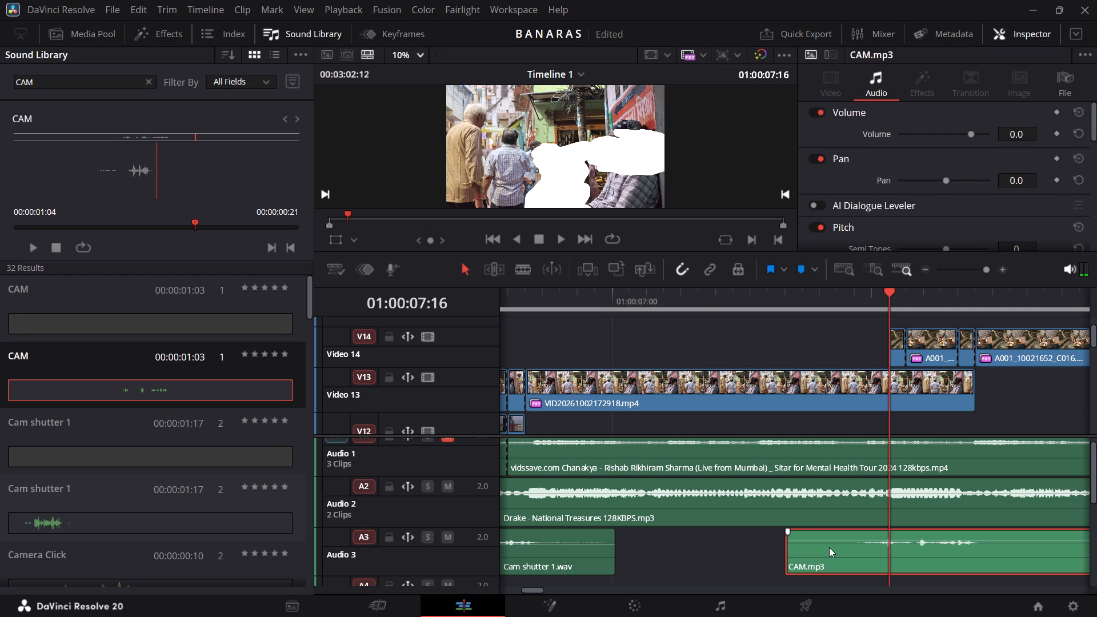
# Replay the street-to-food-plates transition to check the CAM.mp3 timing.
pyautogui.click(698, 299)
pyautogui.press('space')
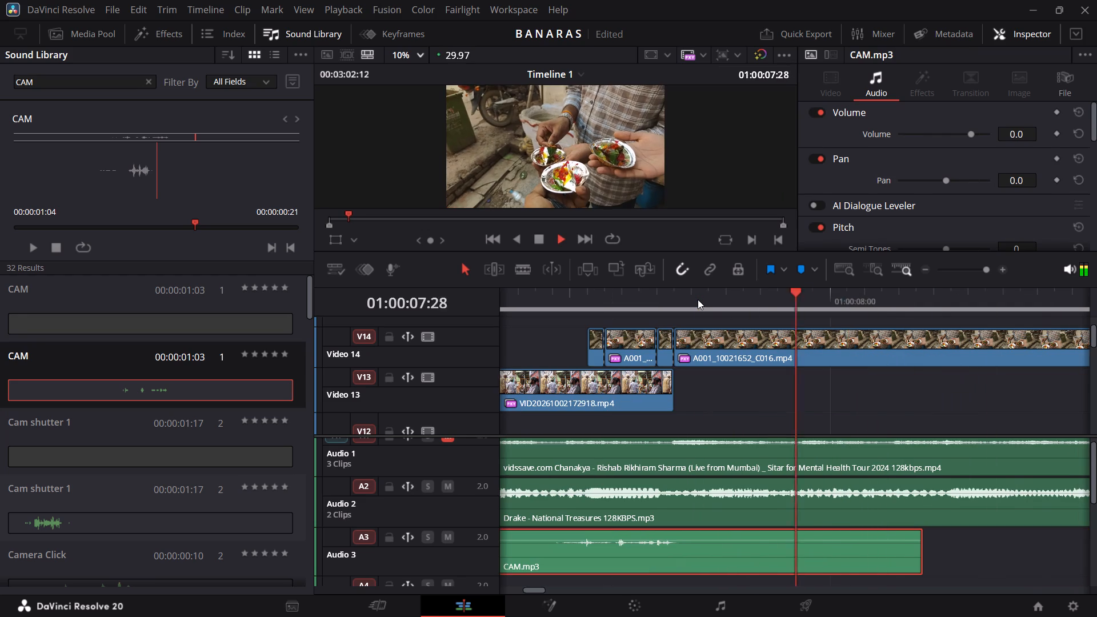
pyautogui.press('space')
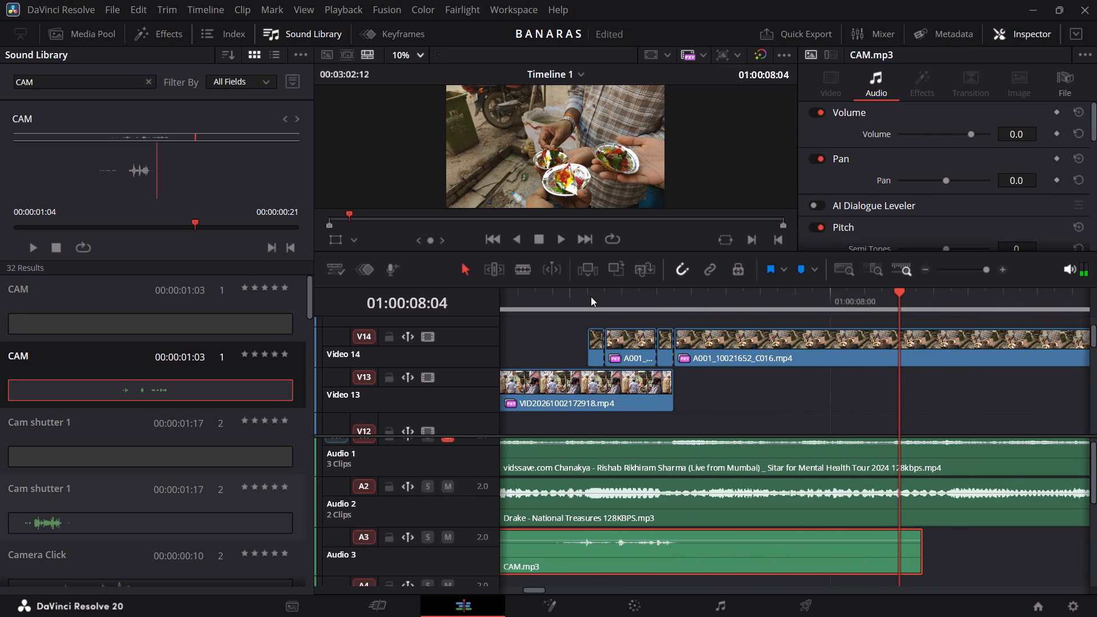
# Replay the street-to-food-plates transition with CAM.mp3, and play the edit from its start through the end of the food-plates clip.
pyautogui.hscroll(1, 591, 297)
pyautogui.click(591, 297)
pyautogui.press('space')
pyautogui.press('space')
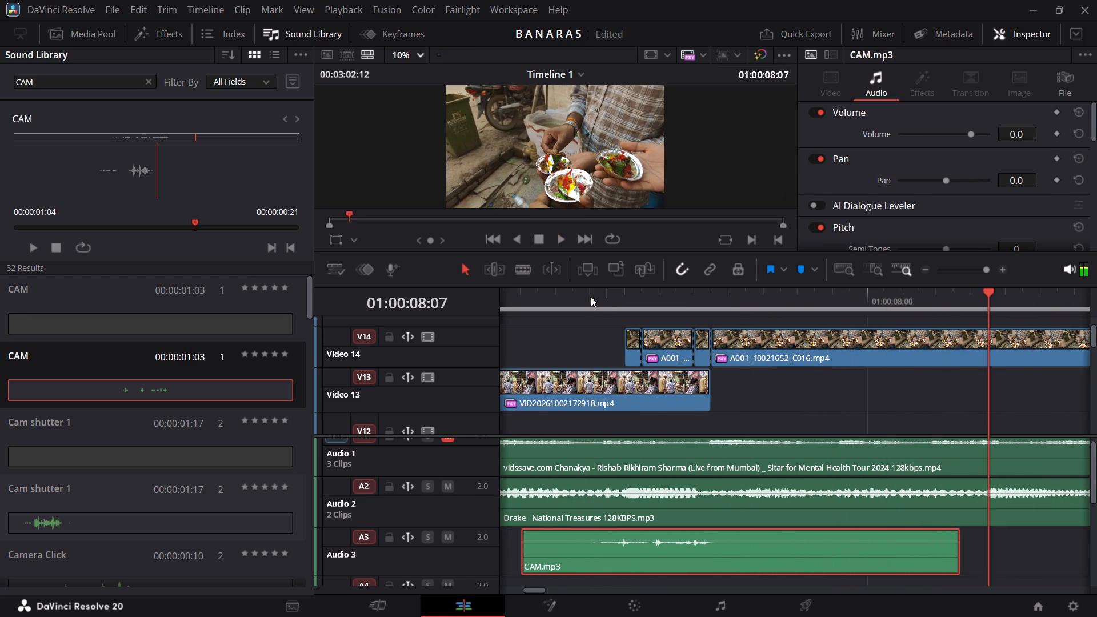
pyautogui.moveTo(542, 293); pyautogui.dragTo(452, 294)
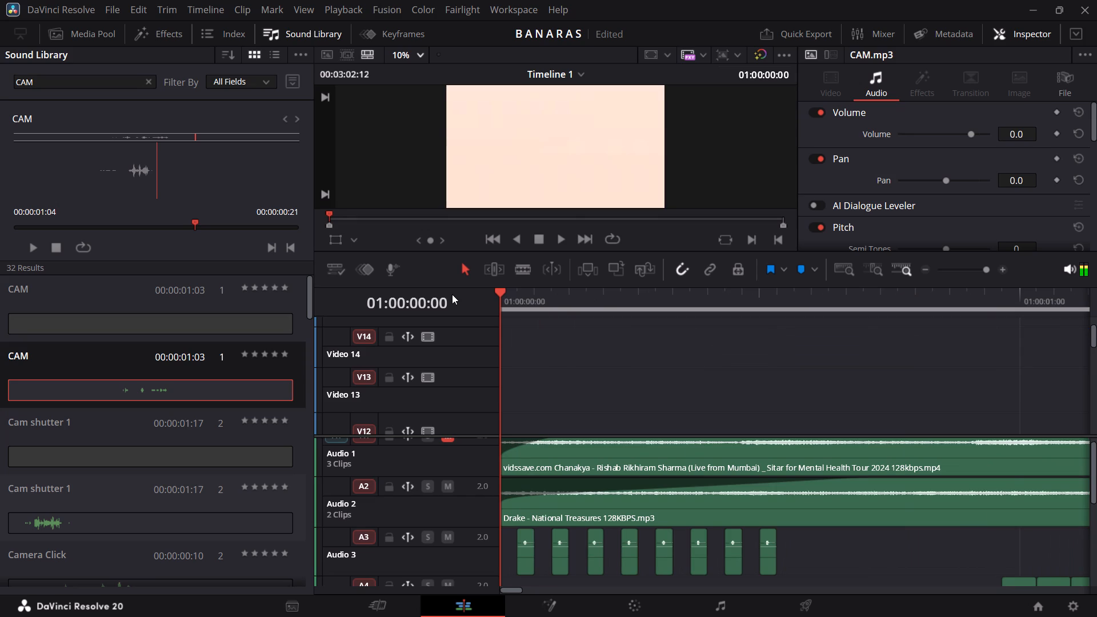
pyautogui.press('space')
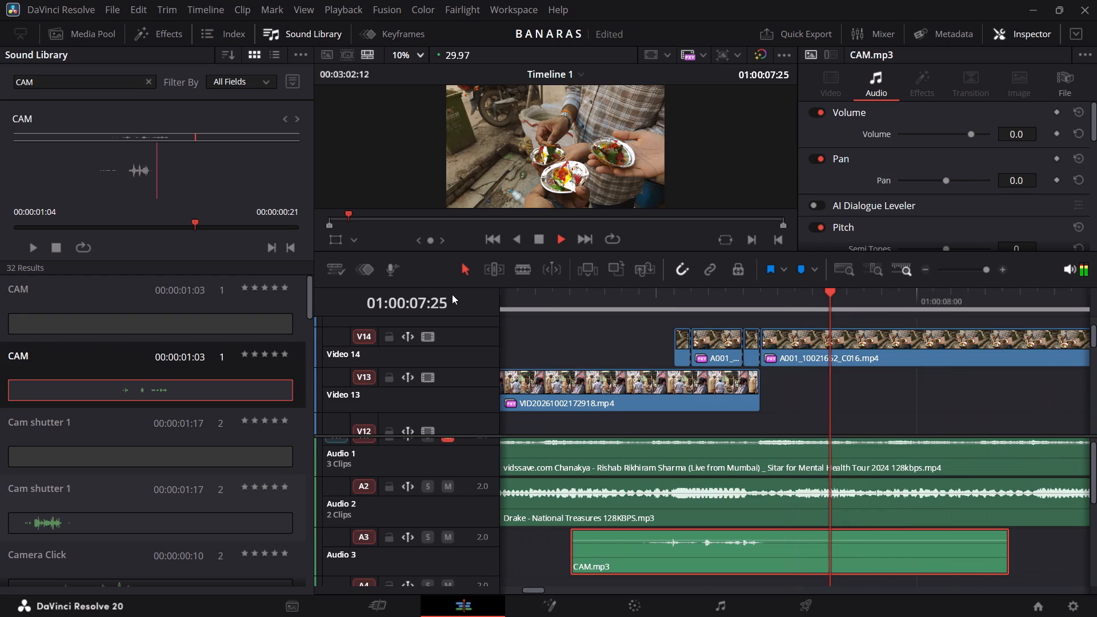
pyautogui.press('space')
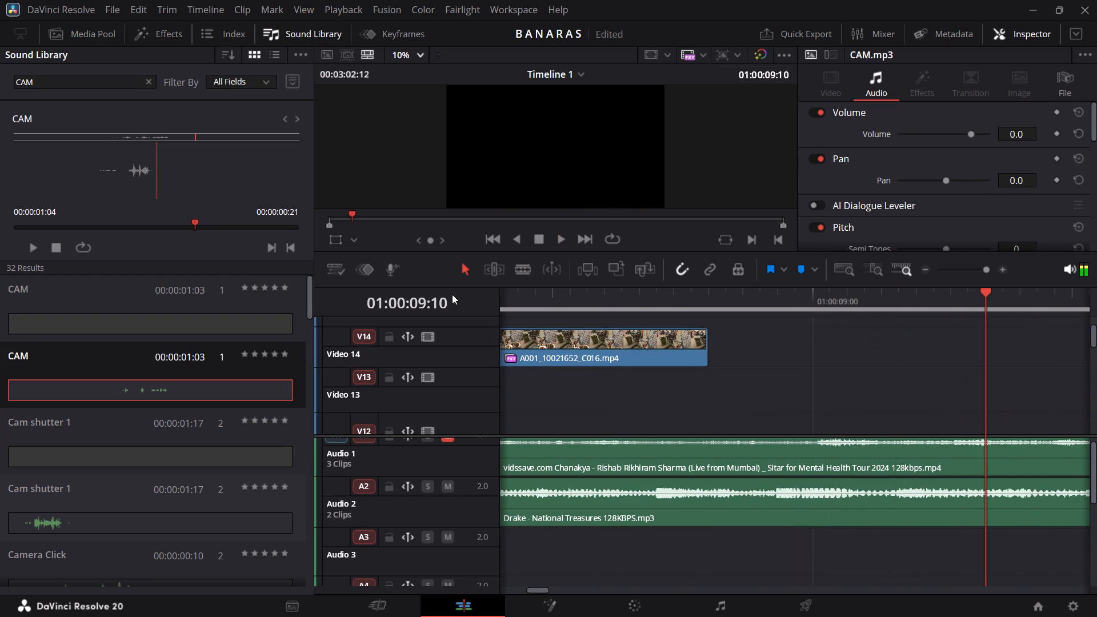
# Hide the side panel and play the edit again from the start through the food-plates clip.
pyautogui.click(61, 36)
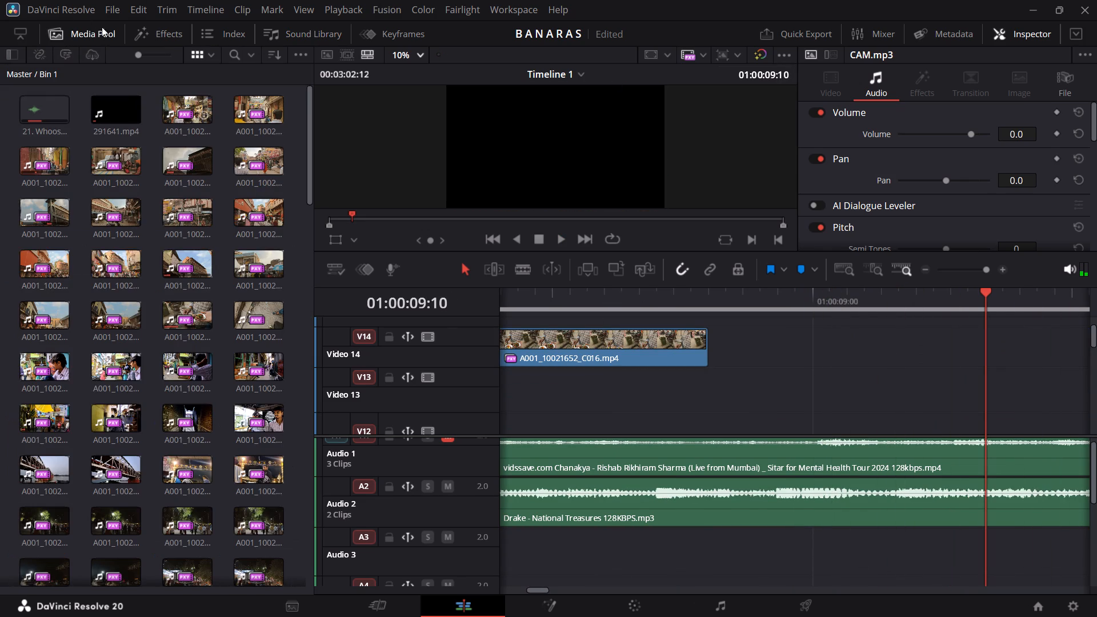
pyautogui.click(91, 35)
pyautogui.hscroll(12, 323, 327)
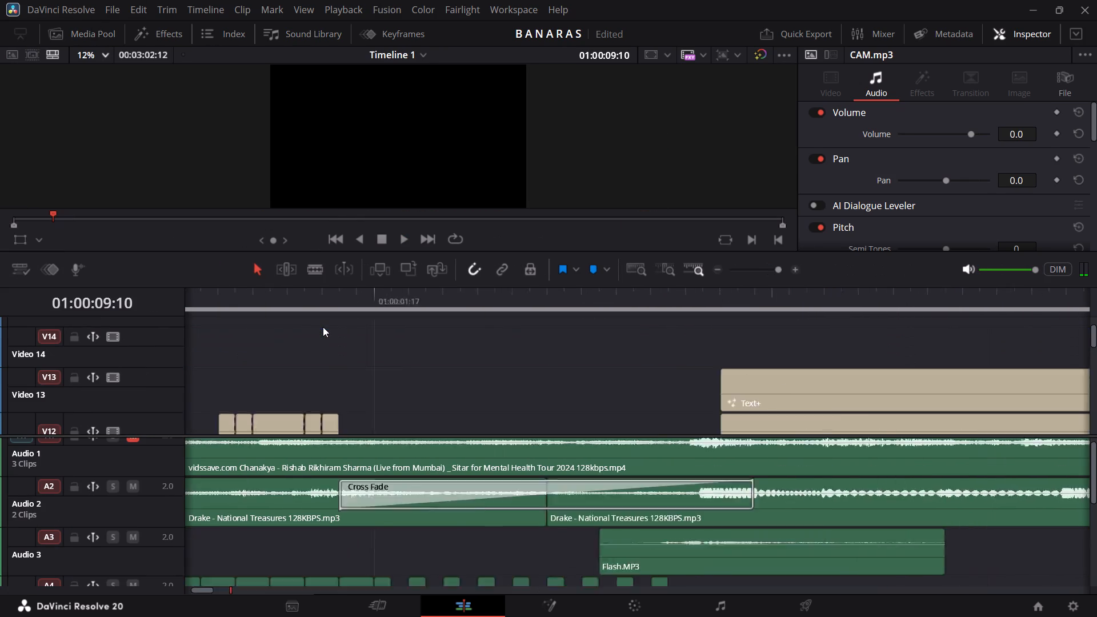
pyautogui.hscroll(3, 323, 327)
pyautogui.moveTo(210, 296); pyautogui.dragTo(0, 387)
pyautogui.press('space')
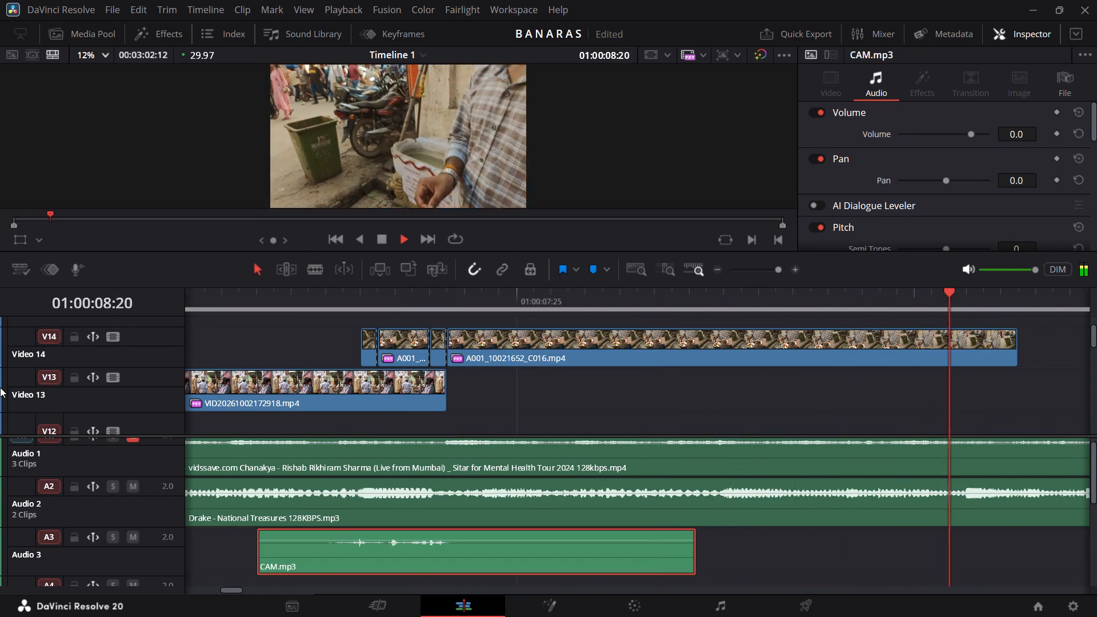
pyautogui.press('space')
# Replay the street-to-food-plates transition from two nearby points to judge how CAM.mp3 fits.
pyautogui.hscroll(1, 298, 410)
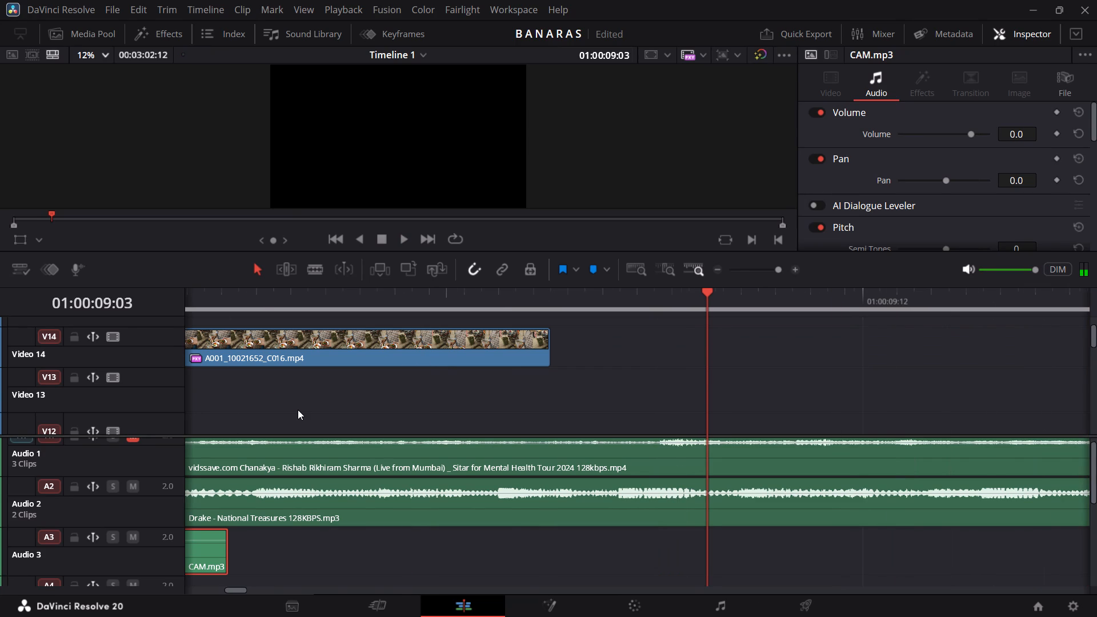
pyautogui.hscroll(1, 298, 410)
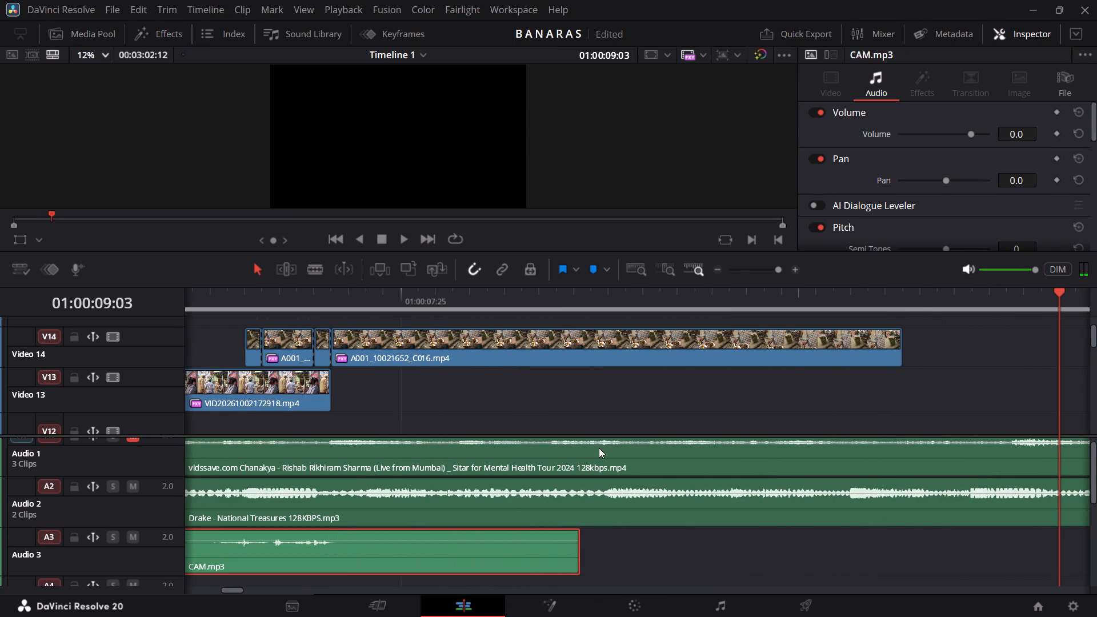
pyautogui.hscroll(-1, 599, 448)
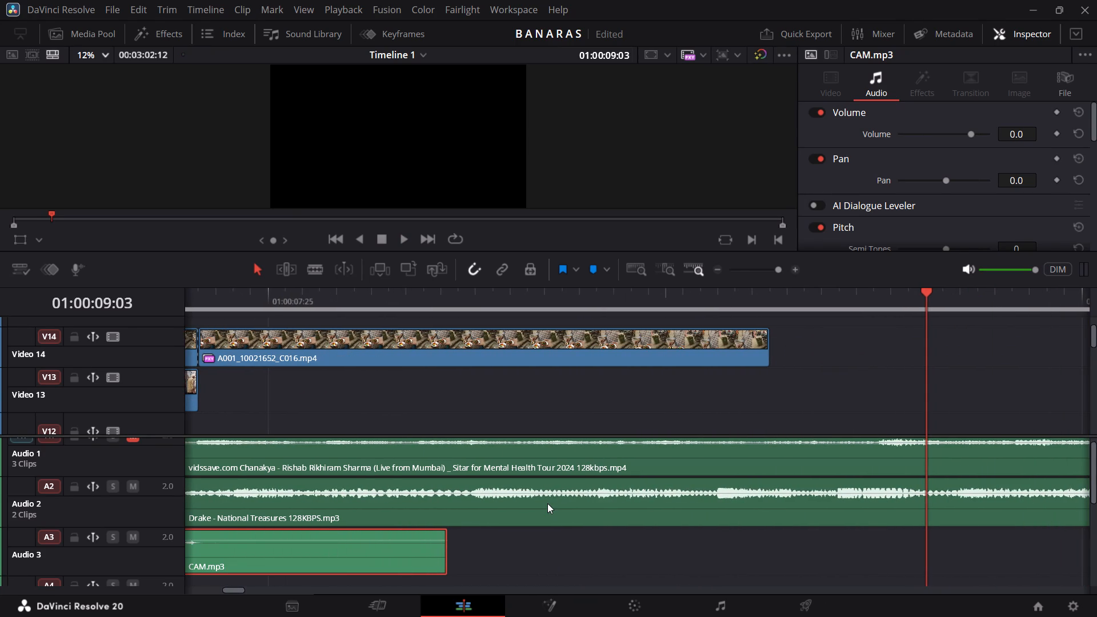
pyautogui.hscroll(1, 403, 379)
pyautogui.click(336, 297)
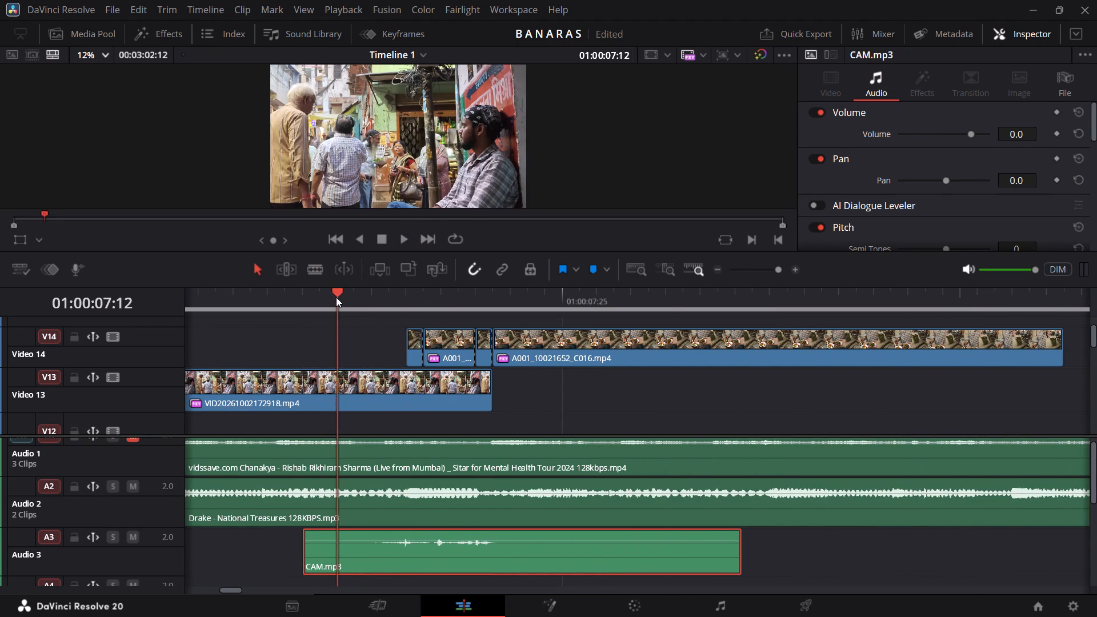
pyautogui.press('space')
pyautogui.press('space')
pyautogui.click(242, 306)
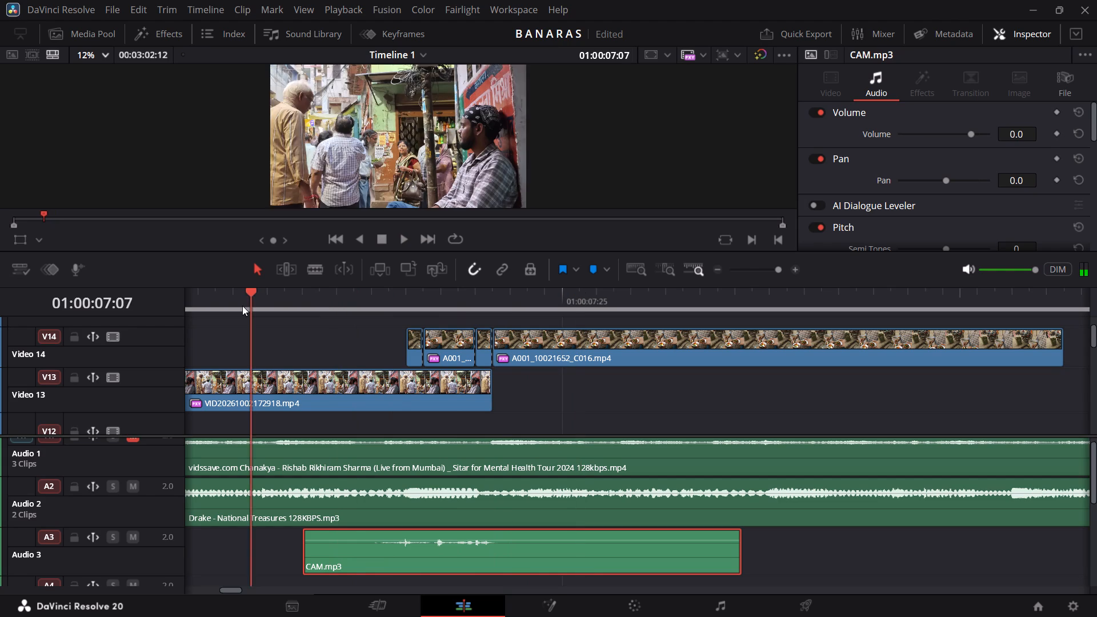
pyautogui.press('space')
pyautogui.press('space')
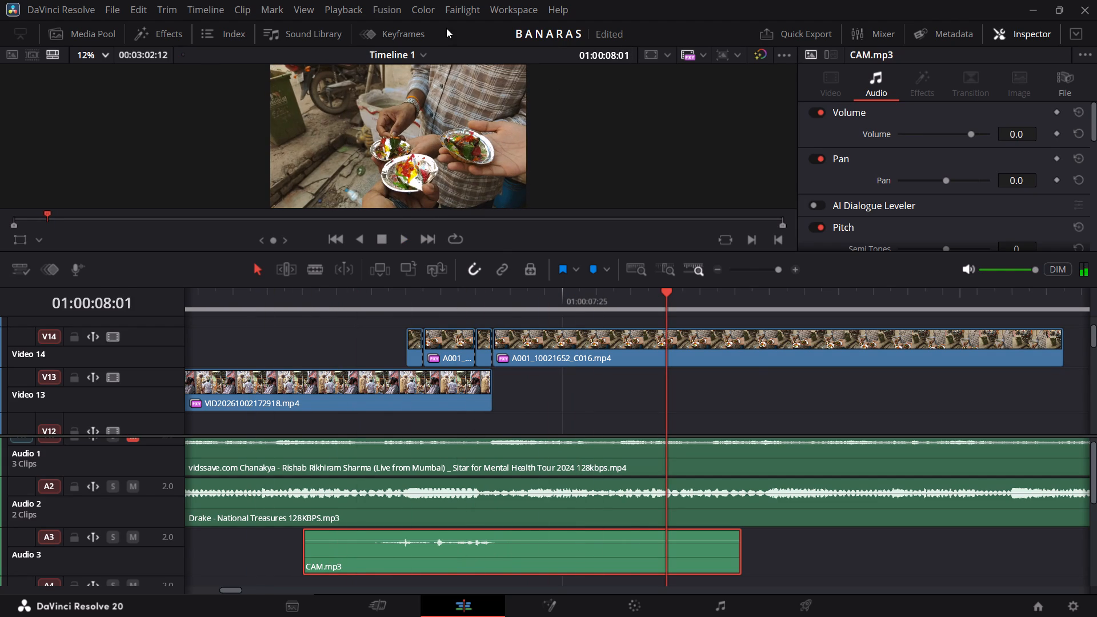
# Reopen the sound library and listen again to both CAM results.
pyautogui.click(282, 28)
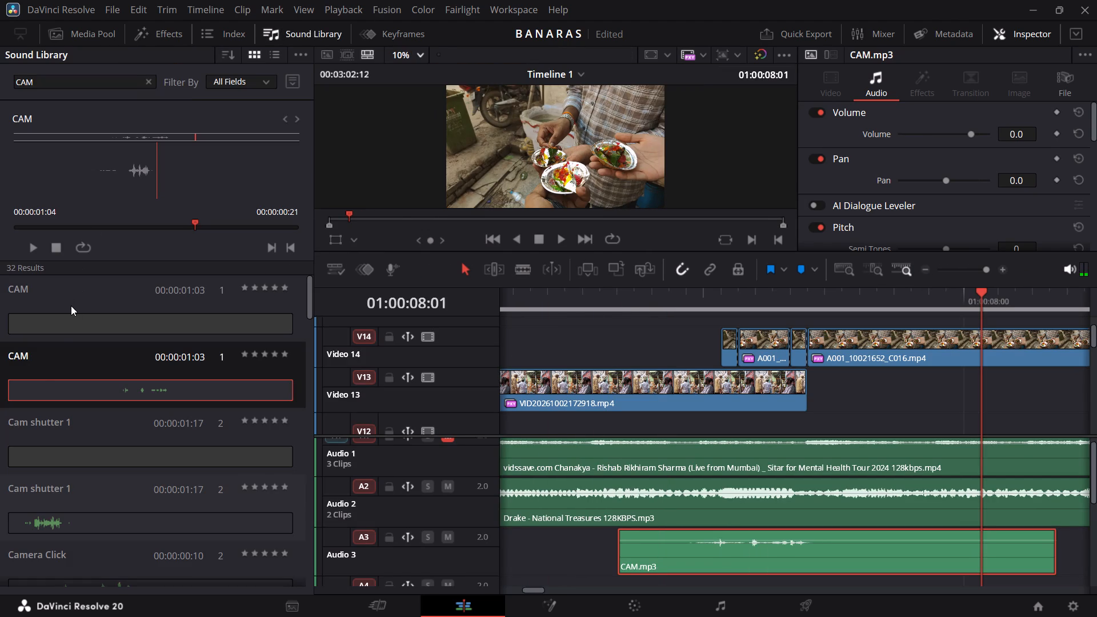
pyautogui.click(44, 367)
pyautogui.click(52, 386)
pyautogui.press('space')
pyautogui.press('space')
pyautogui.press('space')
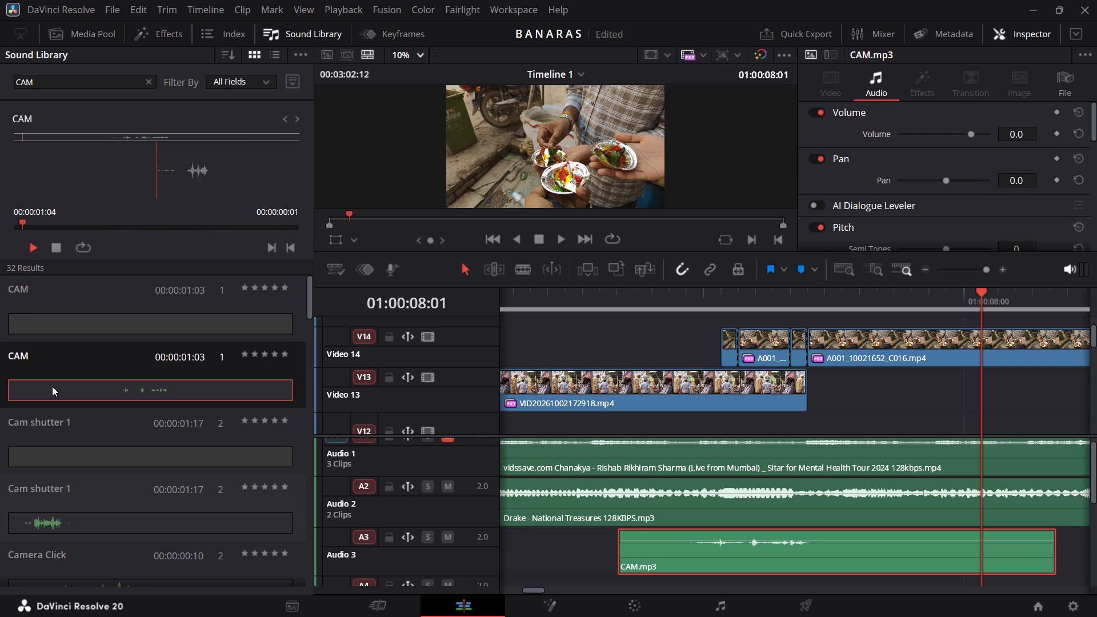
pyautogui.scroll(1, 52, 386)
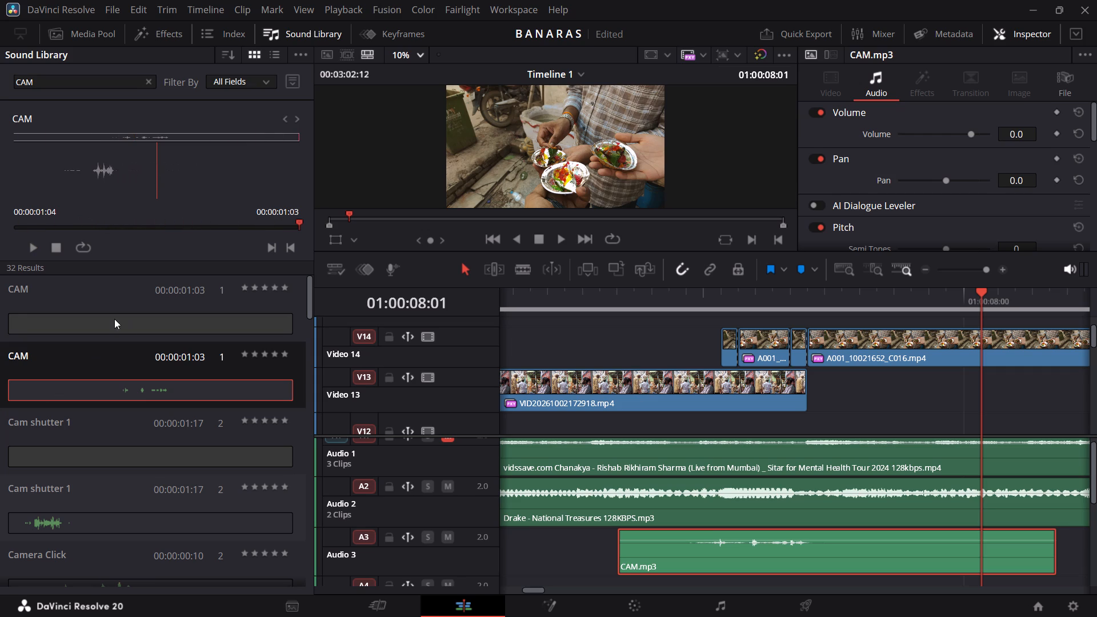
pyautogui.click(114, 319)
pyautogui.press('space')
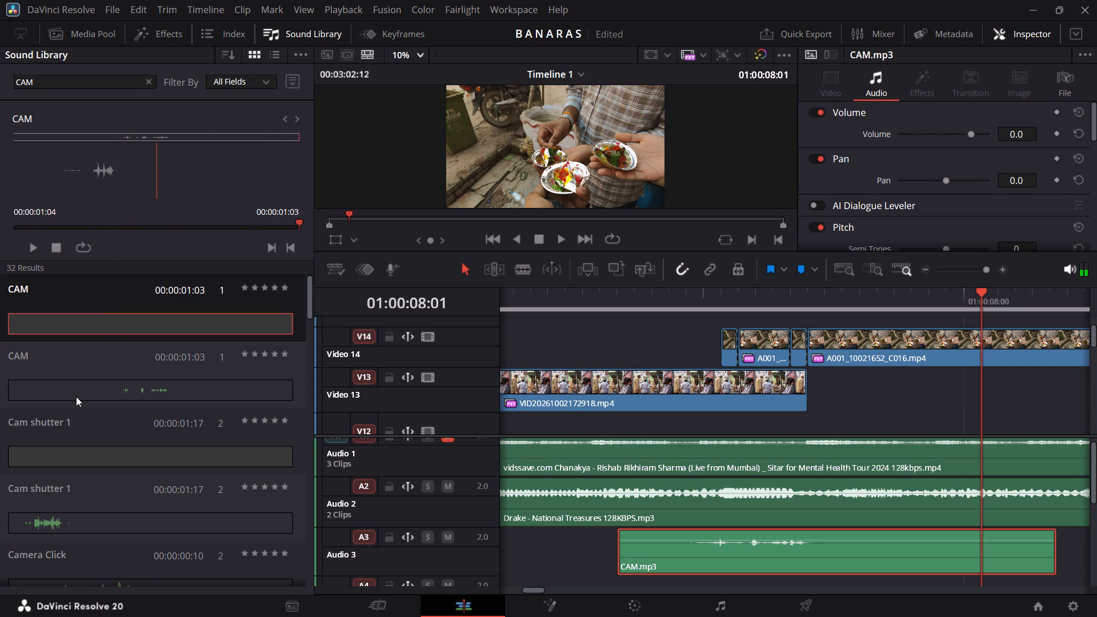
pyautogui.click(76, 396)
pyautogui.press('space')
# Audition the Cam shutter 1, Camera Click and Camera Flash results as alternatives to CAM.mp3.
pyautogui.scroll(-1, 76, 396)
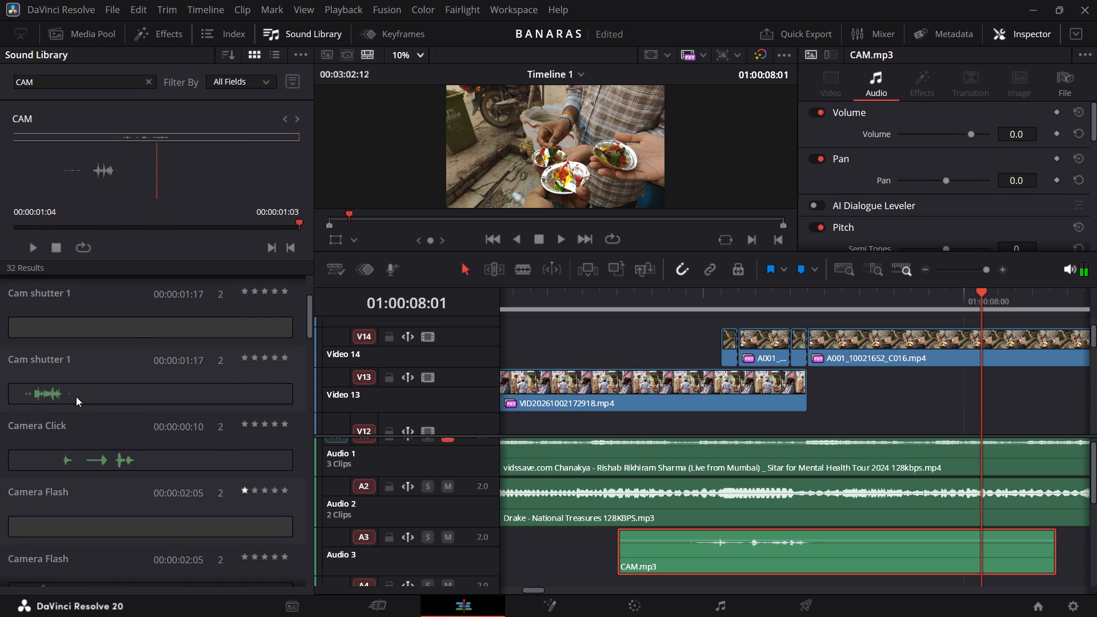
pyautogui.click(69, 297)
pyautogui.press('space')
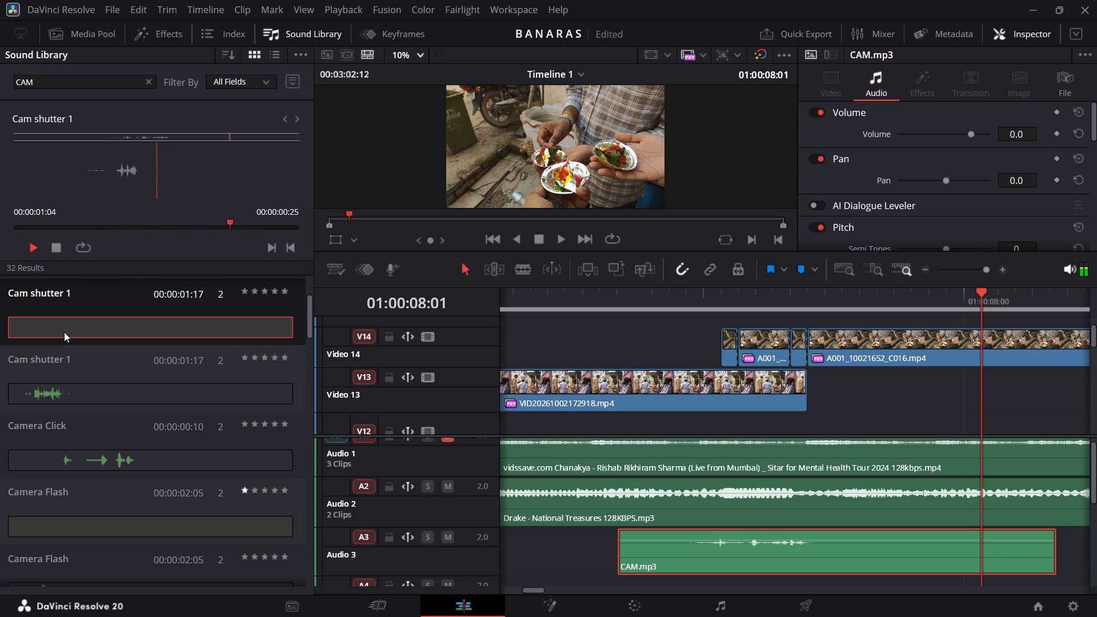
pyautogui.click(42, 390)
pyautogui.press('space')
pyautogui.scroll(-1, 42, 390)
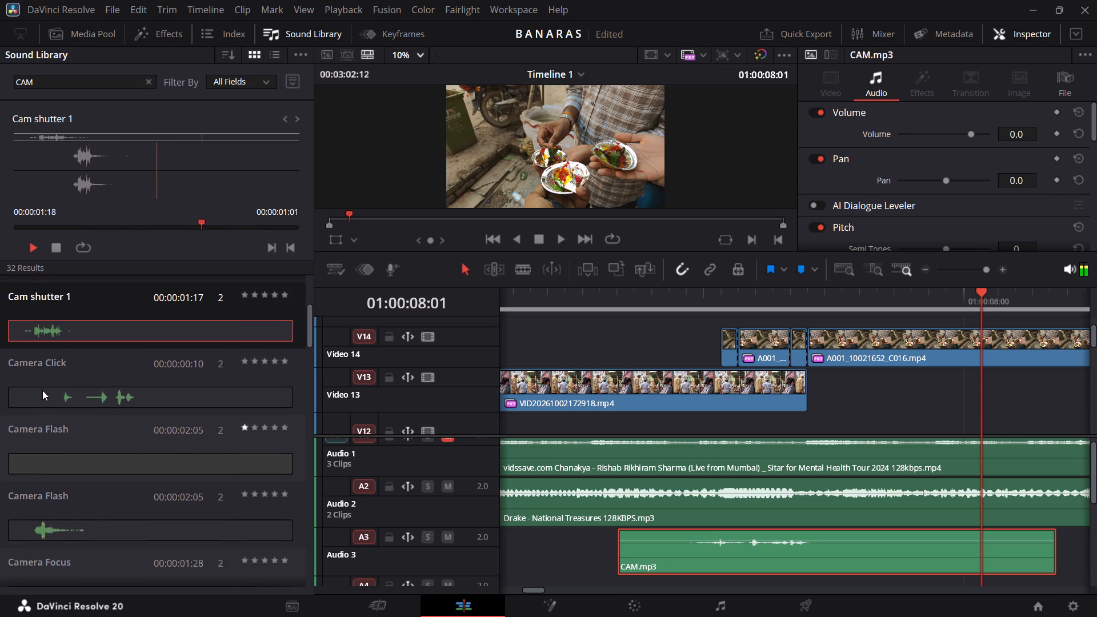
pyautogui.scroll(-1, 42, 390)
pyautogui.press('space')
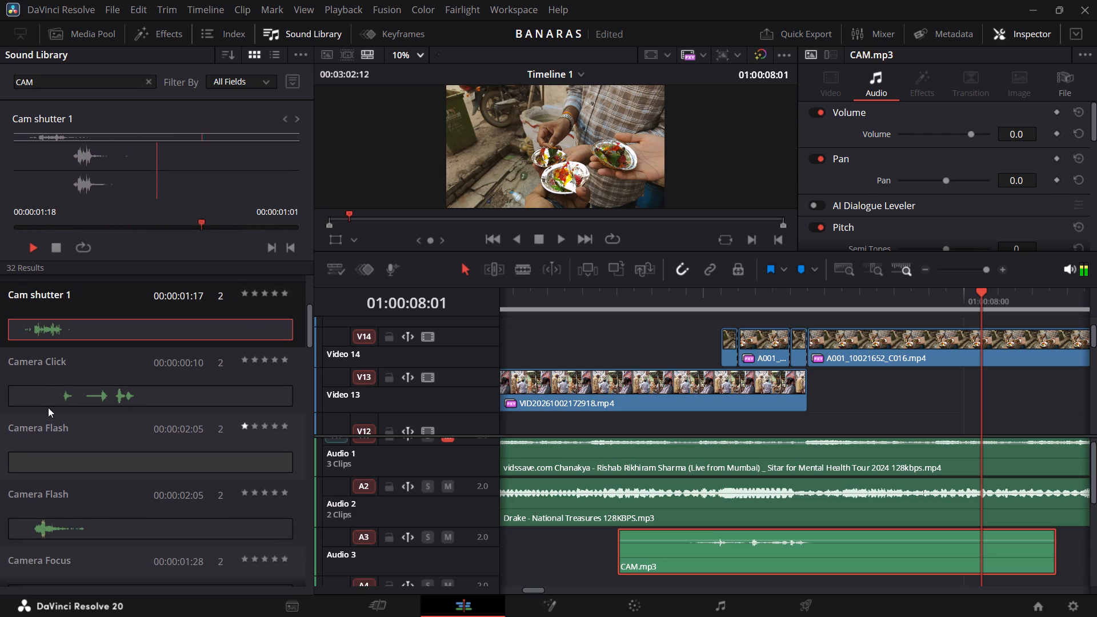
pyautogui.click(57, 399)
pyautogui.press('space')
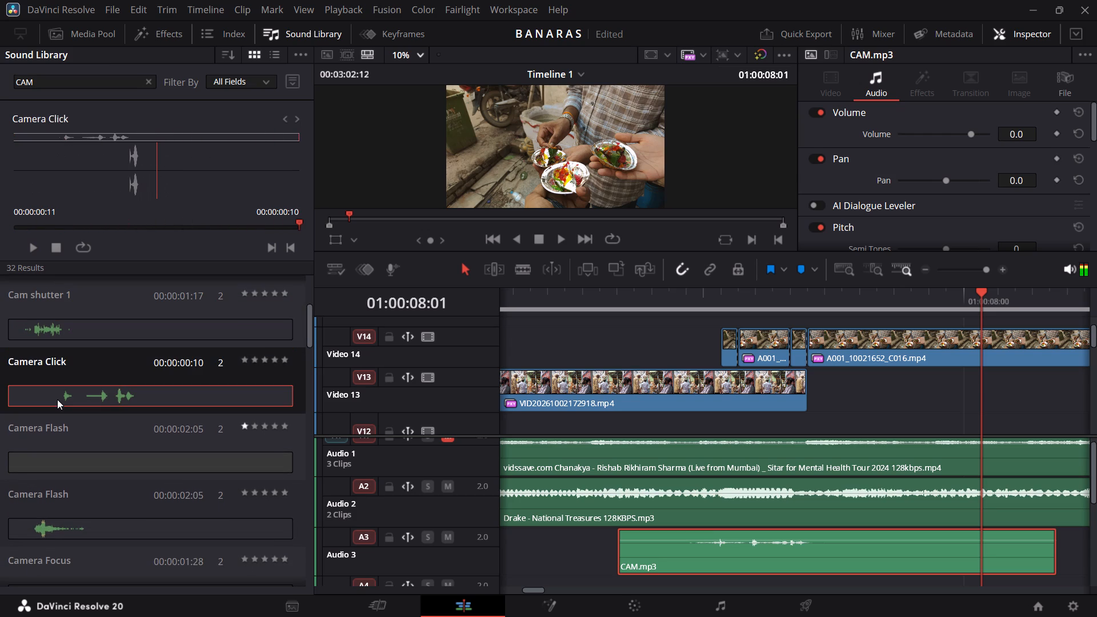
pyautogui.click(53, 446)
pyautogui.press('space')
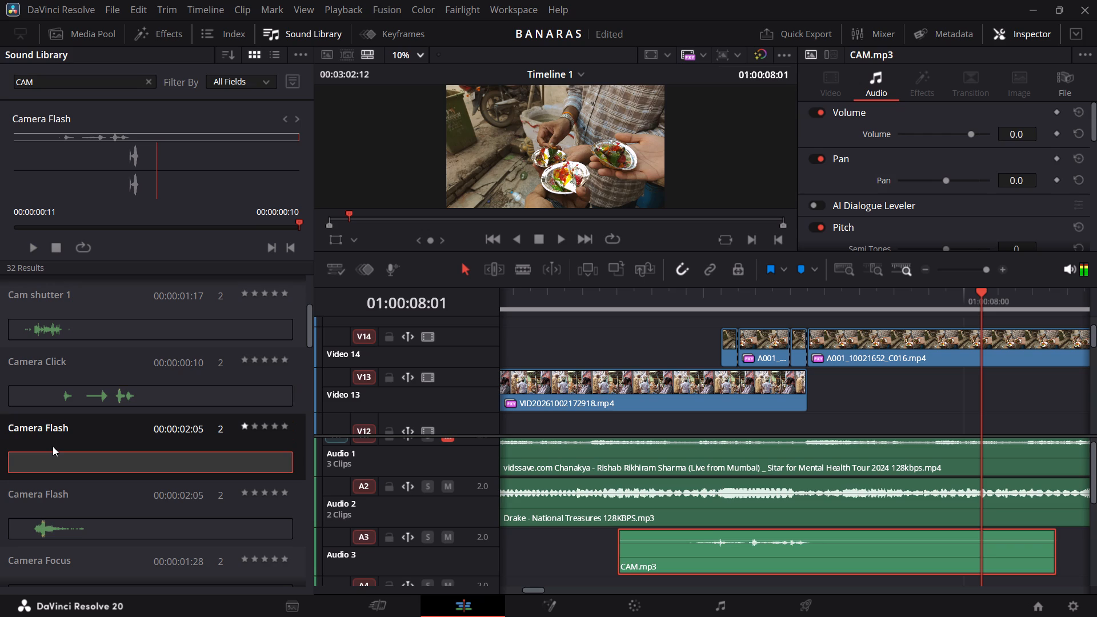
pyautogui.press('space')
pyautogui.click(40, 523)
pyautogui.press('space')
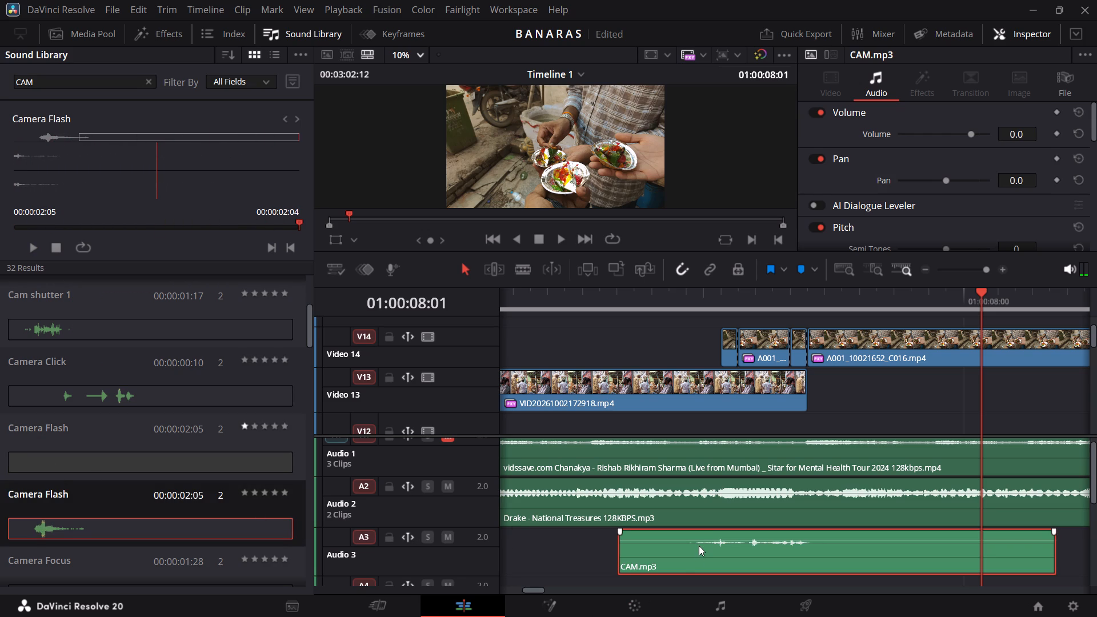
# Delete the CAM.mp3 clip from Audio 3.
pyautogui.press('BackSpace')
pyautogui.press('BackSpace')
pyautogui.click(718, 552)
pyautogui.press('BackSpace')
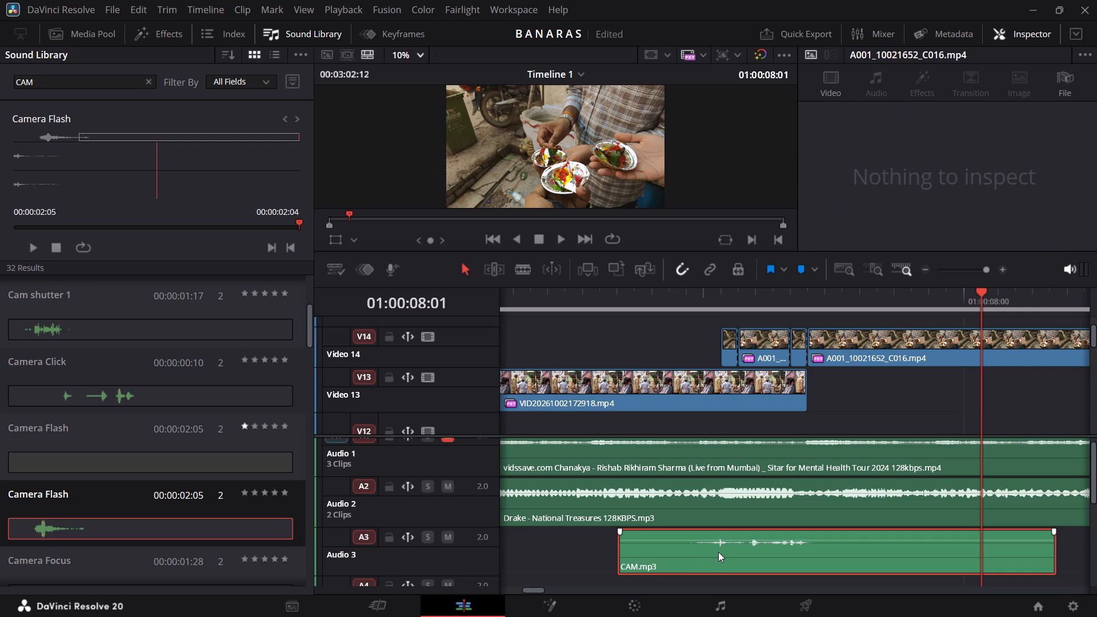
# Place the second Camera Flash sound on Audio 3 so its burst meets the first food-plates flicker on V14, and replay the transition.
pyautogui.click(727, 297)
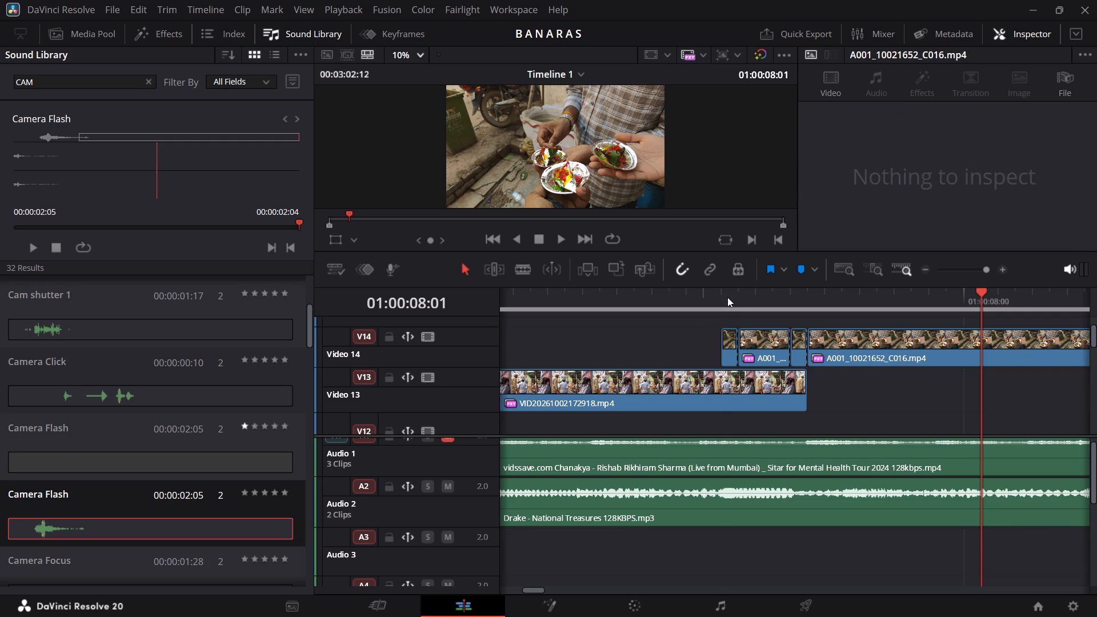
pyautogui.moveTo(36, 519); pyautogui.dragTo(730, 560)
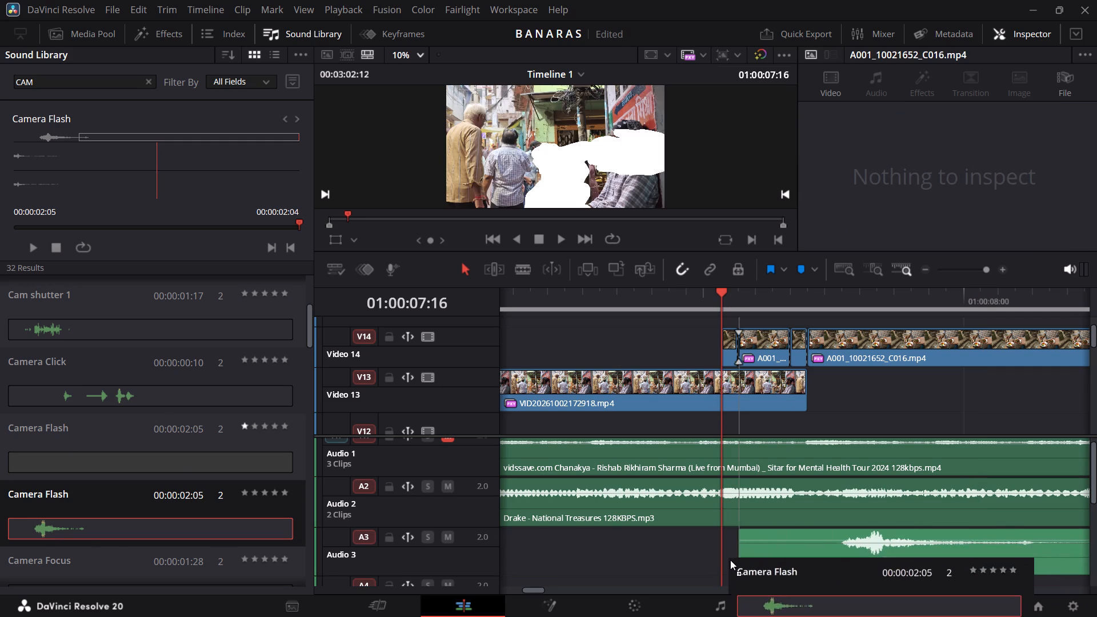
pyautogui.moveTo(730, 560); pyautogui.dragTo(620, 546)
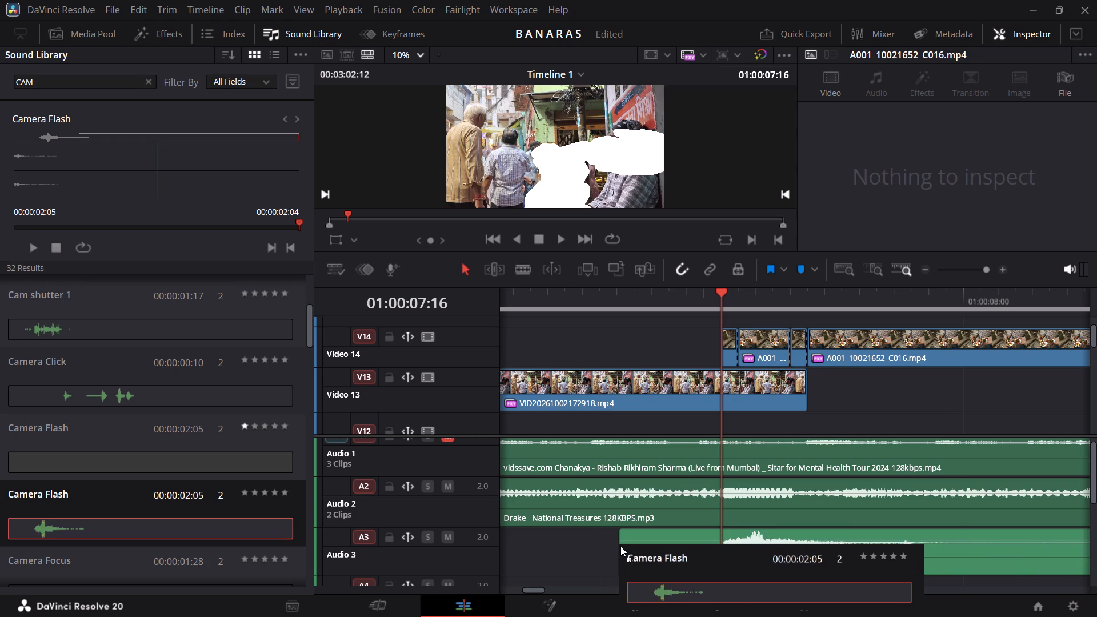
pyautogui.moveTo(620, 546); pyautogui.dragTo(622, 546)
pyautogui.click(594, 291)
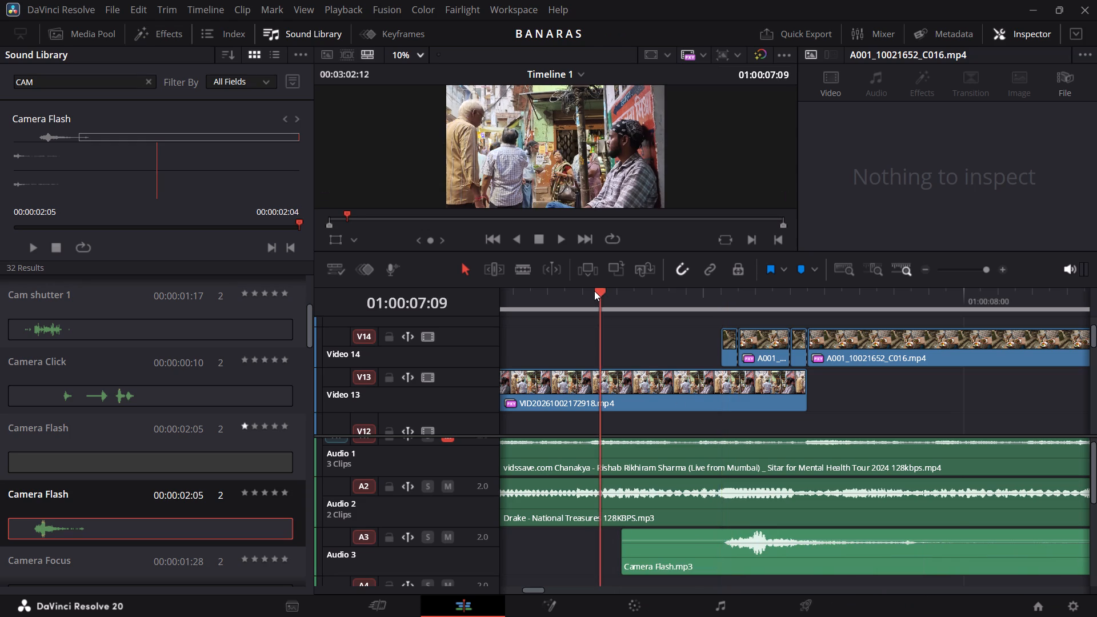
pyautogui.press('space')
pyautogui.press('space')
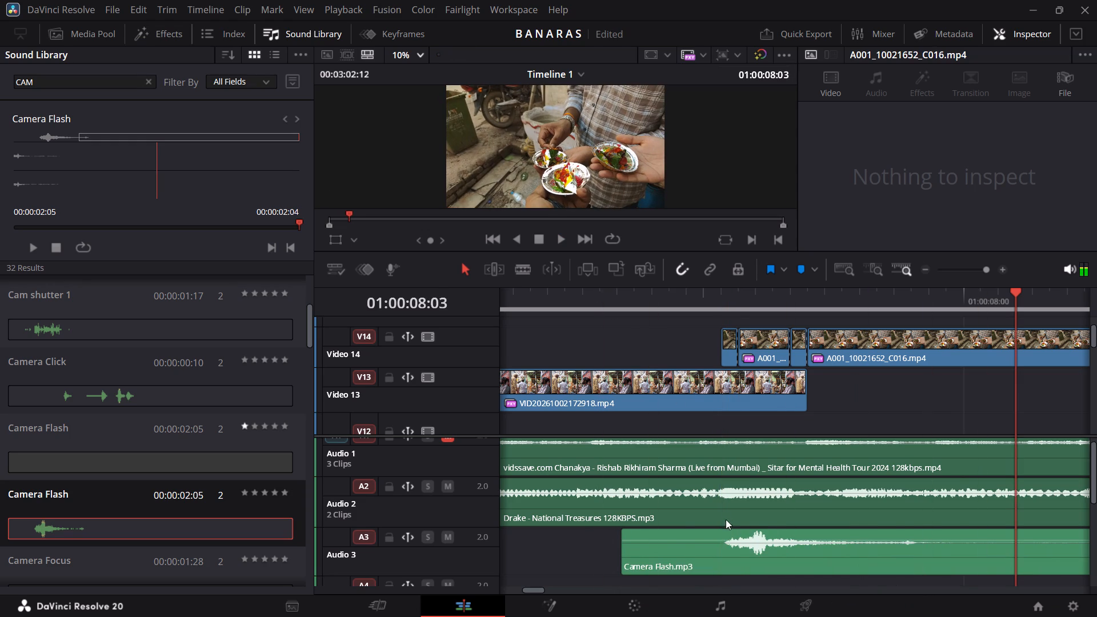
# Lower the volume of Camera Flash.mp3 on Audio 3 to -8.0.
pyautogui.click(780, 556)
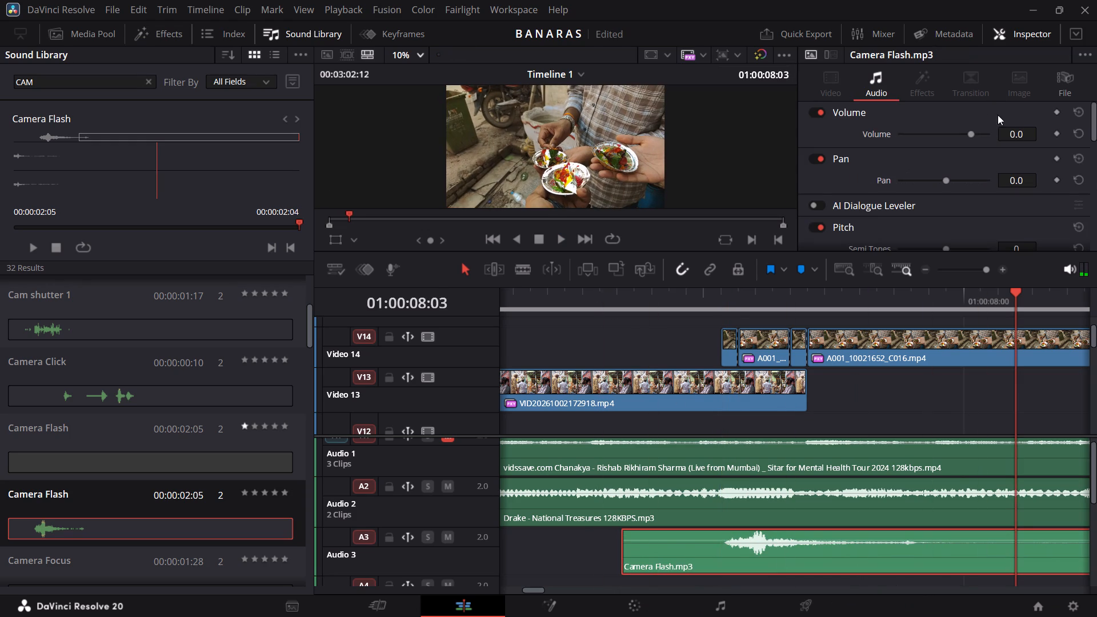
pyautogui.moveTo(1020, 134); pyautogui.dragTo(1014, 134)
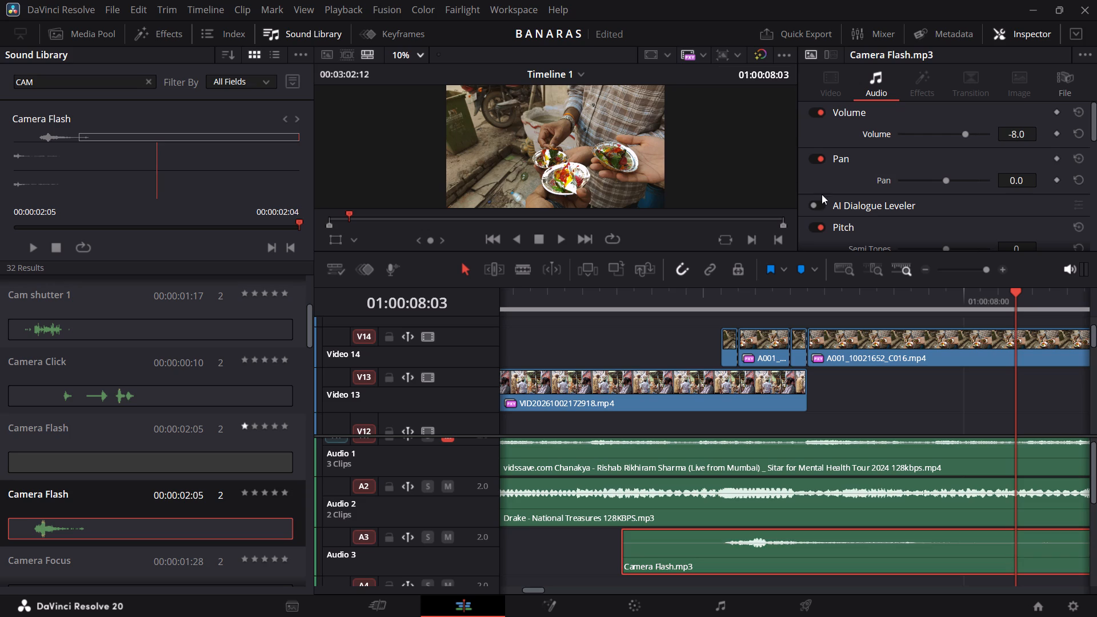
# Close the Sound Library to give the timeline and viewer more room.
pyautogui.click(530, 271)
pyautogui.click(474, 269)
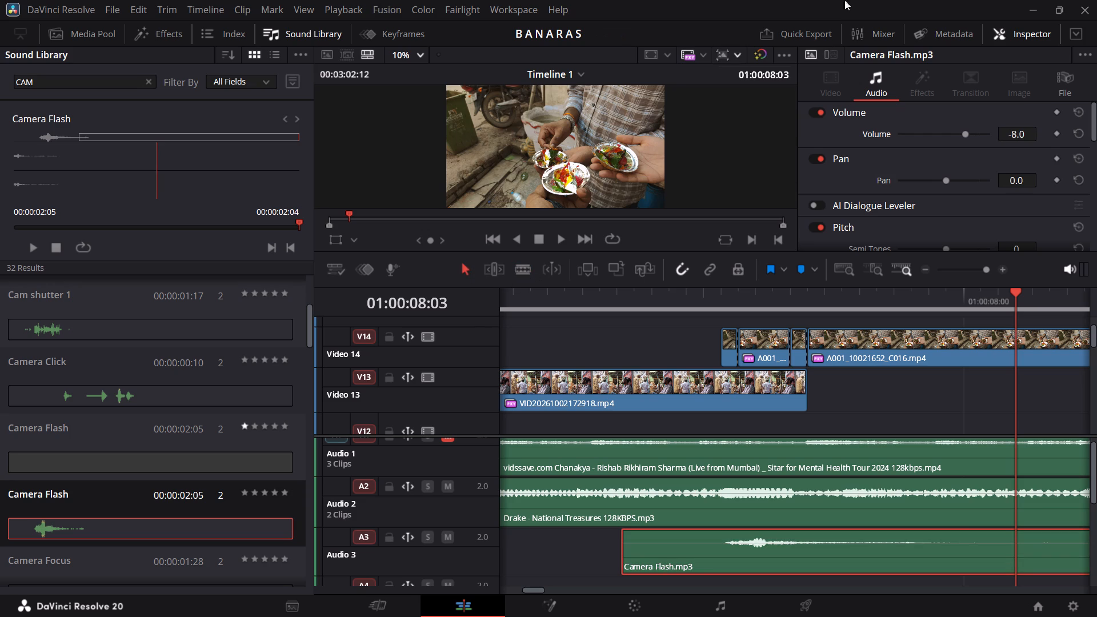
pyautogui.click(300, 33)
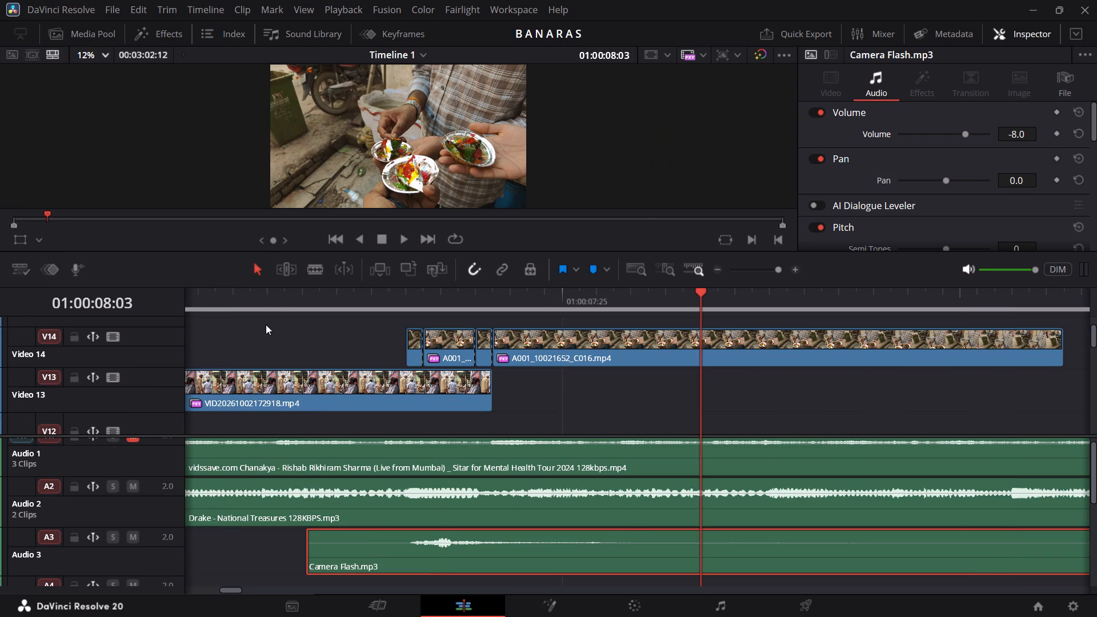
# Replay the food-plates transition around 01:00:07:06 several times to judge the Camera Flash level against the music.
pyautogui.click(224, 302)
pyautogui.press('space')
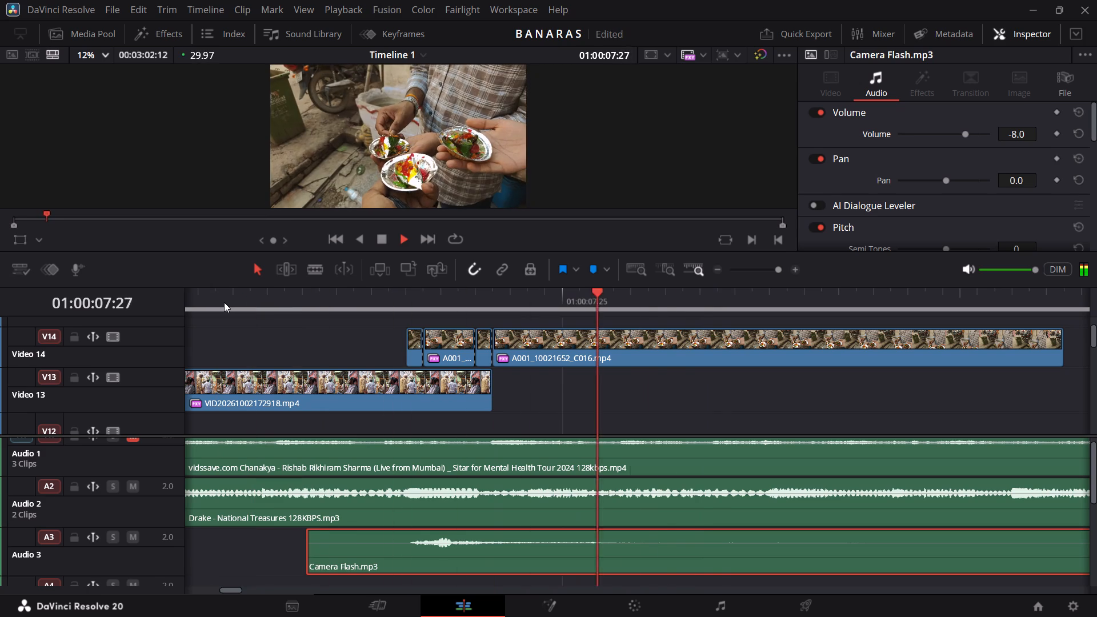
pyautogui.press('space')
pyautogui.click(224, 302)
pyautogui.press('space')
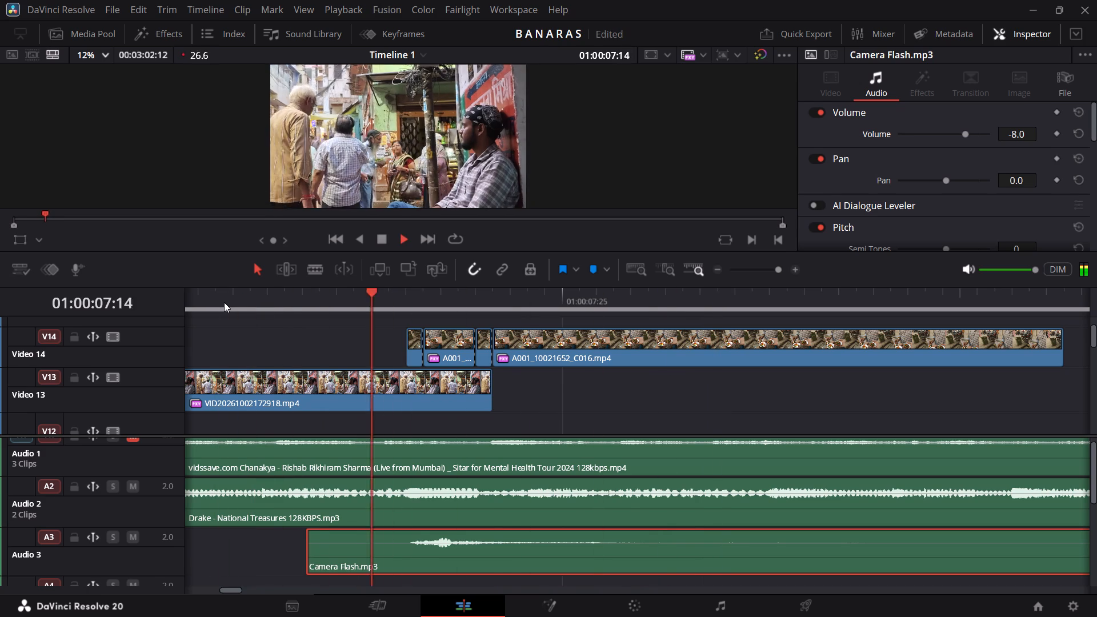
pyautogui.press('space')
pyautogui.click(224, 302)
pyautogui.press('space')
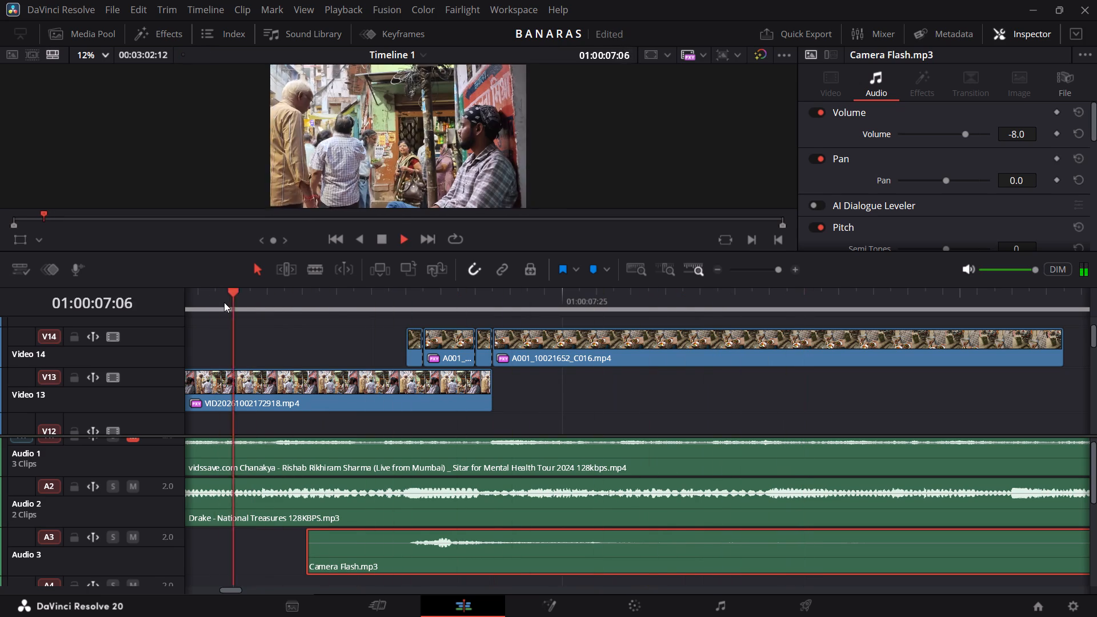
pyautogui.press('space')
pyautogui.press('space')
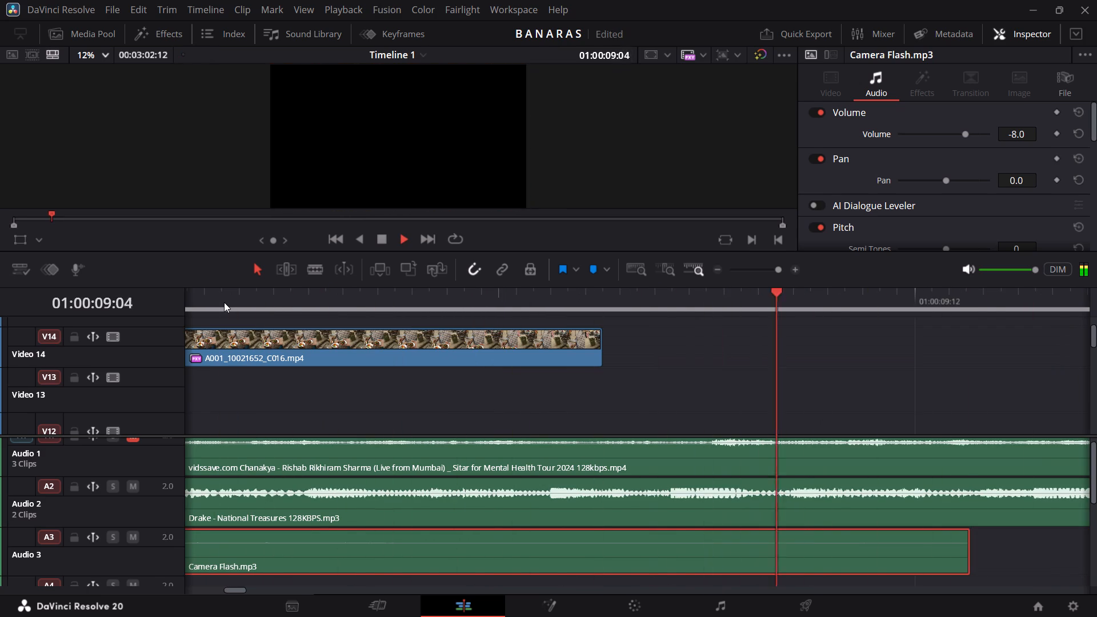
pyautogui.press('space')
# Check the volume of Cam shutter 1.wav for reference and set Camera Flash.mp3 on Audio 3 to -11.
pyautogui.hscroll(5, 224, 302)
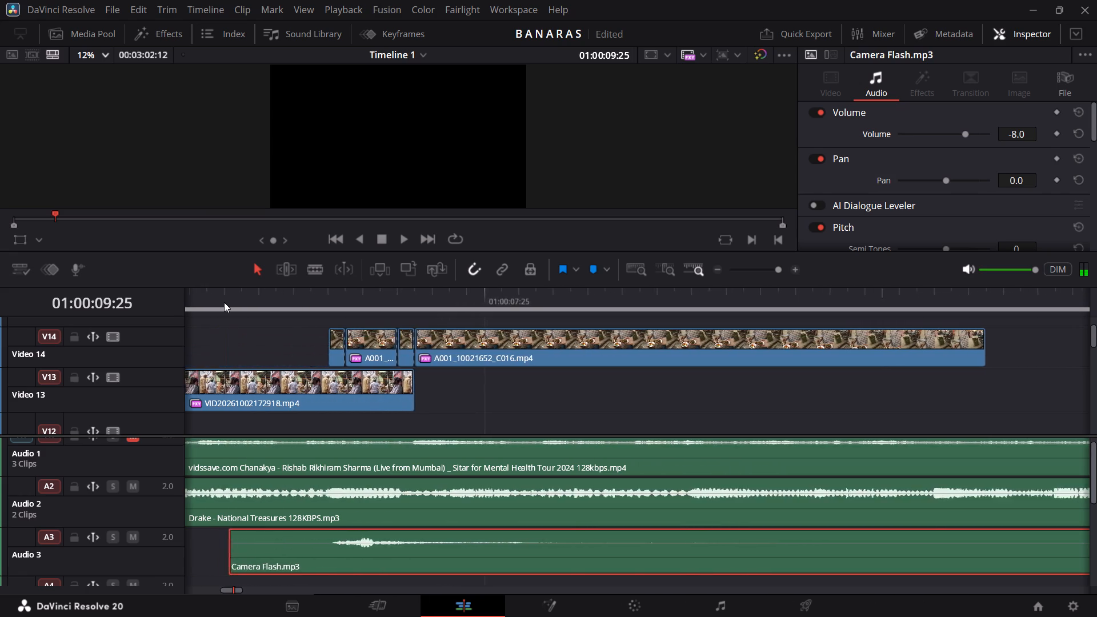
pyautogui.hscroll(2, 224, 302)
pyautogui.click(363, 555)
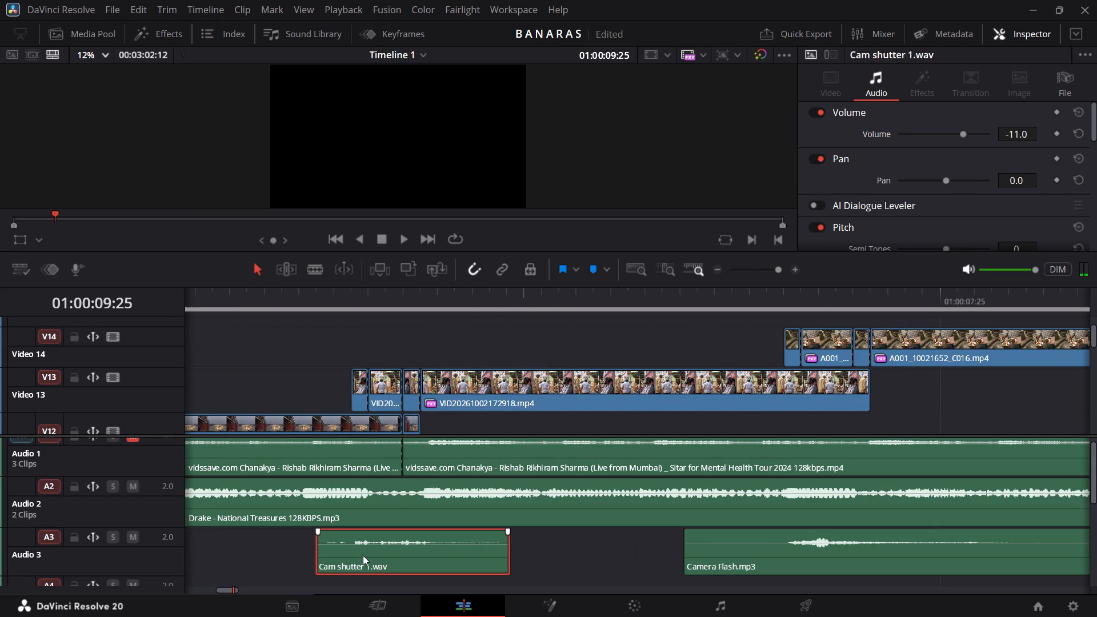
pyautogui.hscroll(-1, 363, 555)
pyautogui.click(363, 555)
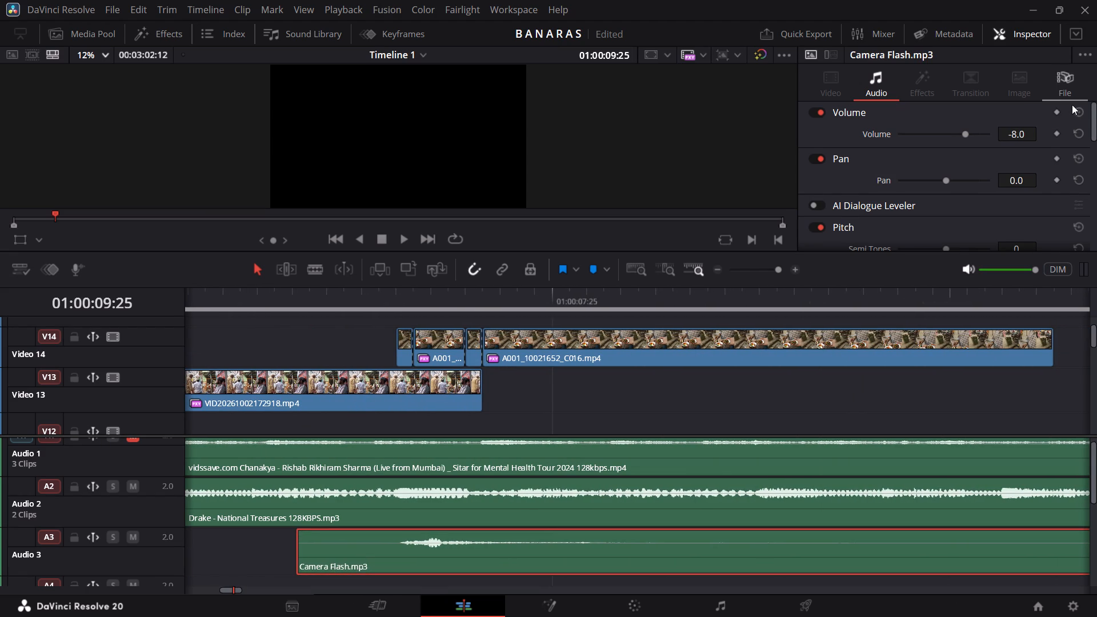
pyautogui.doubleClick(1020, 135)
pyautogui.write('-11')
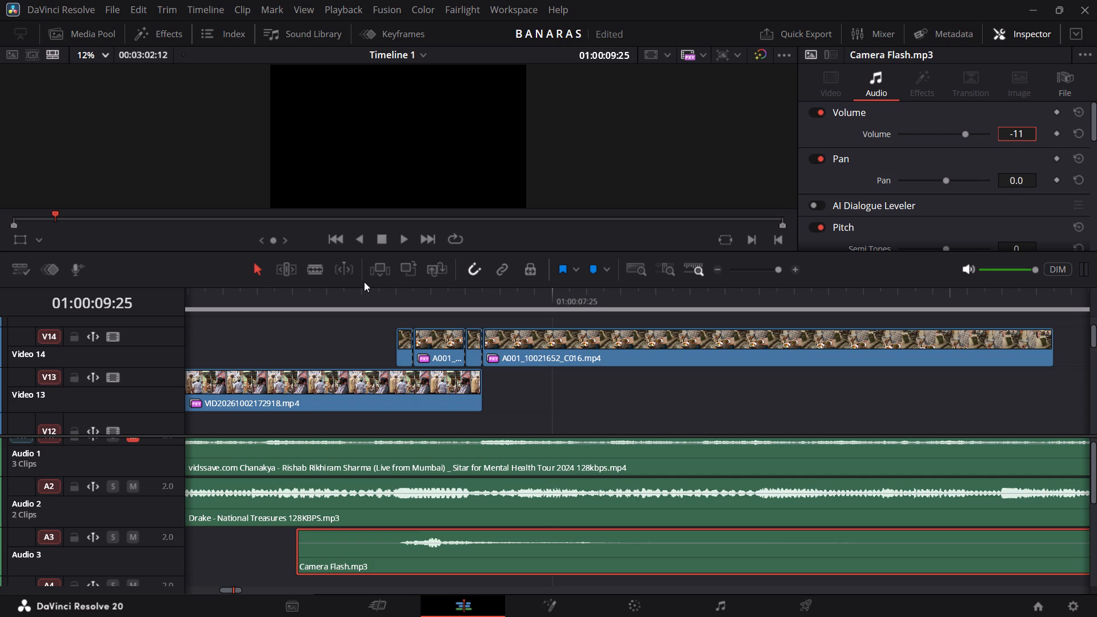
# Cut Camera Flash.mp3 on Audio 3 well after its burst has faded and delete the silent tail.
pyautogui.click(314, 273)
pyautogui.click(723, 549)
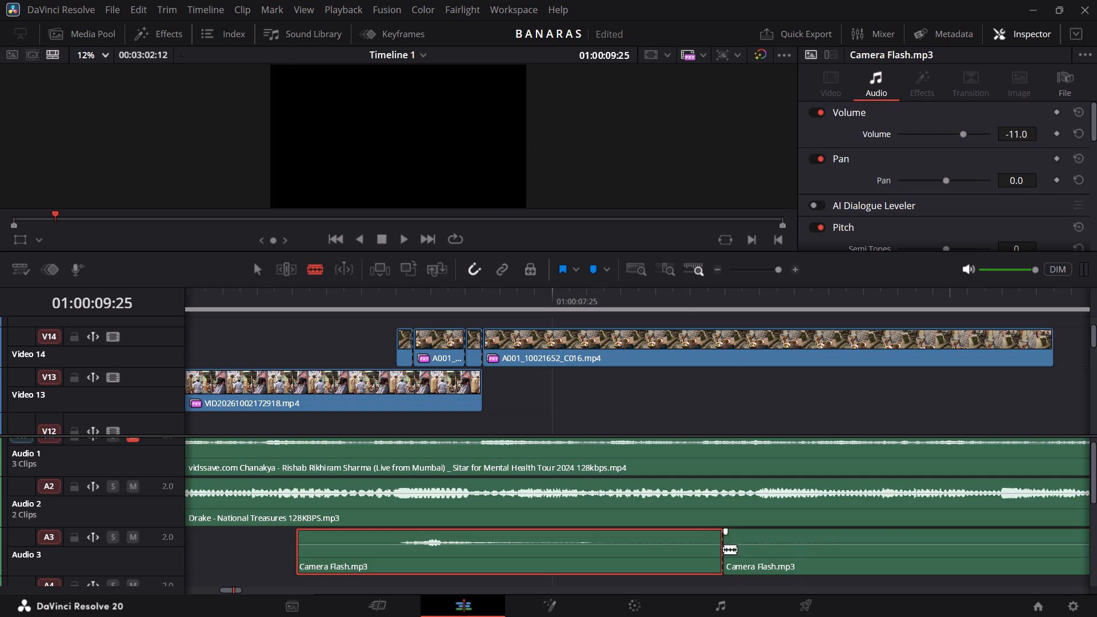
pyautogui.click(265, 275)
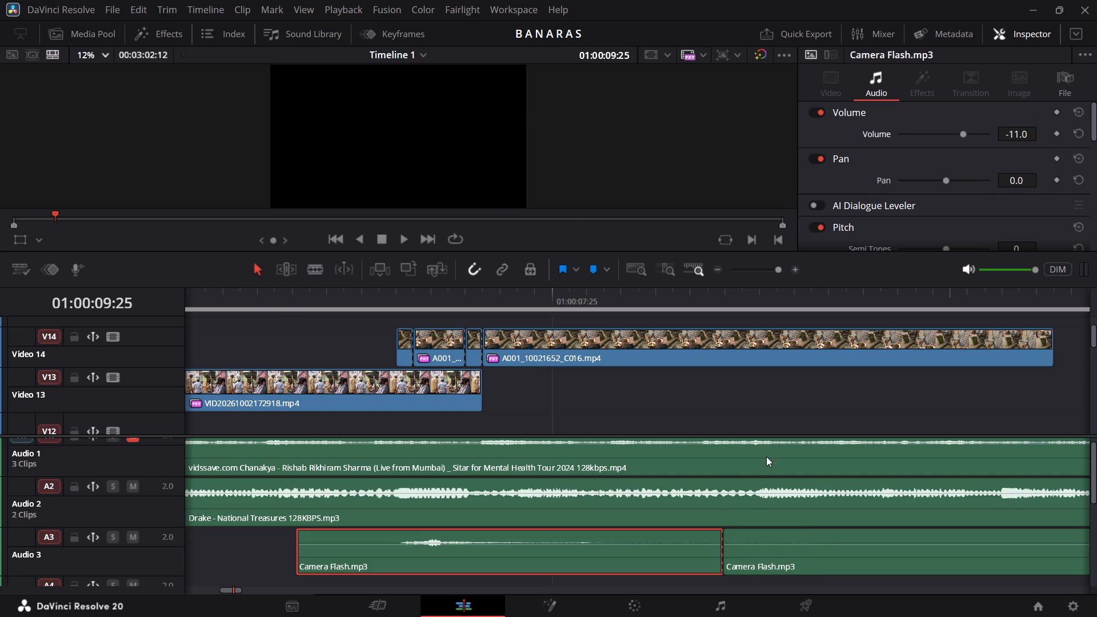
pyautogui.click(772, 544)
pyautogui.click(796, 552)
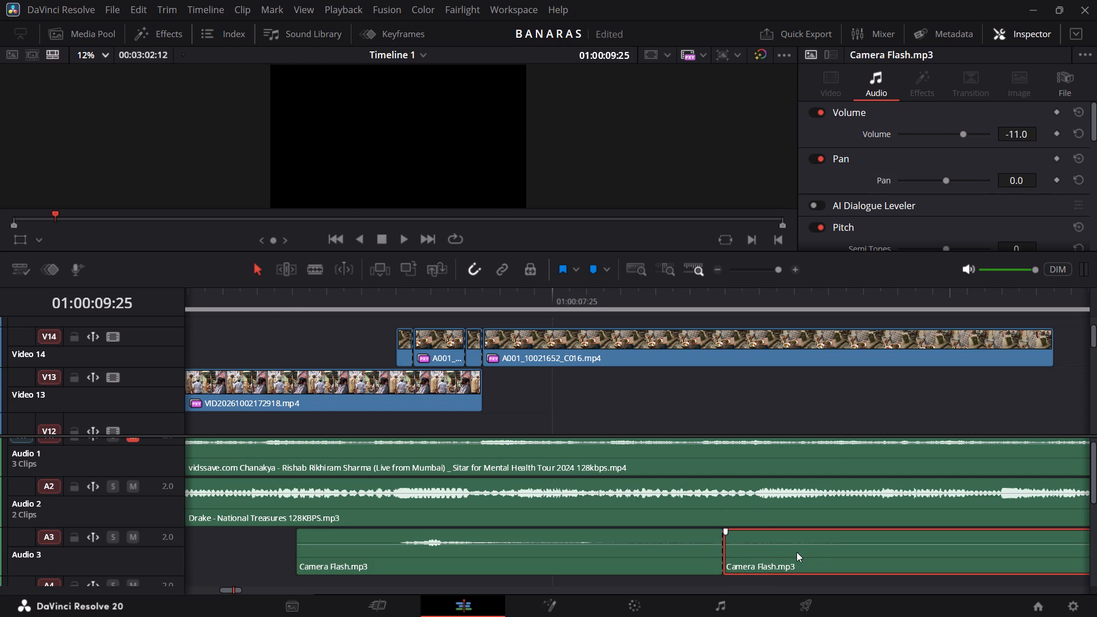
pyautogui.press('BackSpace')
# Play the timeline from 01:00:00:00 through the food-plates clip to review the camera sounds with the music.
pyautogui.hscroll(18, 796, 552)
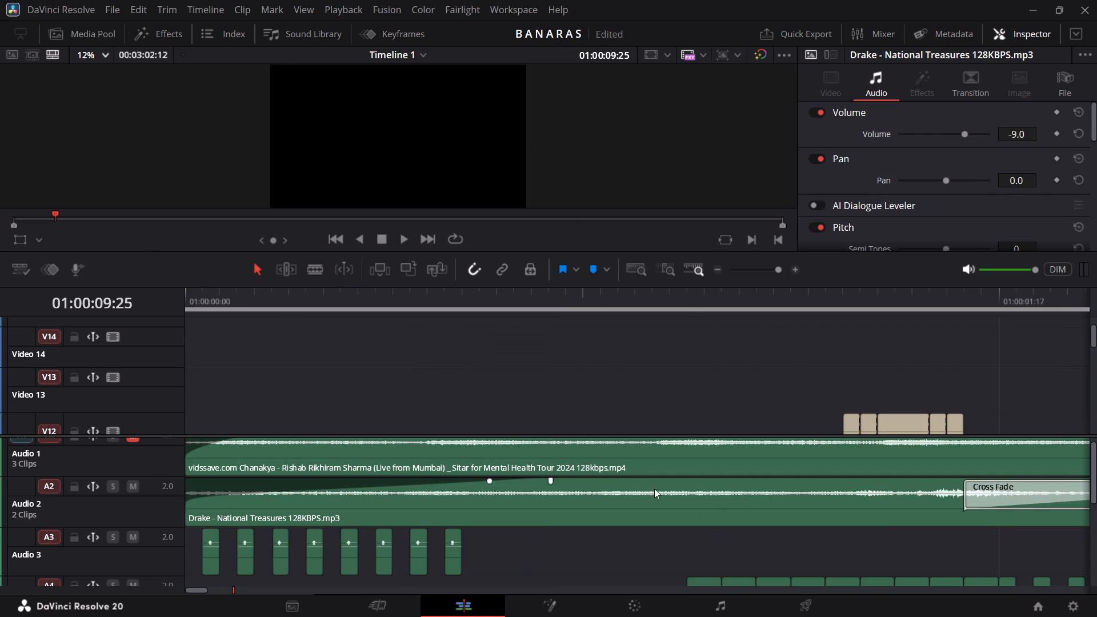
pyautogui.moveTo(193, 298); pyautogui.dragTo(46, 342)
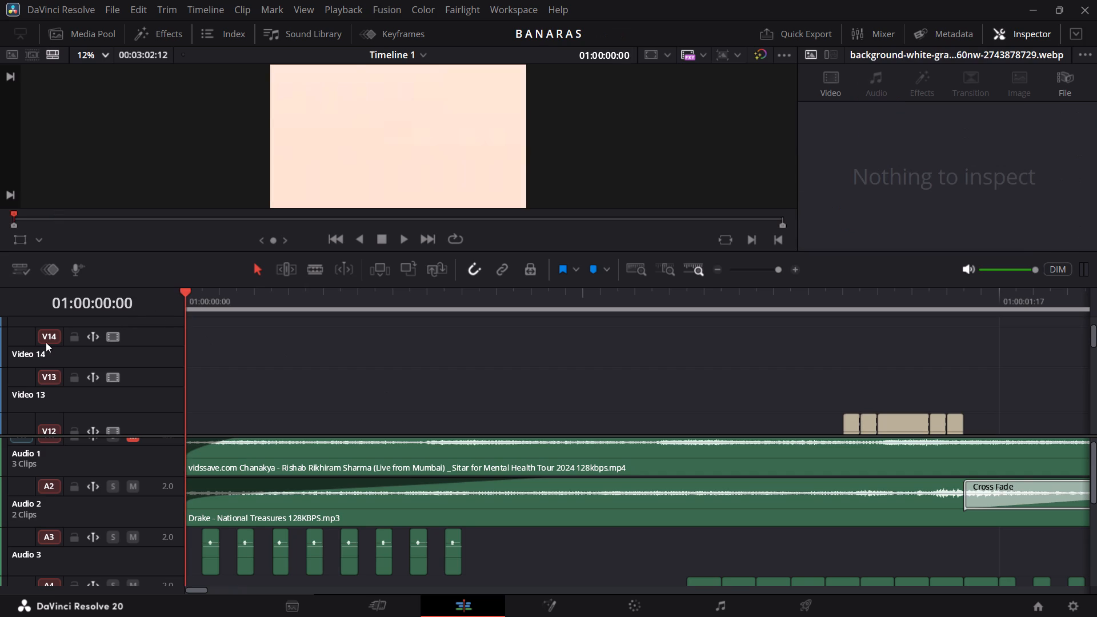
pyautogui.press('space')
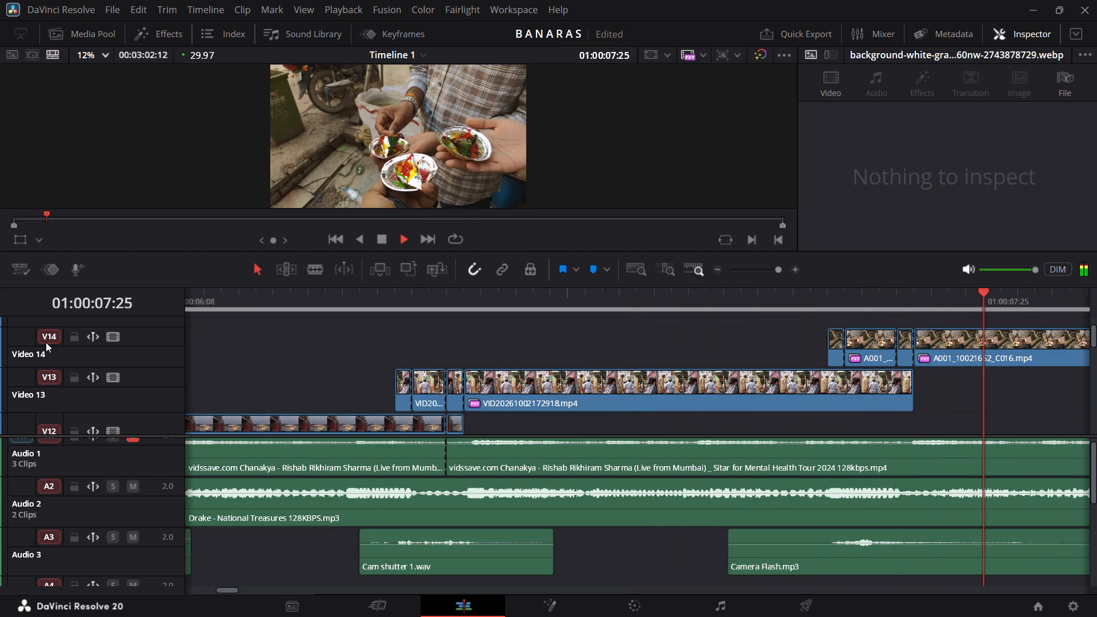
pyautogui.press('space')
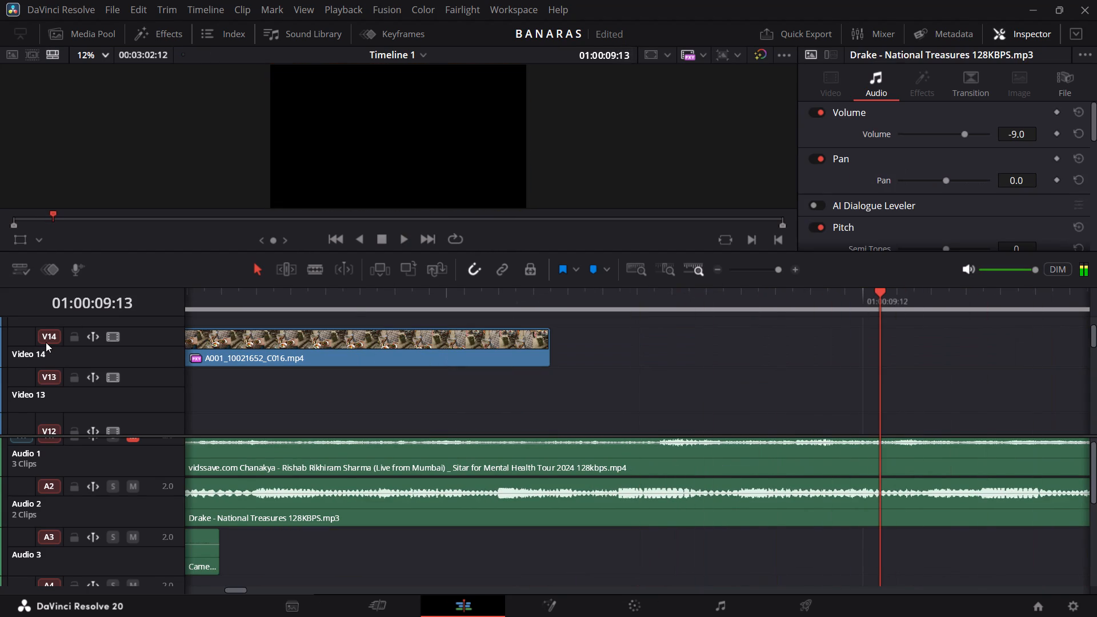
# Replay the last part of the food-plates clip on V14 repeatedly to find where it should end against the music.
pyautogui.click(437, 298)
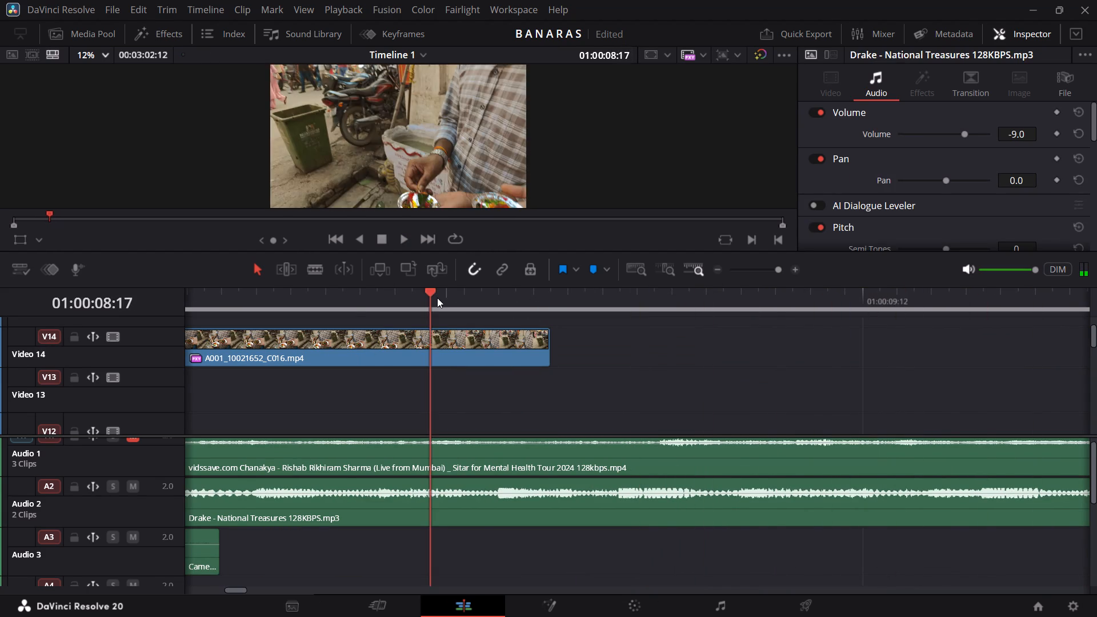
pyautogui.press('space')
pyautogui.press('space')
pyautogui.click(291, 291)
pyautogui.press('space')
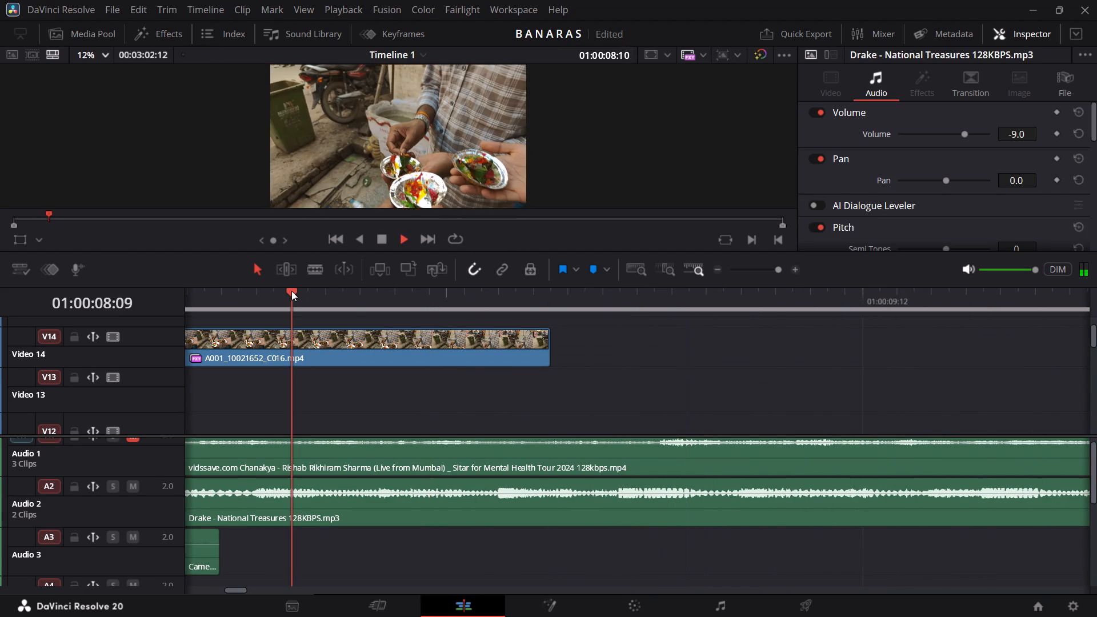
pyautogui.press('space')
pyautogui.press('space')
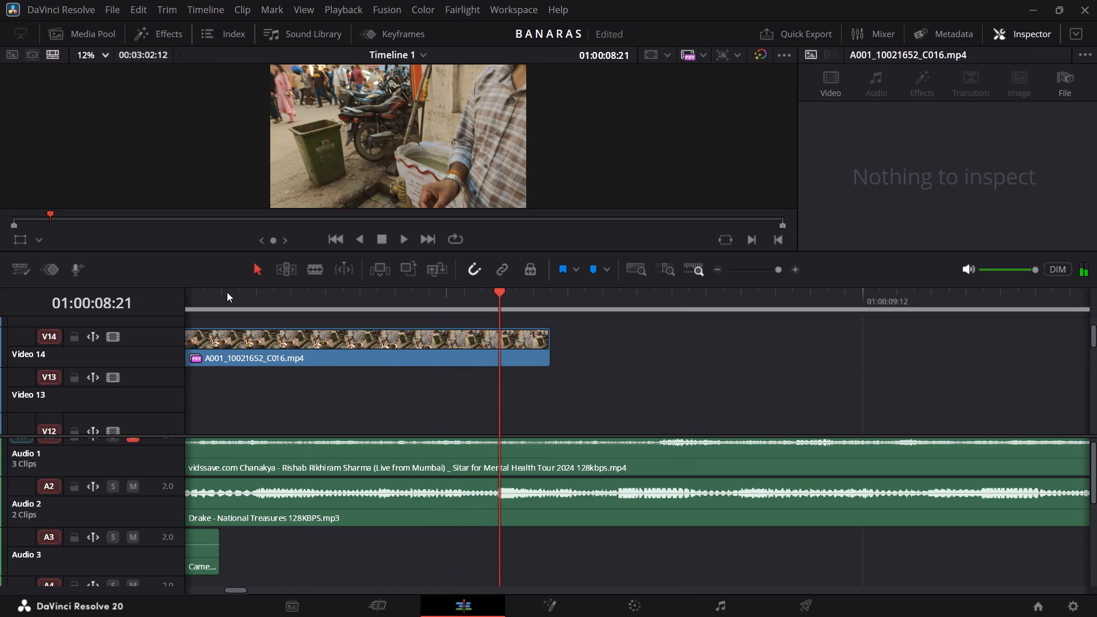
pyautogui.click(222, 292)
pyautogui.press('space')
pyautogui.press('space')
pyautogui.press('space')
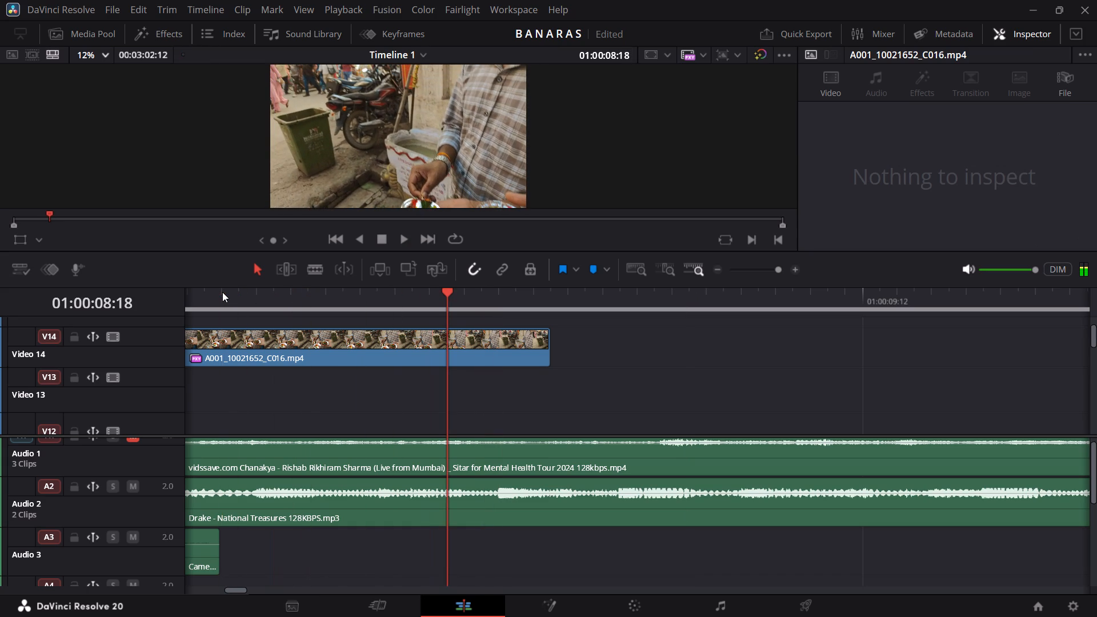
pyautogui.click(222, 292)
pyautogui.press('space')
pyautogui.press('space')
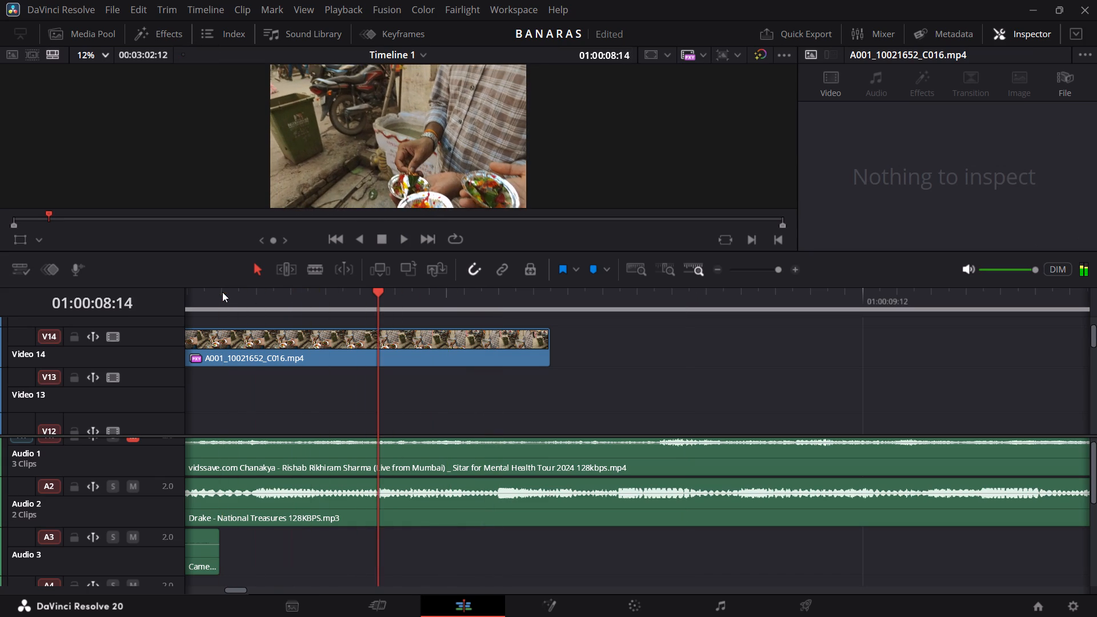
pyautogui.press('space')
pyautogui.press('space')
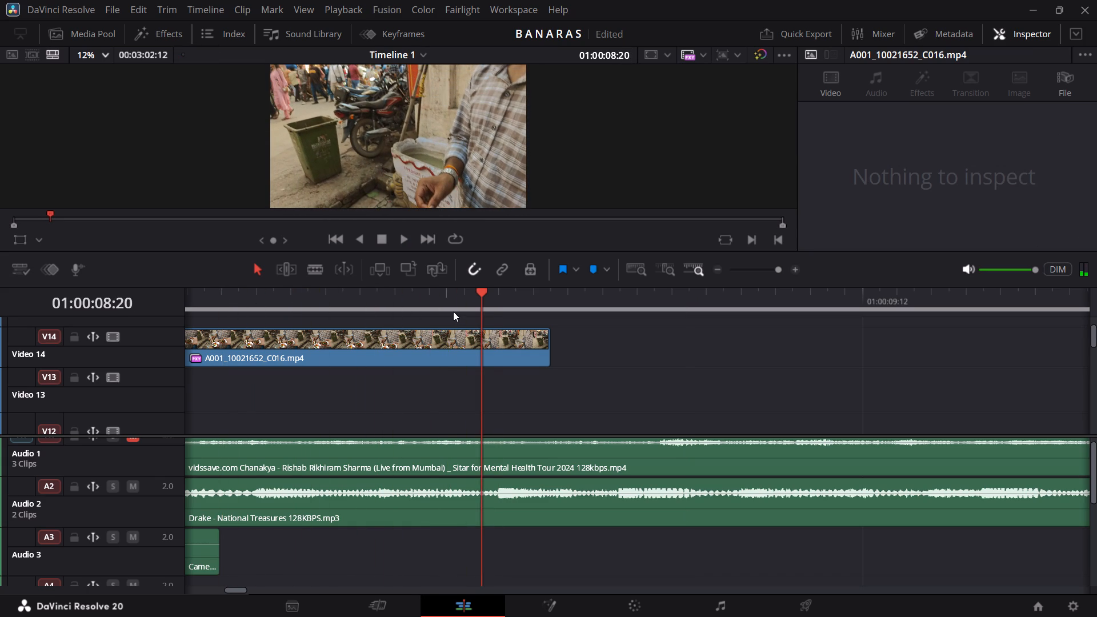
# Trim the end of A001_10021652_C016.mp4 on V14 back to 01:00:08:18.
pyautogui.click(449, 298)
pyautogui.moveTo(548, 354); pyautogui.dragTo(540, 354)
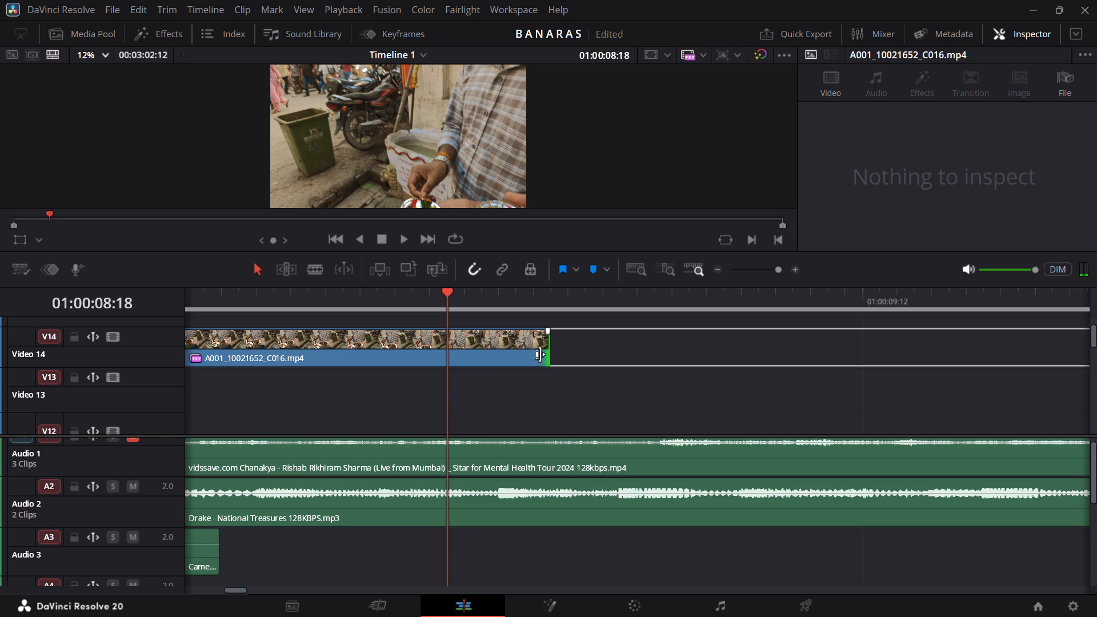
pyautogui.moveTo(540, 354); pyautogui.dragTo(447, 362)
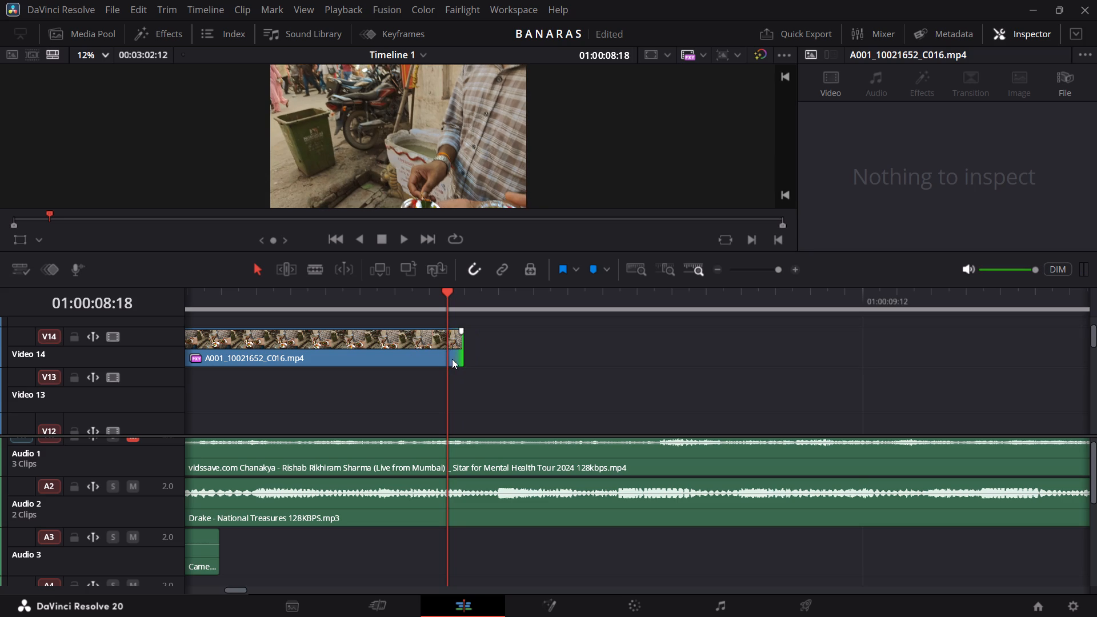
pyautogui.click(453, 351)
pyautogui.moveTo(458, 351); pyautogui.dragTo(452, 351)
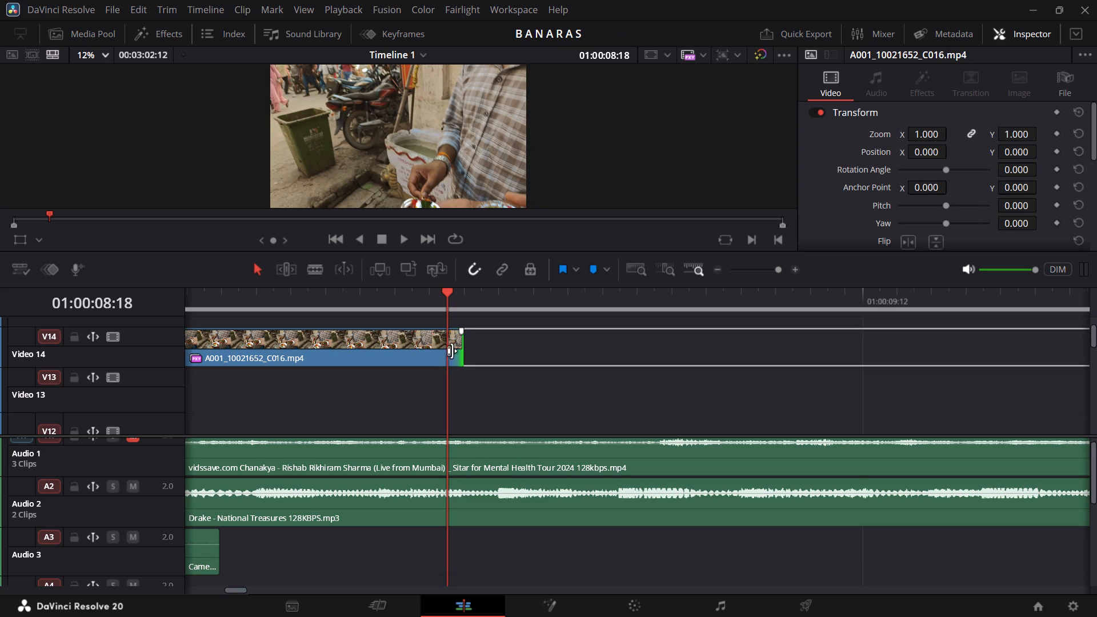
pyautogui.moveTo(452, 351); pyautogui.dragTo(435, 350)
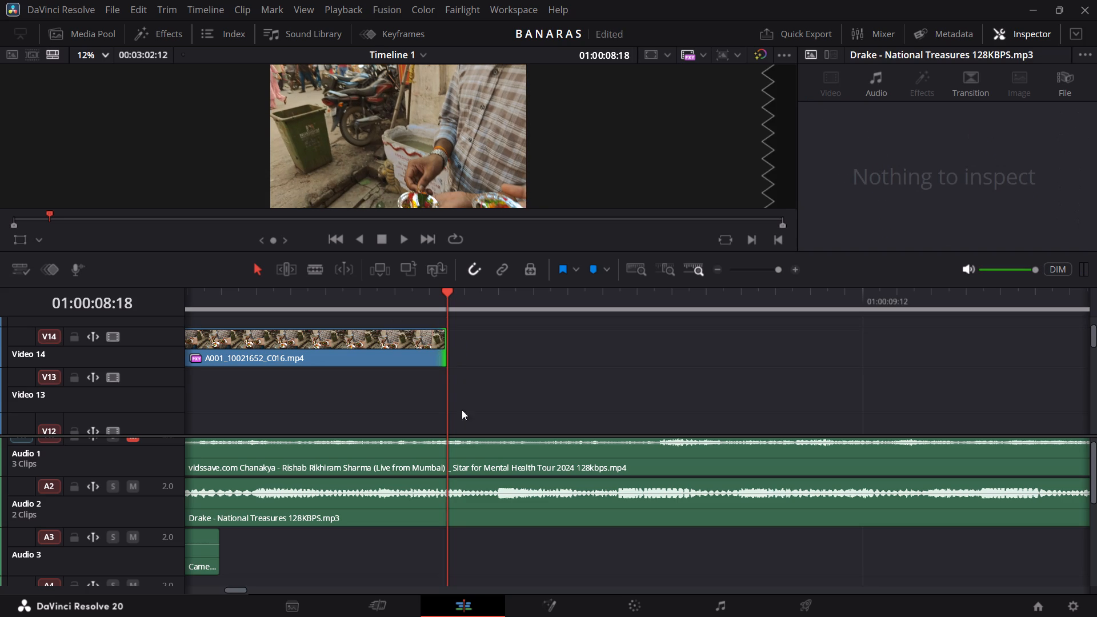
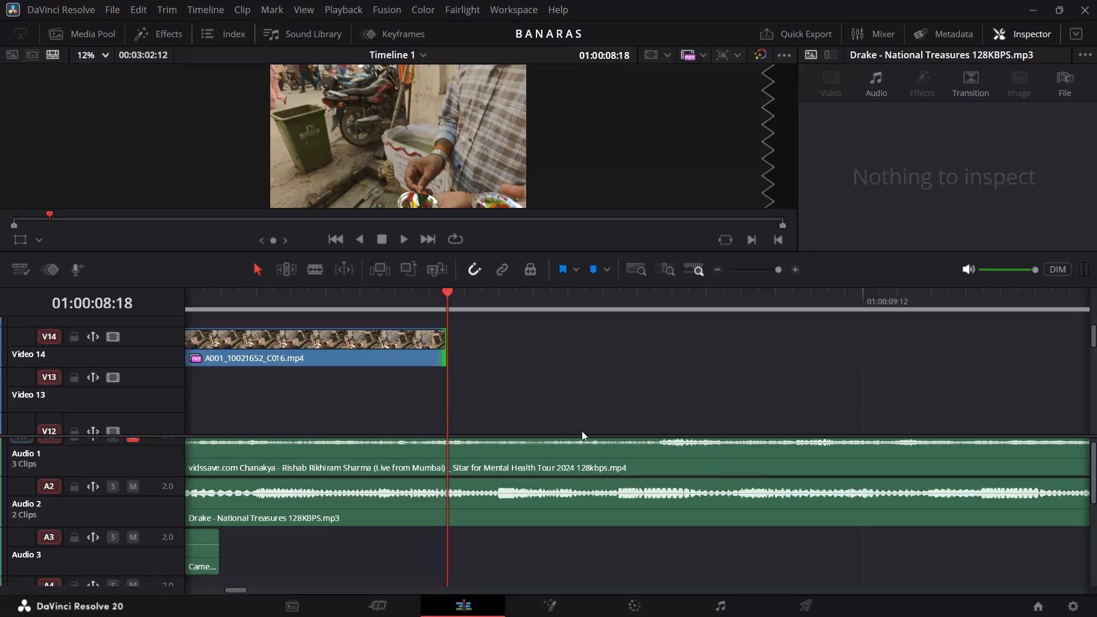
# Play past the trimmed end of A001_10021652_C016.mp4 against the music and return the playhead to 01:00:08:18.
pyautogui.press('space')
pyautogui.press('space')
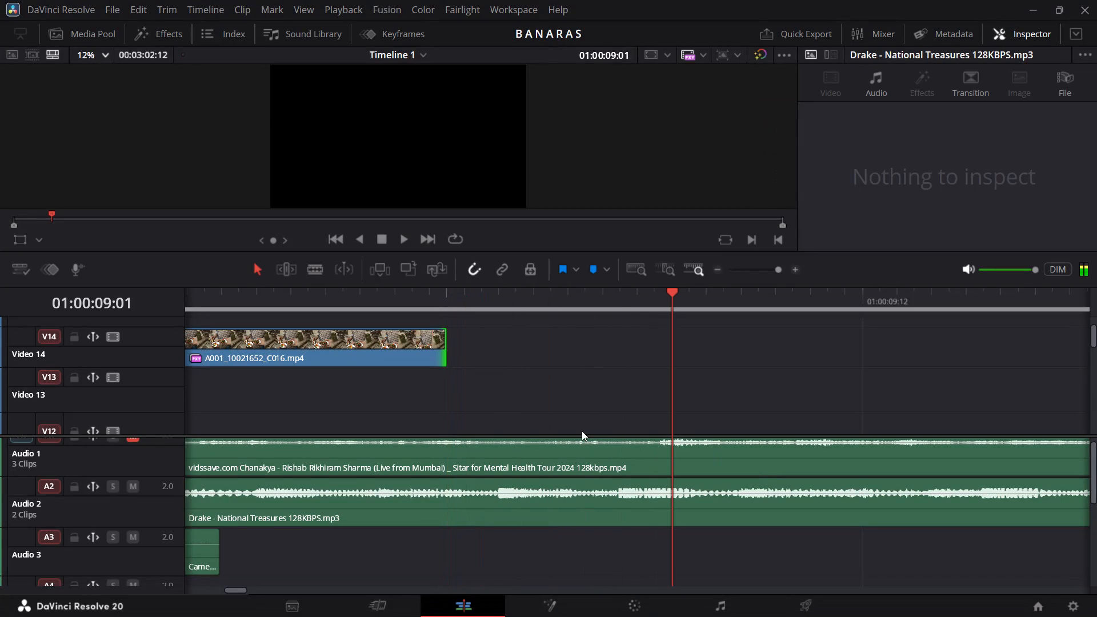
pyautogui.click(447, 301)
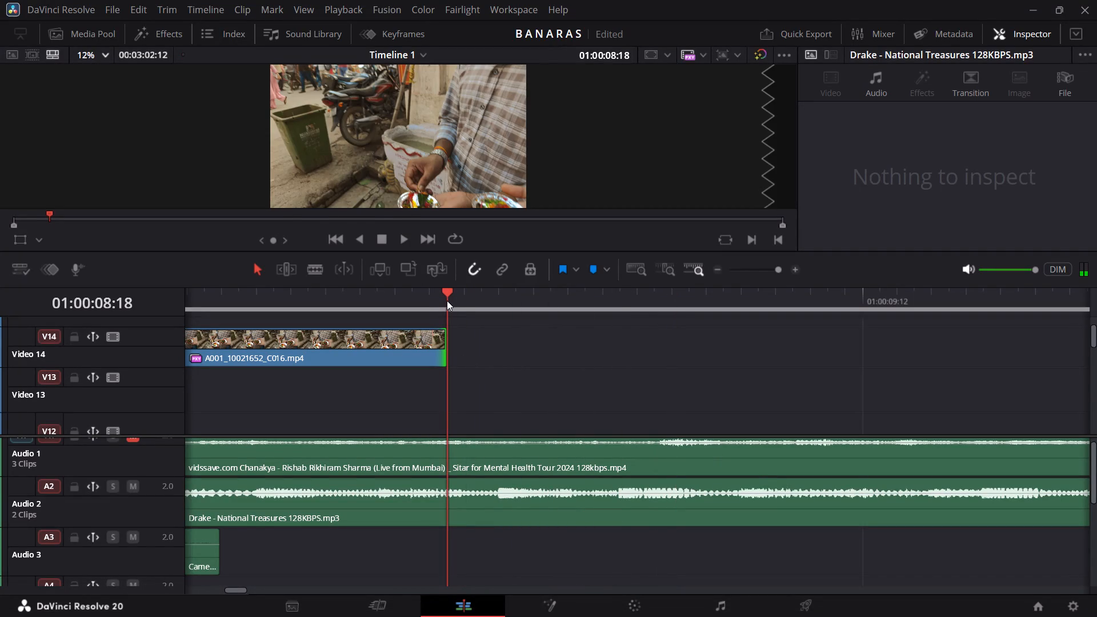
# Find VID20261003120113.mp4 in Bin 1 and place only its video on V14, starting at 01:00:08:24 after the food-plates clip.
pyautogui.click(81, 25)
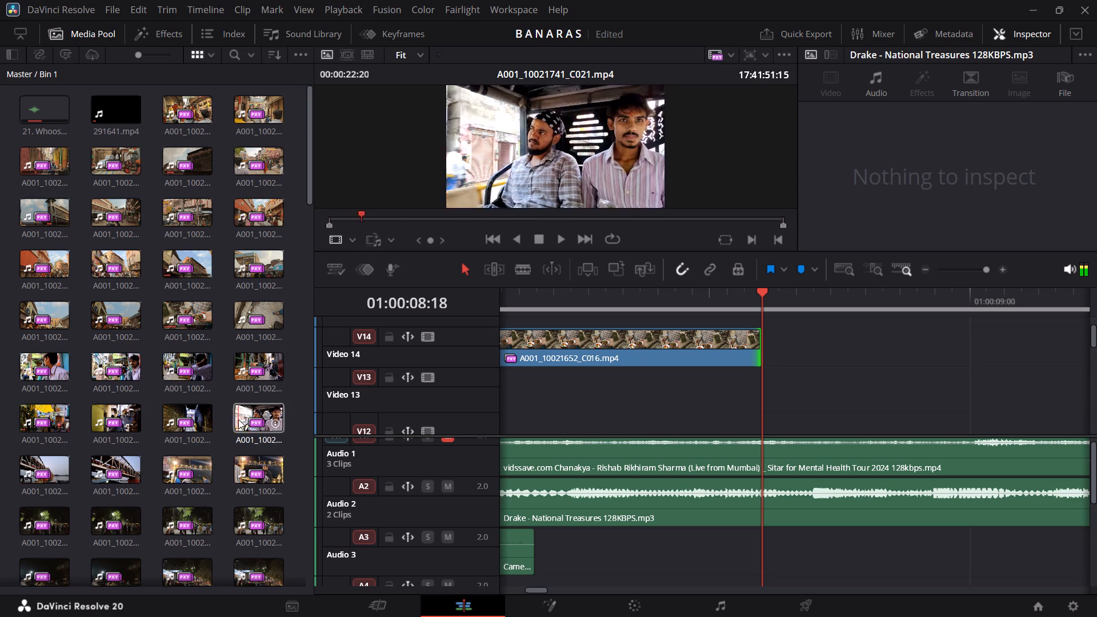
pyautogui.scroll(-1, 213, 435)
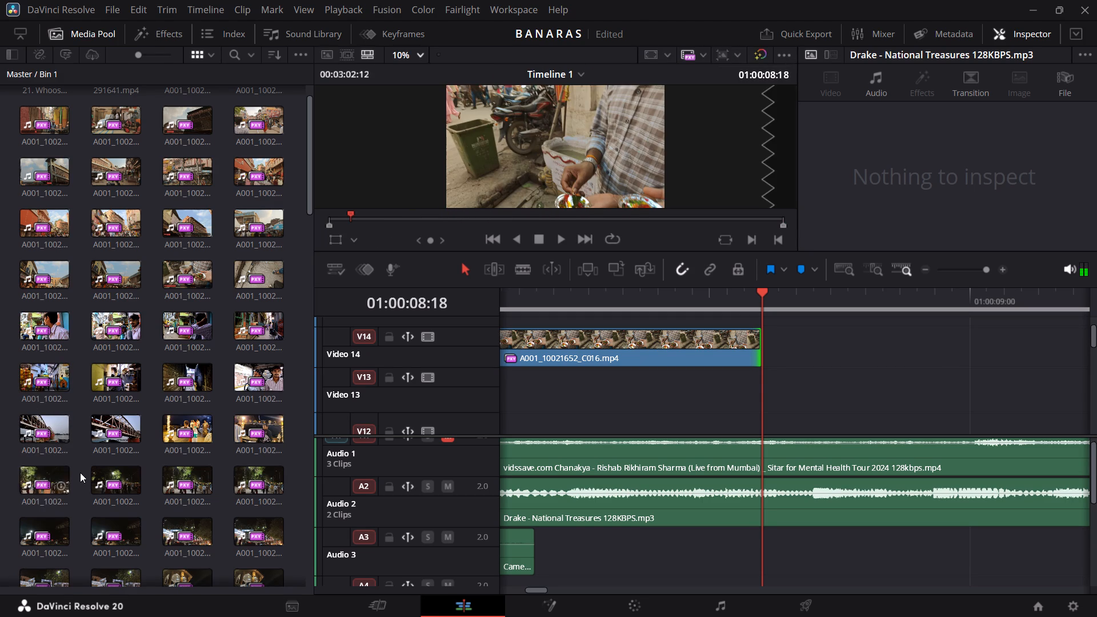
pyautogui.scroll(-1, 80, 472)
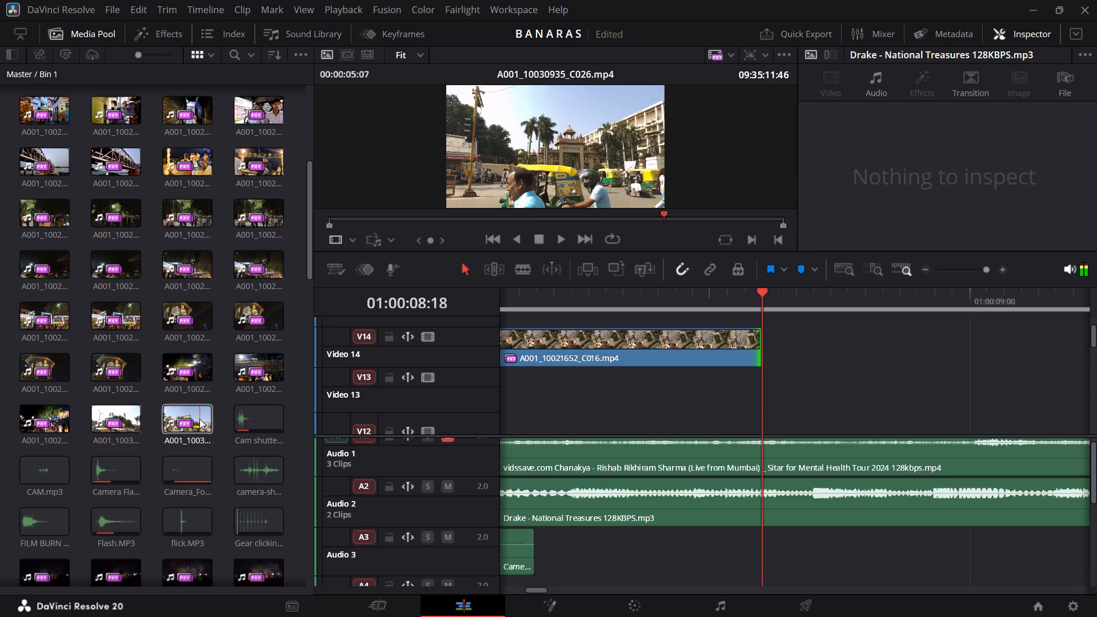
pyautogui.scroll(-2, 199, 419)
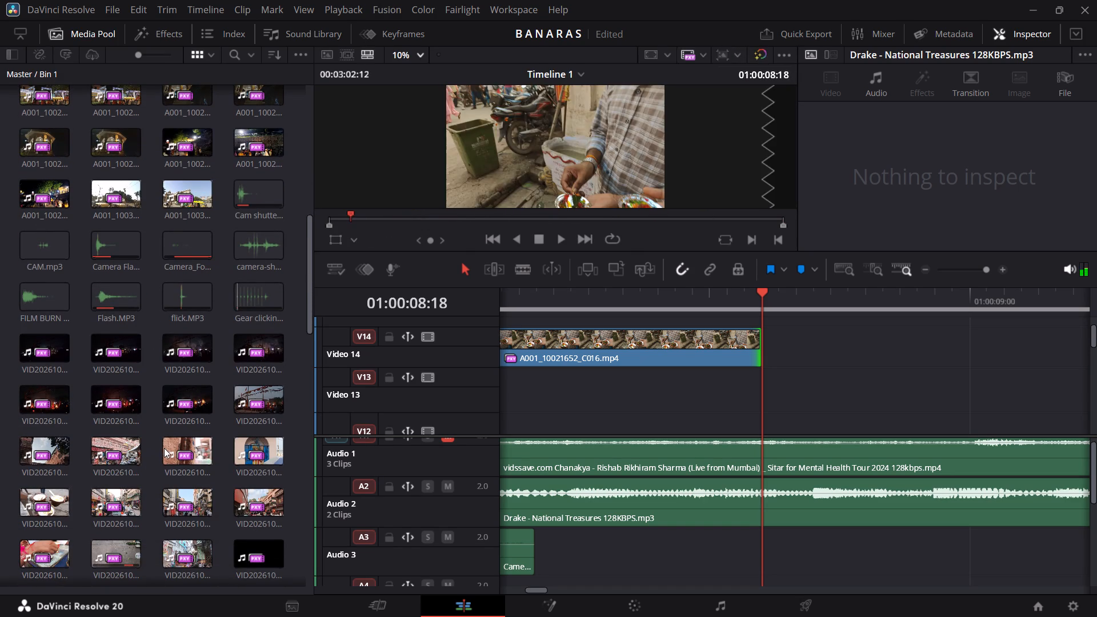
pyautogui.scroll(-1, 175, 450)
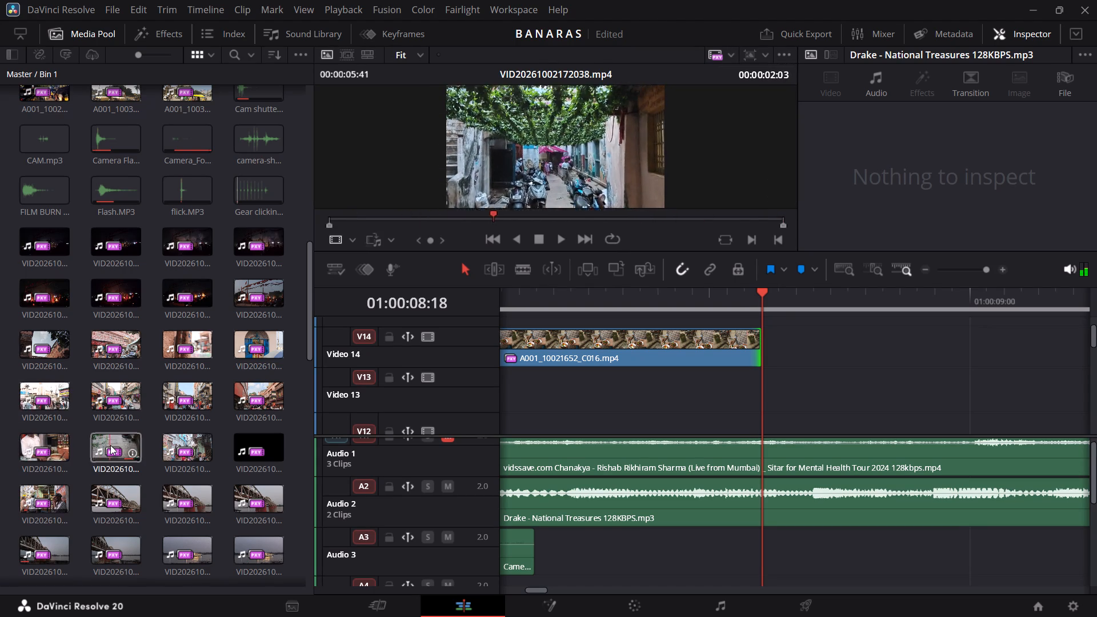
pyautogui.scroll(-3, 129, 439)
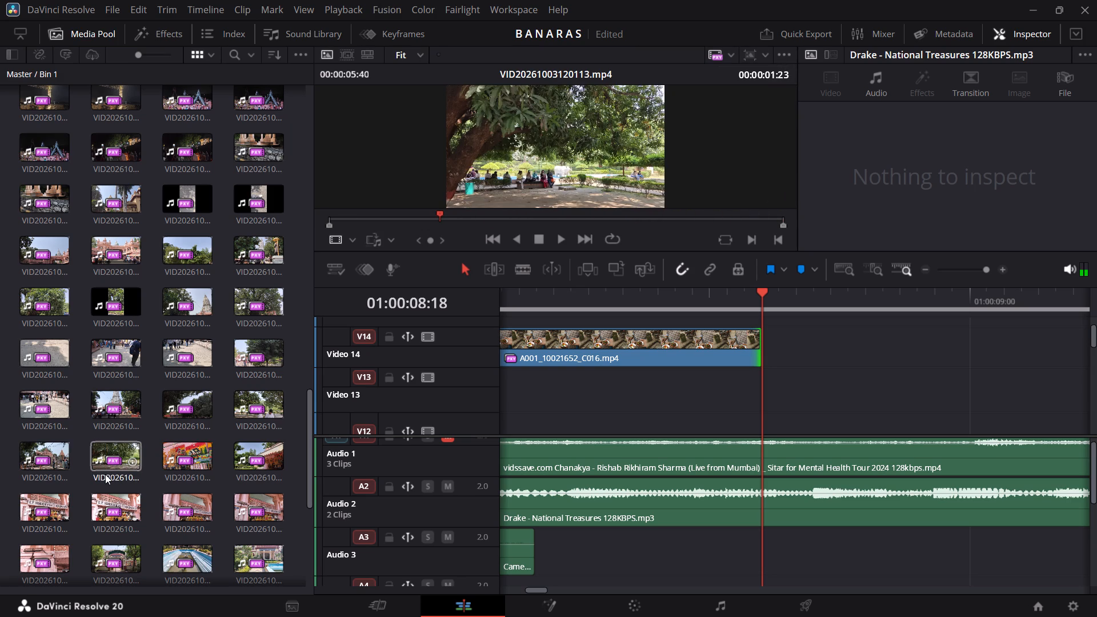
pyautogui.doubleClick(123, 459)
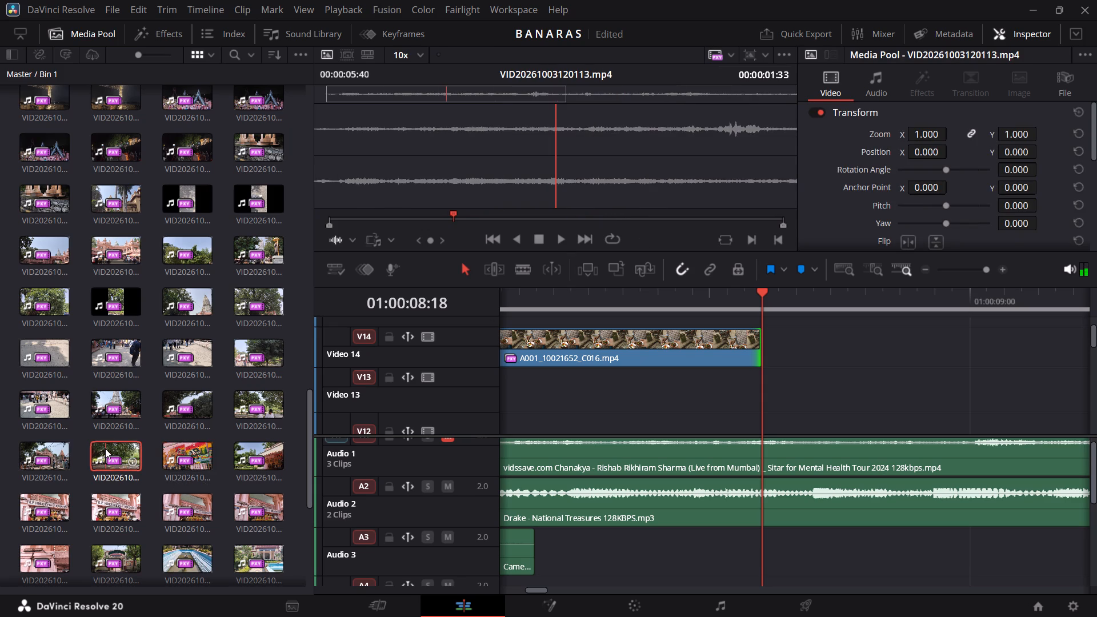
pyautogui.doubleClick(105, 448)
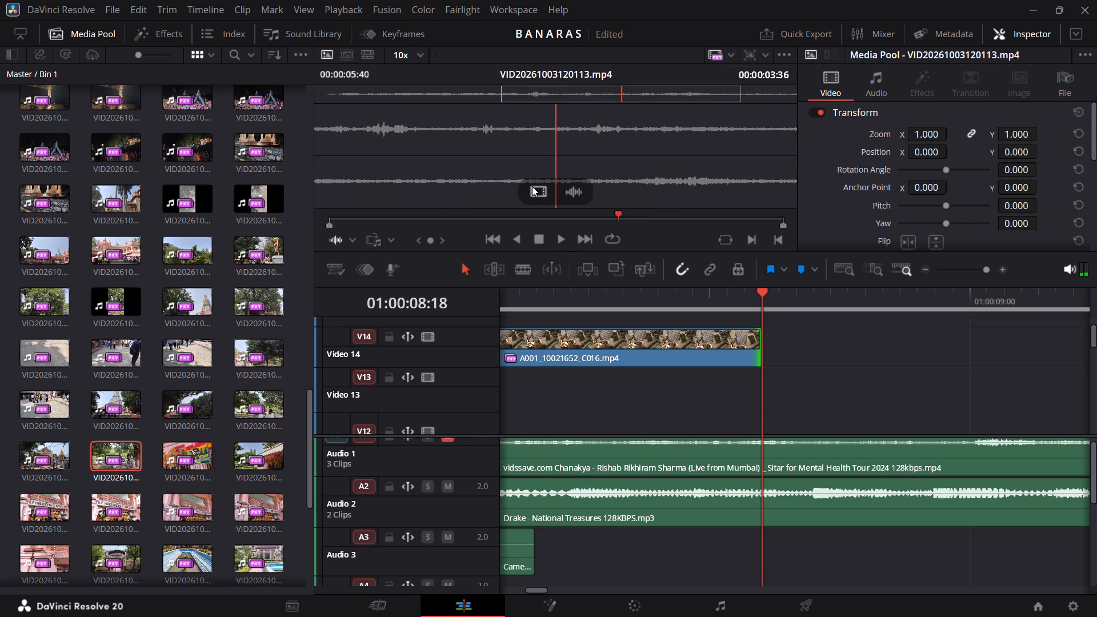
pyautogui.moveTo(534, 187); pyautogui.dragTo(788, 344)
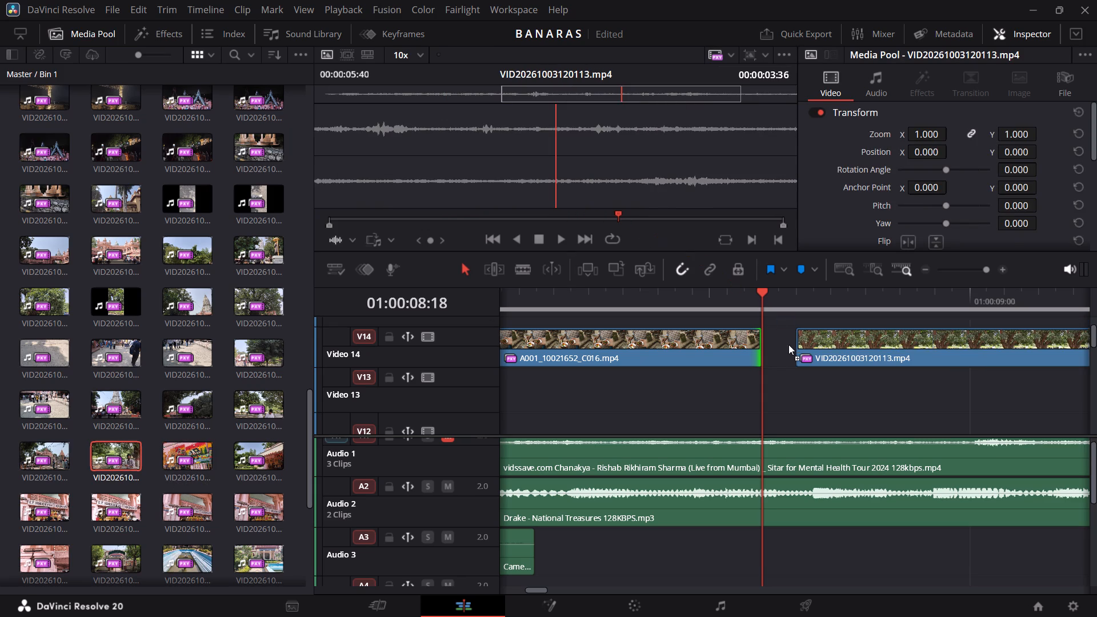
pyautogui.moveTo(788, 344); pyautogui.dragTo(858, 350)
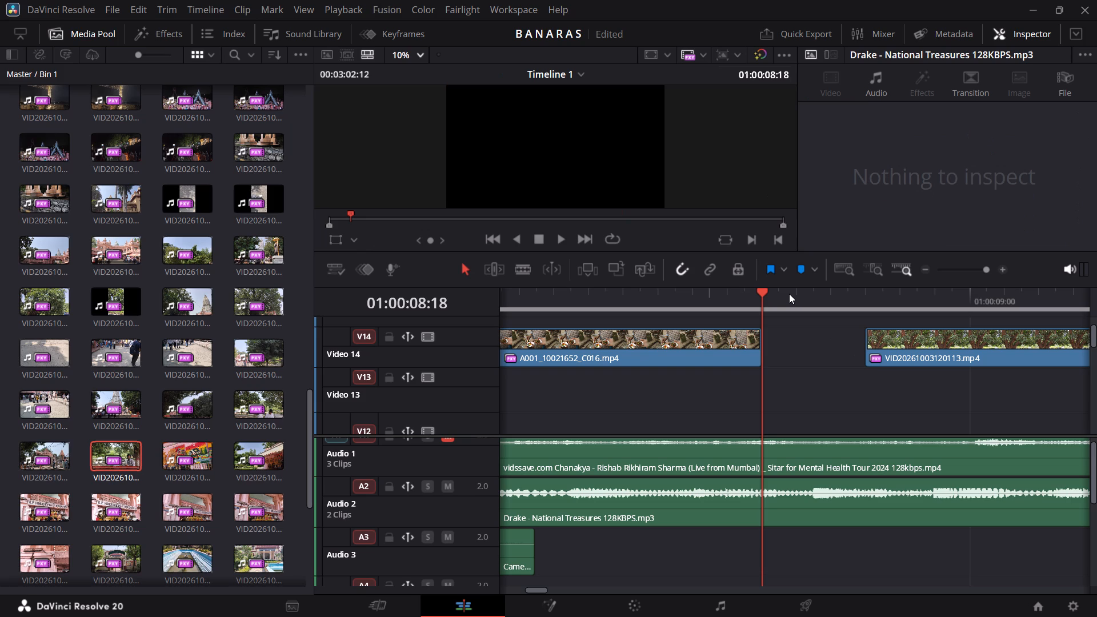
# Step frame by frame across the gap on V14 from 01:00:08:18 to the new clip's start at 01:00:08:24.
pyautogui.press('Right')
pyautogui.press('Right')
pyautogui.press('Right')
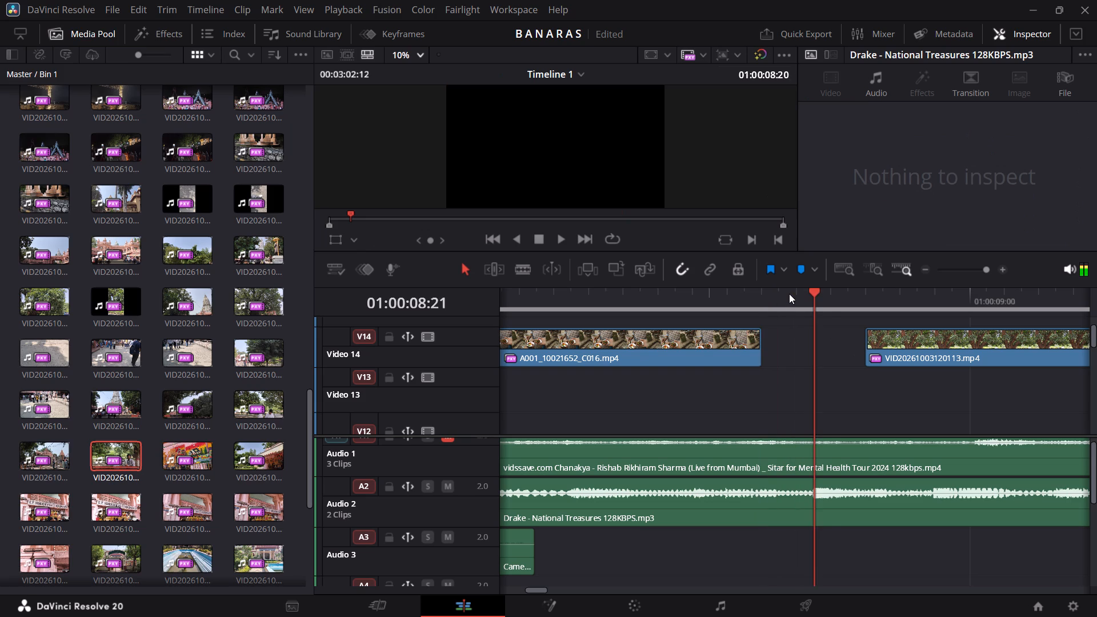
pyautogui.press('Right')
pyautogui.press('Right')
pyautogui.press('Right')
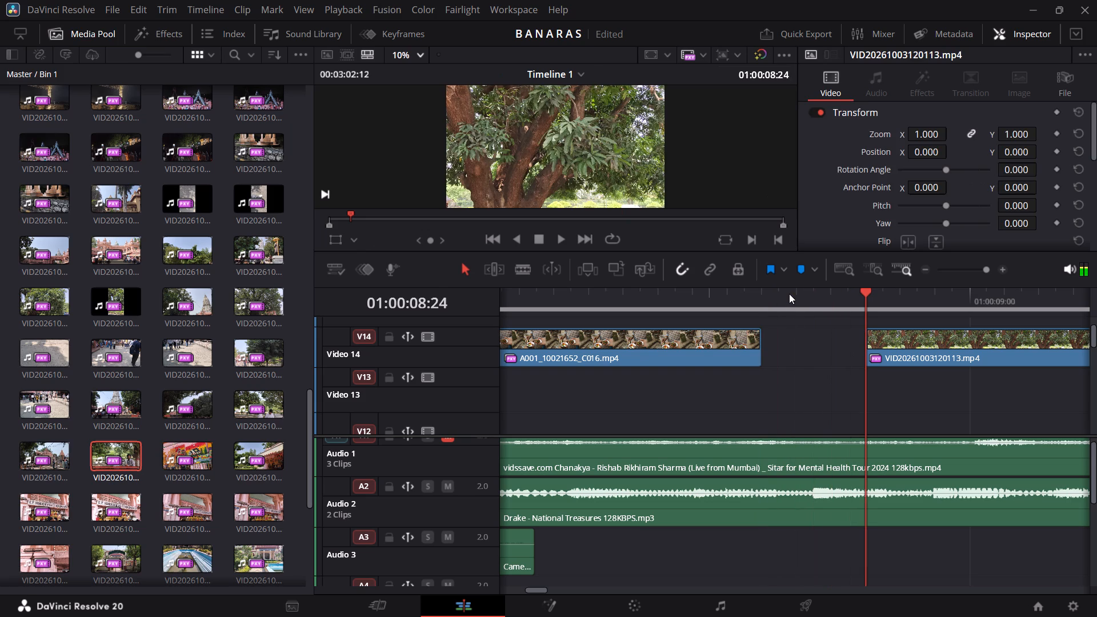
# Cut VID20261003120113.mp4 on V14 at 01:00:11:28, where the two men are in frame, and delete the part before the cut.
pyautogui.hscroll(-1, 850, 383)
pyautogui.press('space')
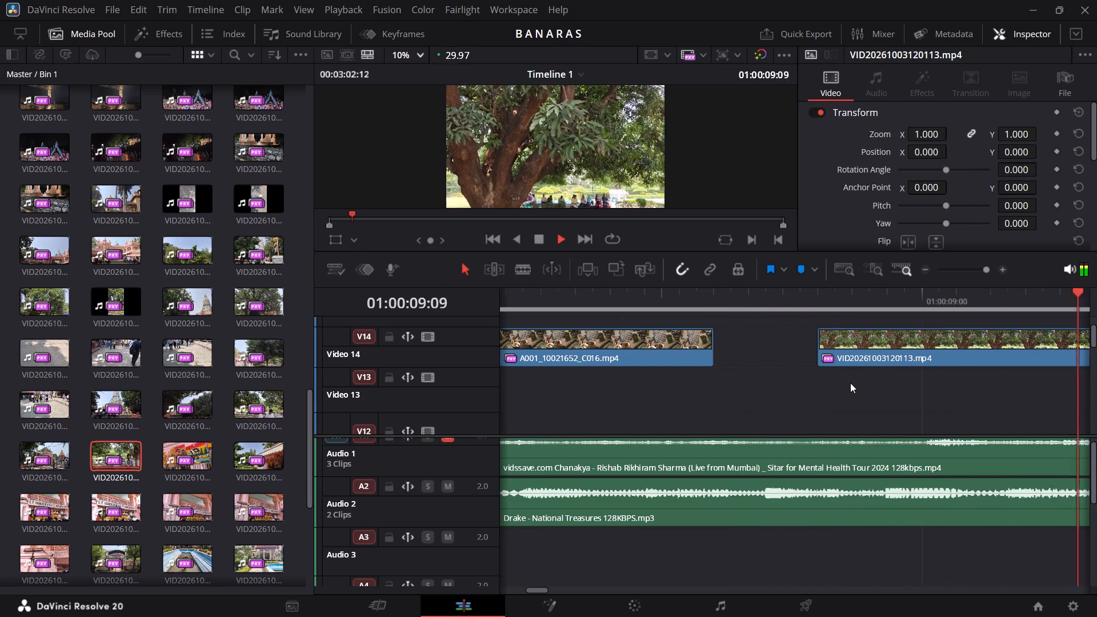
pyautogui.press('space')
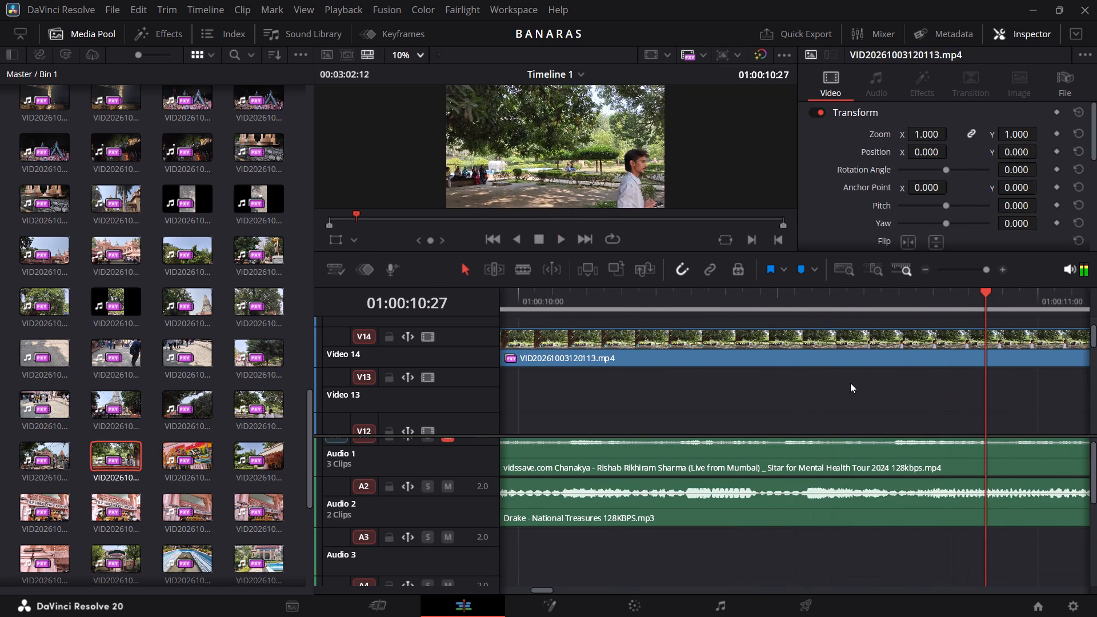
pyautogui.press('space')
pyautogui.press('space')
pyautogui.press('space')
pyautogui.press('space')
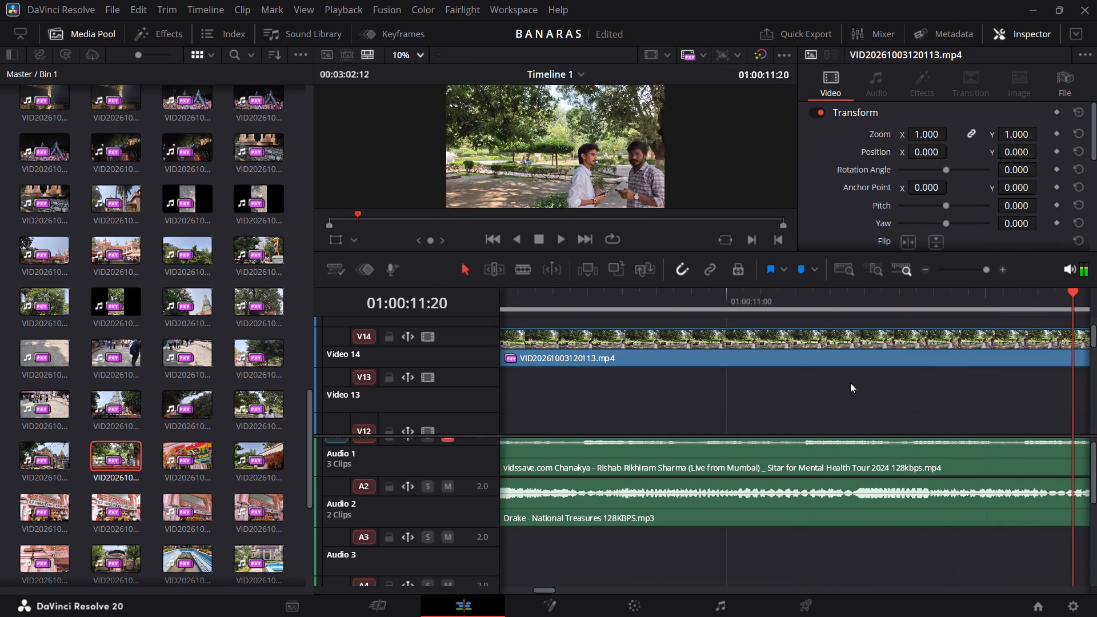
pyautogui.press('space')
pyautogui.press('space')
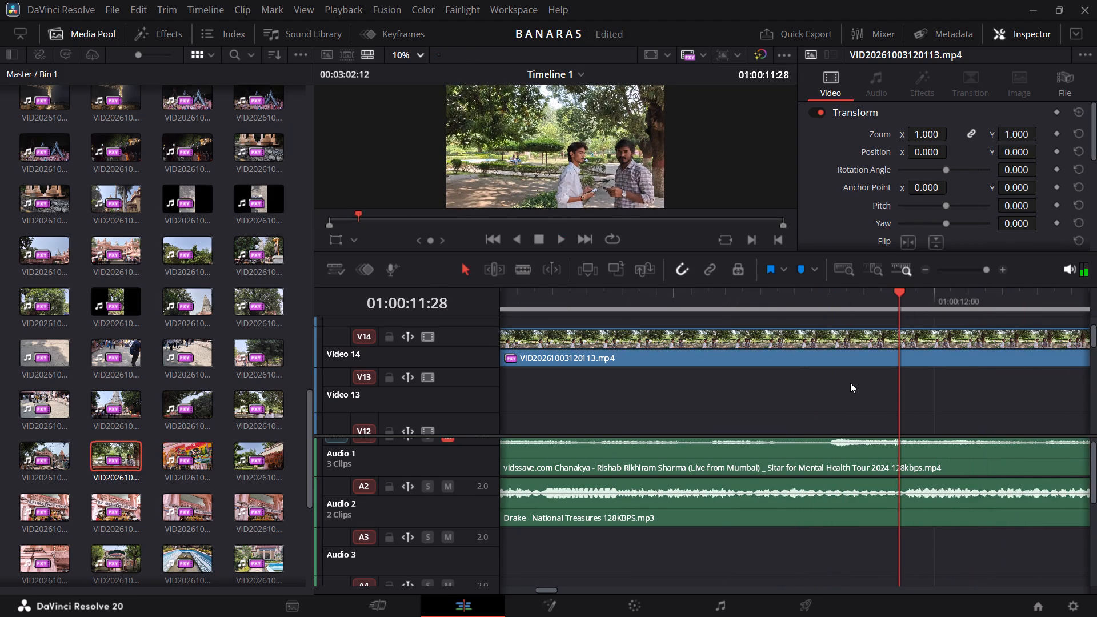
pyautogui.click(837, 354)
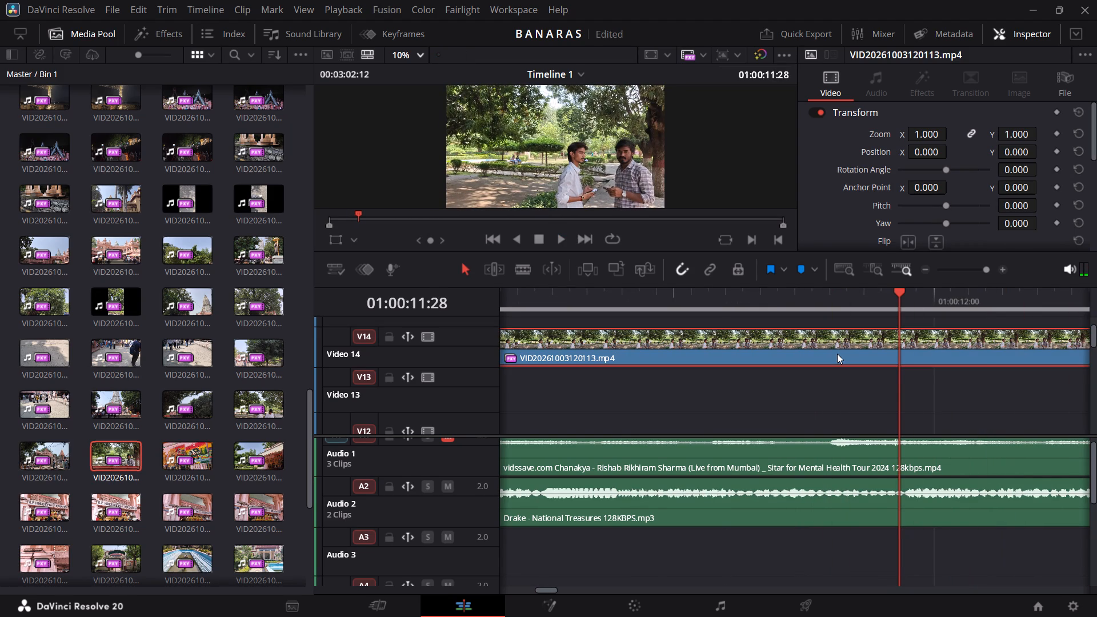
pyautogui.hotkey('ctrl', 'b')
pyautogui.press('BackSpace')
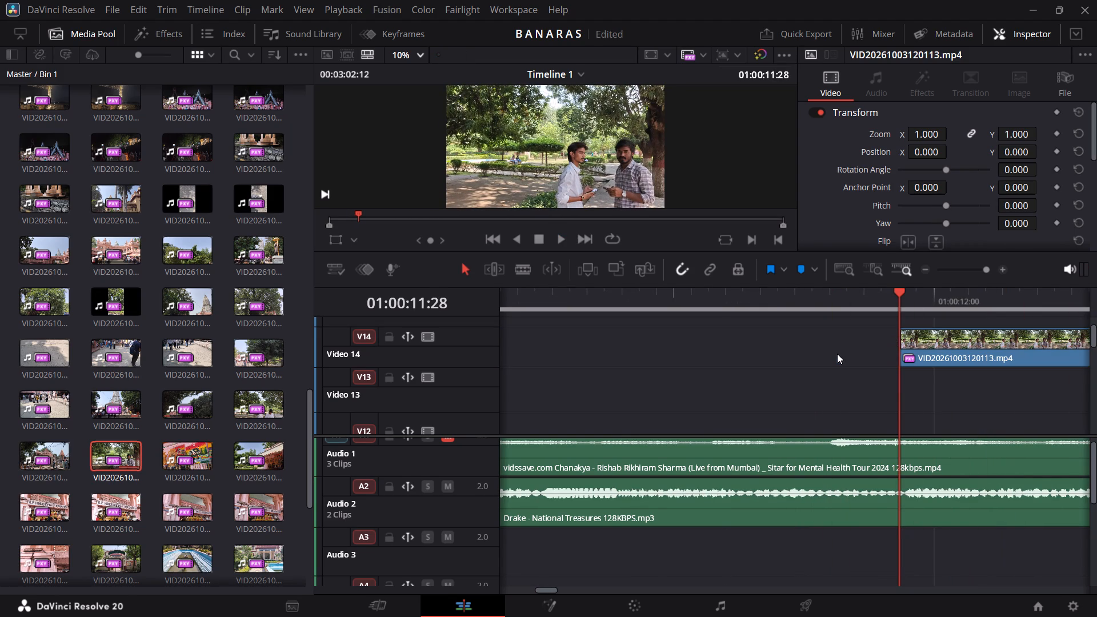
# Move the remaining VID20261003120113.mp4 section earlier on V14 to start at about 01:00:08:25, just after the food-plates clip.
pyautogui.moveTo(957, 349); pyautogui.dragTo(700, 381)
pyautogui.moveTo(700, 381); pyautogui.dragTo(606, 353)
pyautogui.hscroll(4, 606, 353)
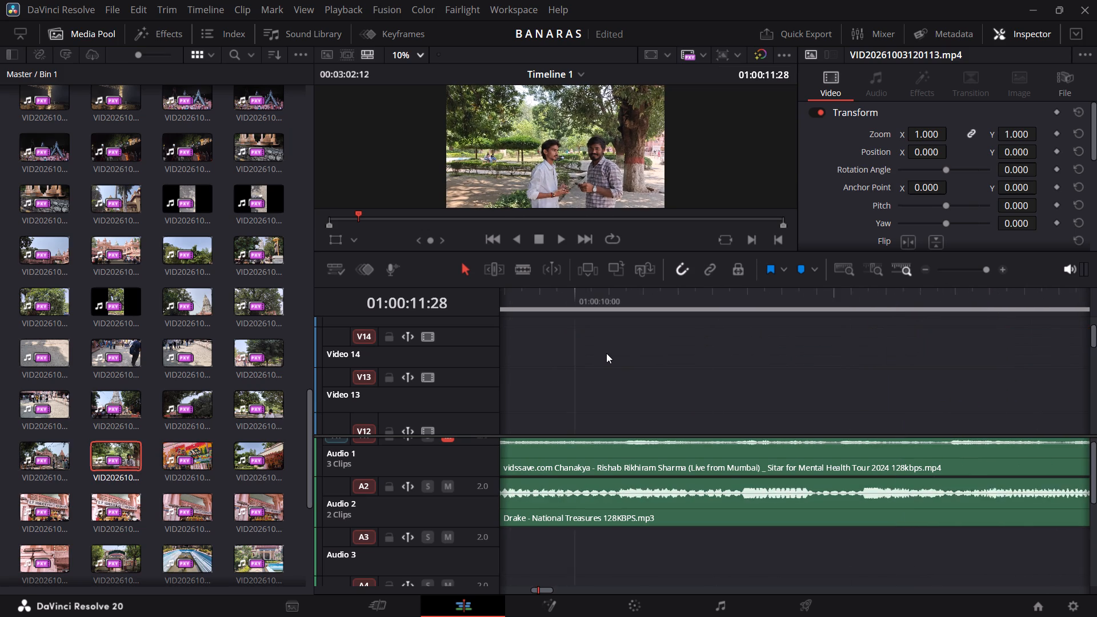
pyautogui.hscroll(-1, 652, 348)
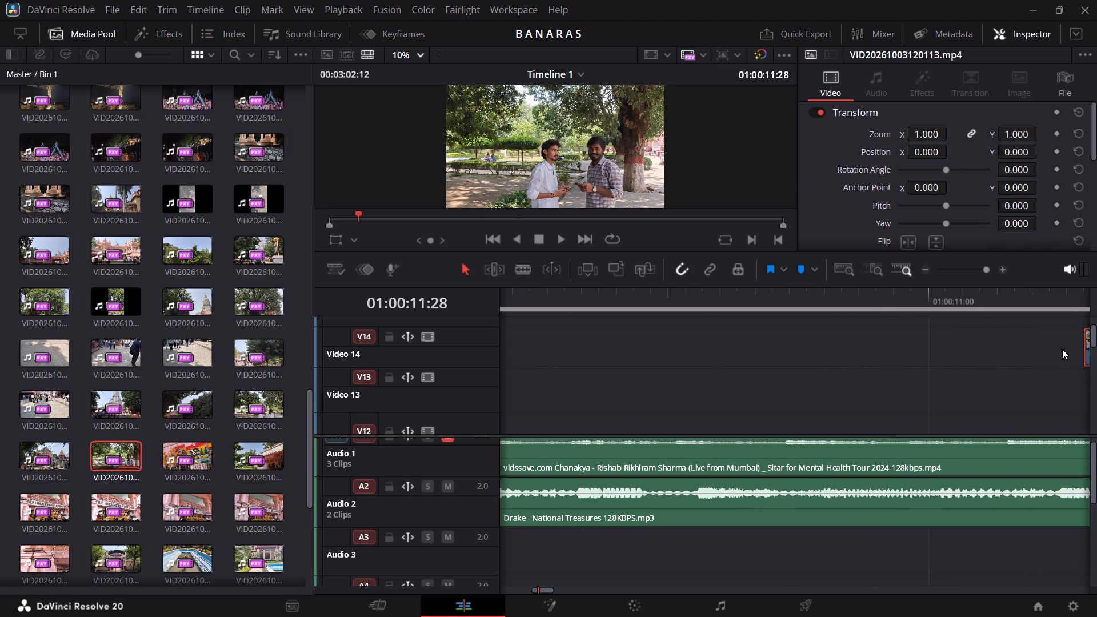
pyautogui.hscroll(-1, 1057, 349)
pyautogui.moveTo(1062, 348); pyautogui.dragTo(582, 355)
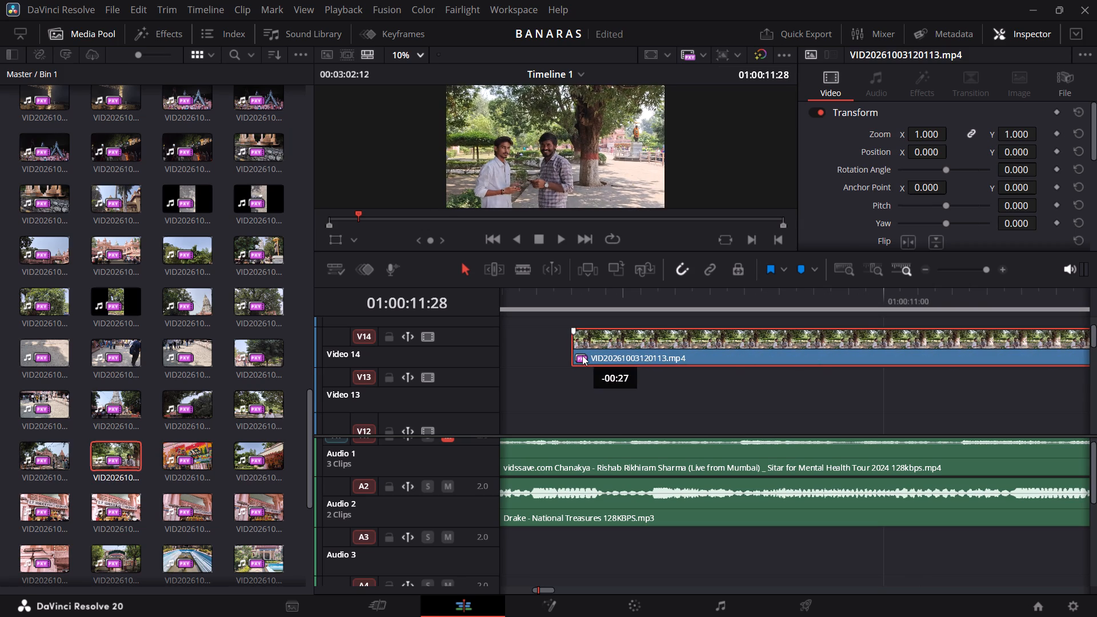
pyautogui.moveTo(582, 355); pyautogui.dragTo(583, 355)
pyautogui.hscroll(1, 583, 355)
pyautogui.moveTo(1016, 347); pyautogui.dragTo(560, 343)
pyautogui.hscroll(1, 560, 343)
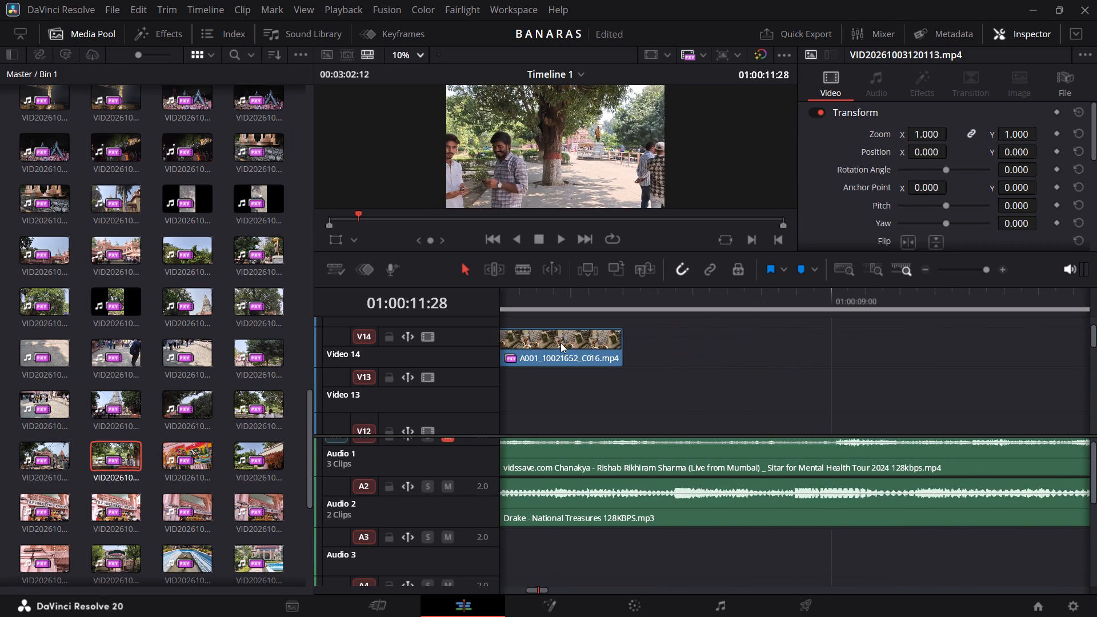
pyautogui.hscroll(1, 560, 343)
pyautogui.moveTo(1049, 354); pyautogui.dragTo(630, 380)
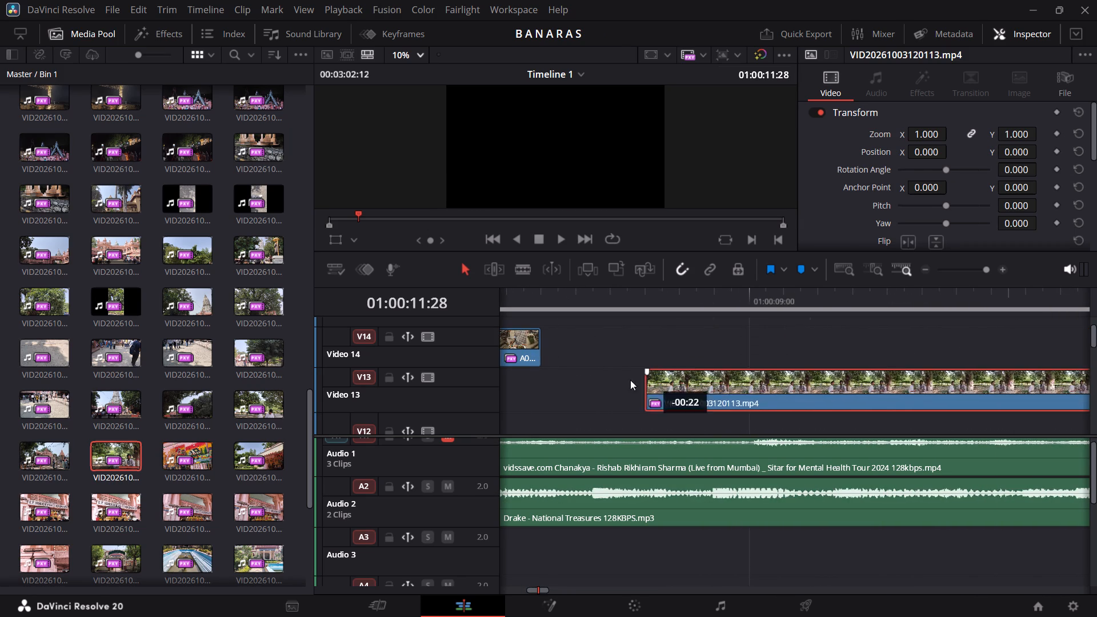
pyautogui.moveTo(630, 380); pyautogui.dragTo(569, 347)
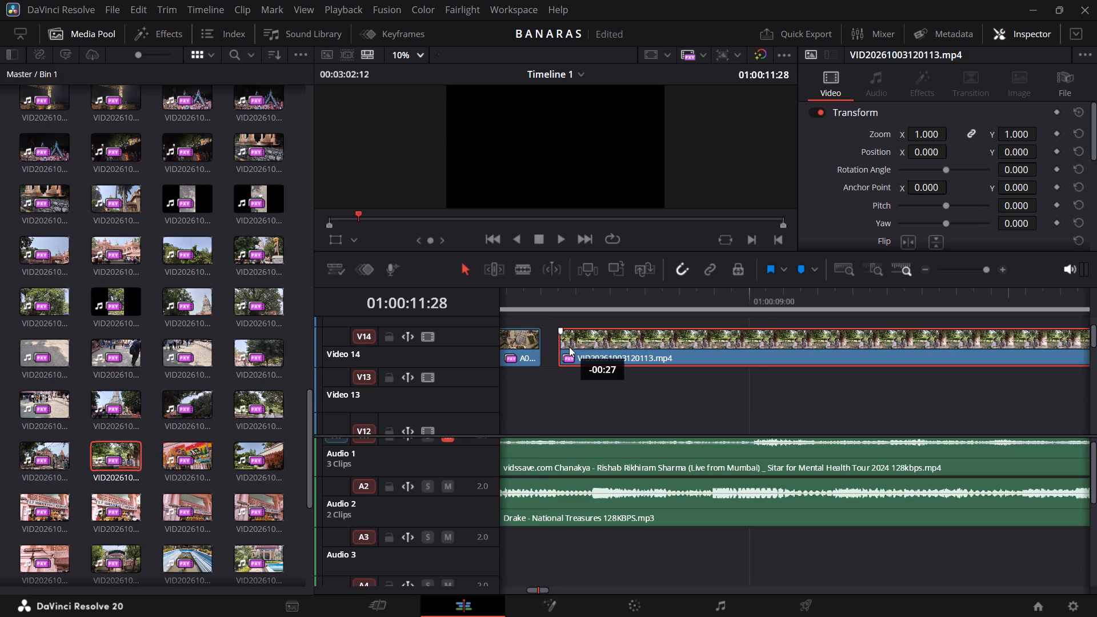
pyautogui.moveTo(569, 347); pyautogui.dragTo(594, 348)
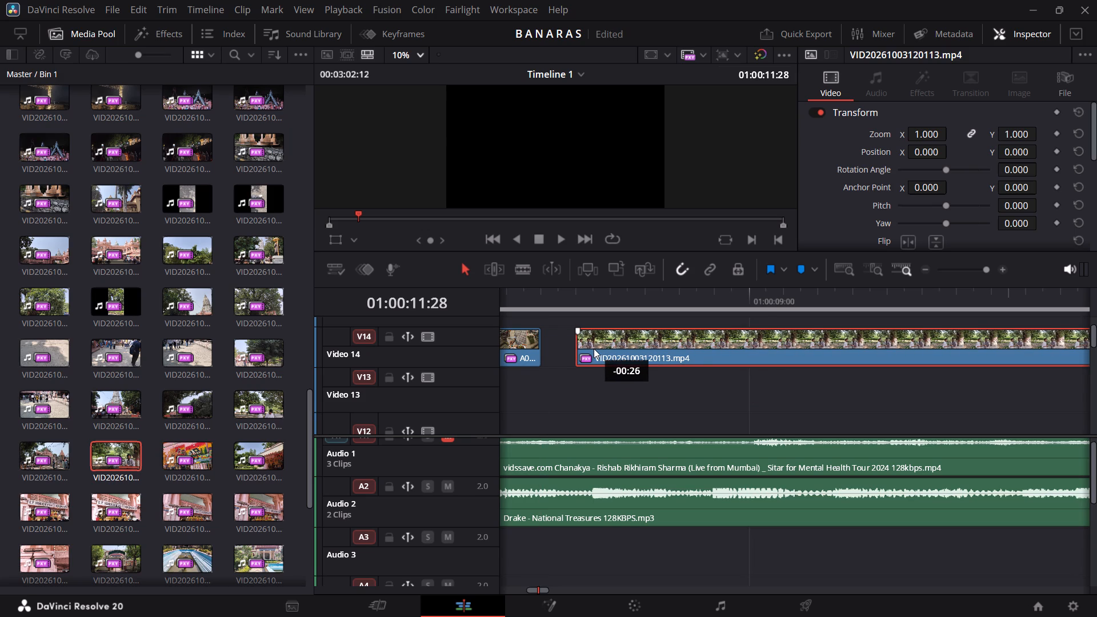
pyautogui.moveTo(594, 348); pyautogui.dragTo(665, 351)
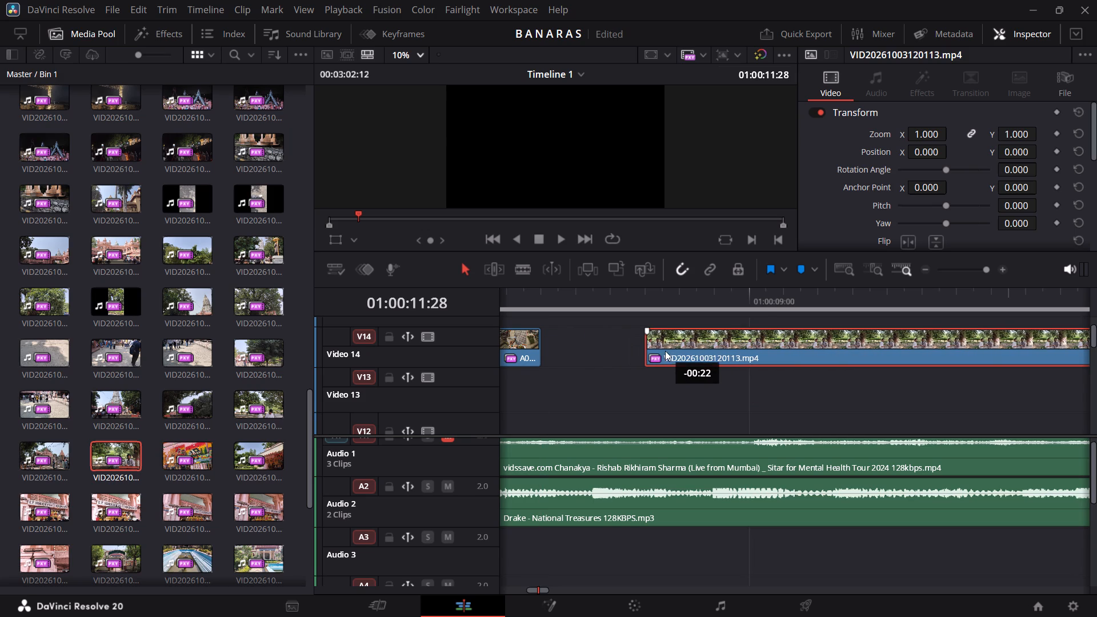
pyautogui.moveTo(665, 351); pyautogui.dragTo(668, 351)
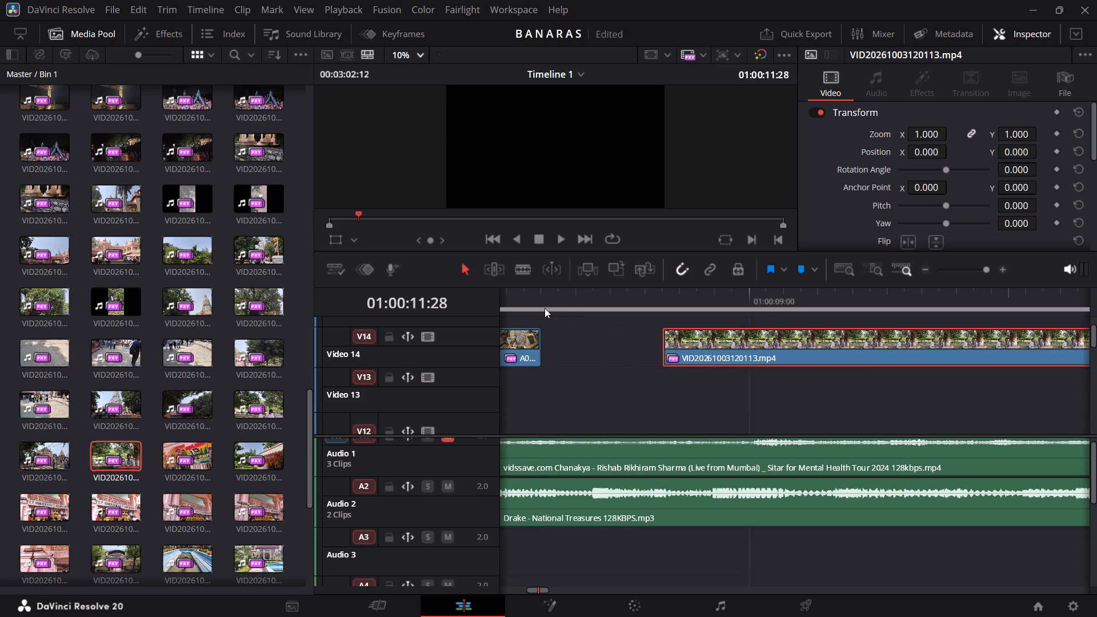
# Align the start of VID20261003120113.mp4 on V14 to 01:00:08:24, six frames after the food-plates clip ends.
pyautogui.click(543, 308)
pyautogui.press('Right')
pyautogui.press('Right')
pyautogui.press('Right')
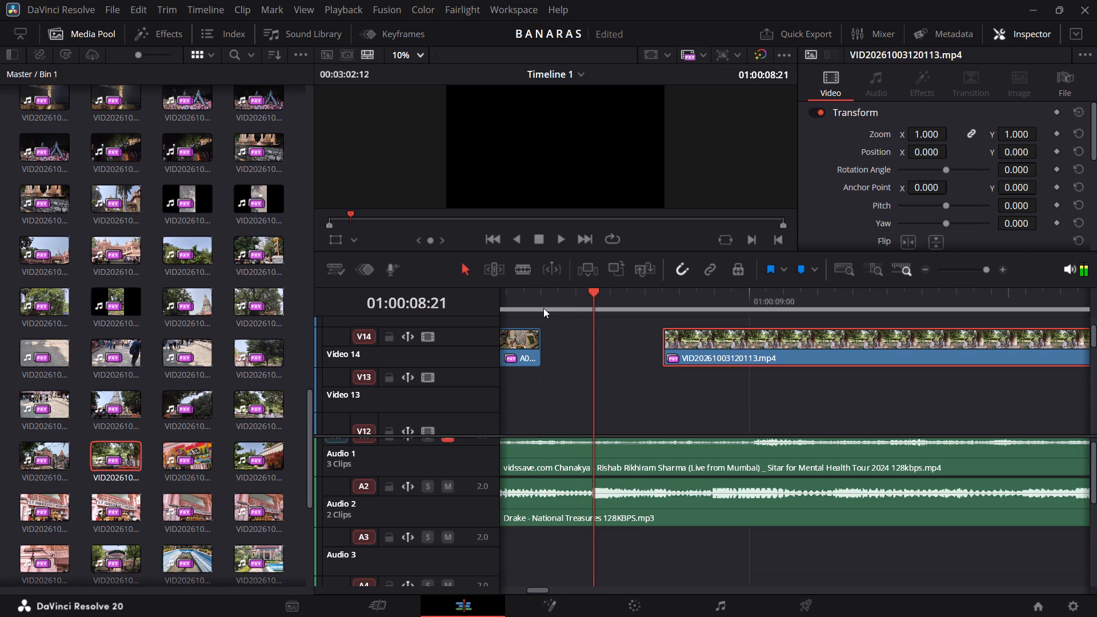
pyautogui.press('Right')
pyautogui.press('Right')
pyautogui.press('Right')
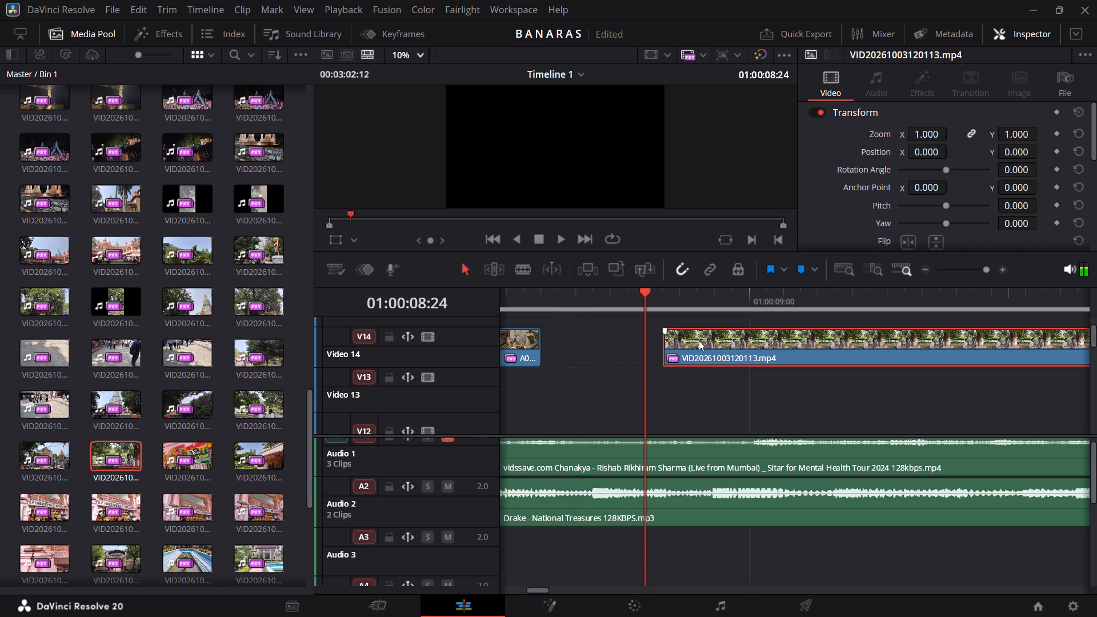
pyautogui.moveTo(700, 341); pyautogui.dragTo(673, 341)
# Cut VID20261003120113.mp4 on V14 at 01:00:10:16, just before the music swell, and delete the part after the cut.
pyautogui.press('space')
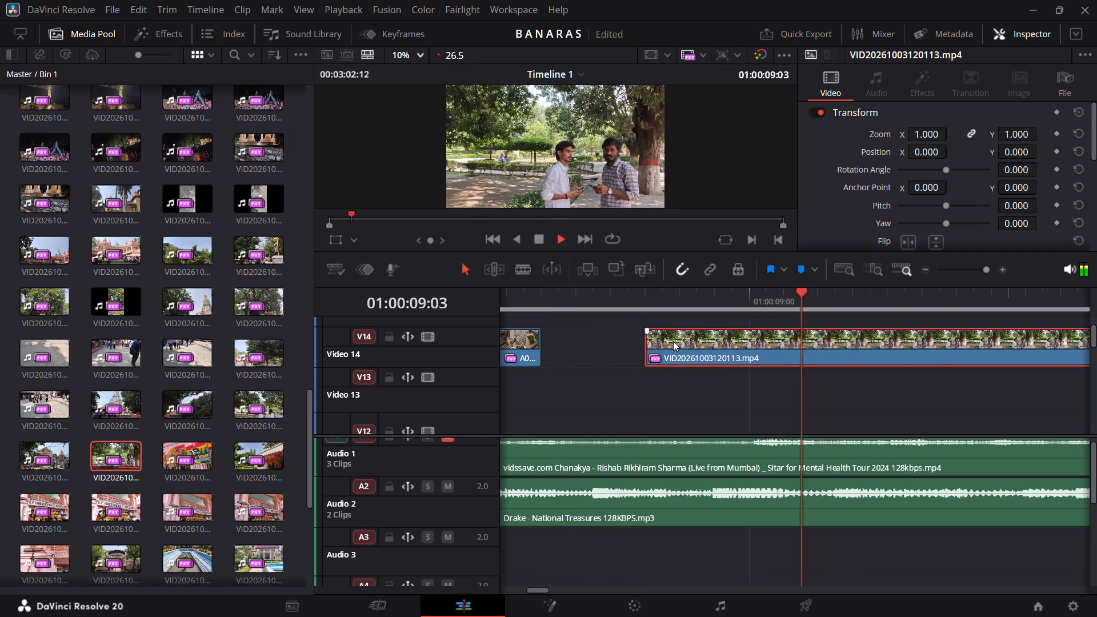
pyautogui.press('space')
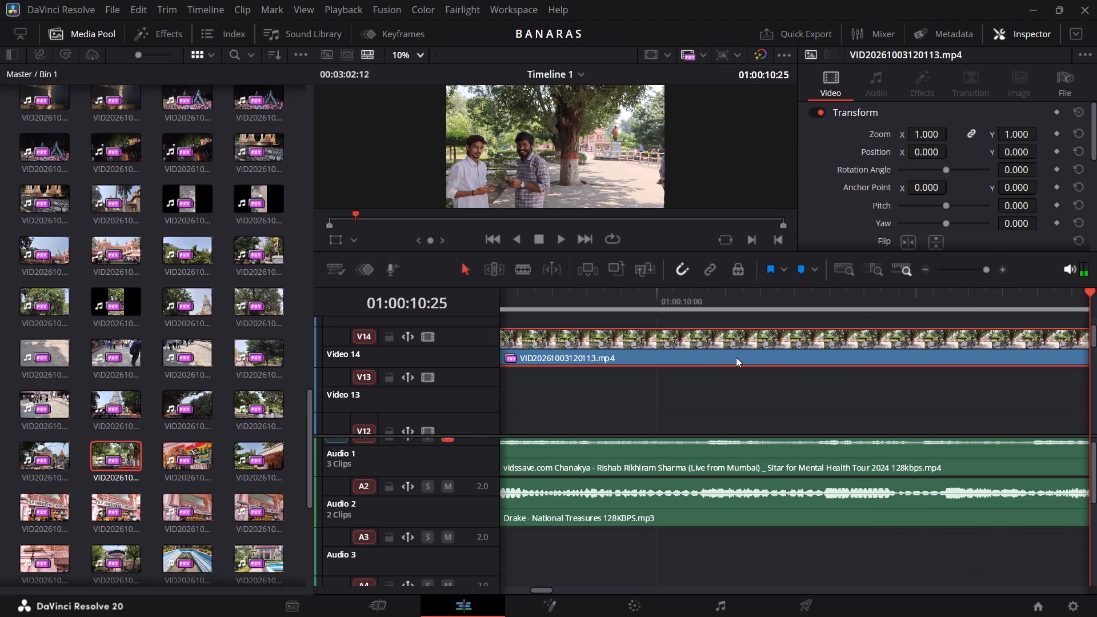
pyautogui.click(685, 293)
pyautogui.press('space')
pyautogui.press('space')
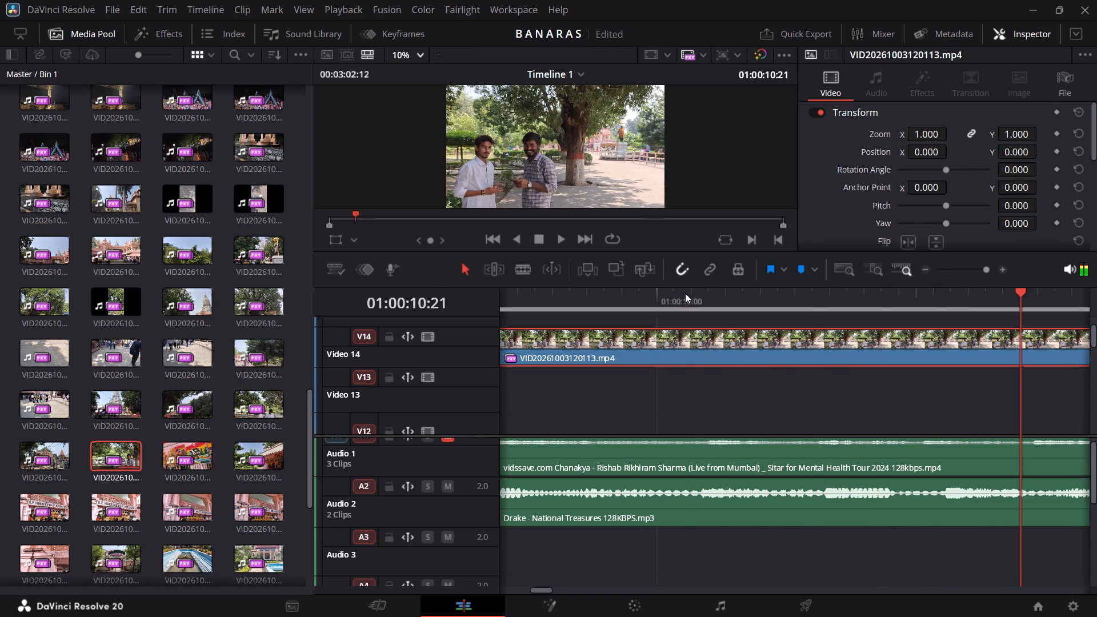
pyautogui.click(941, 283)
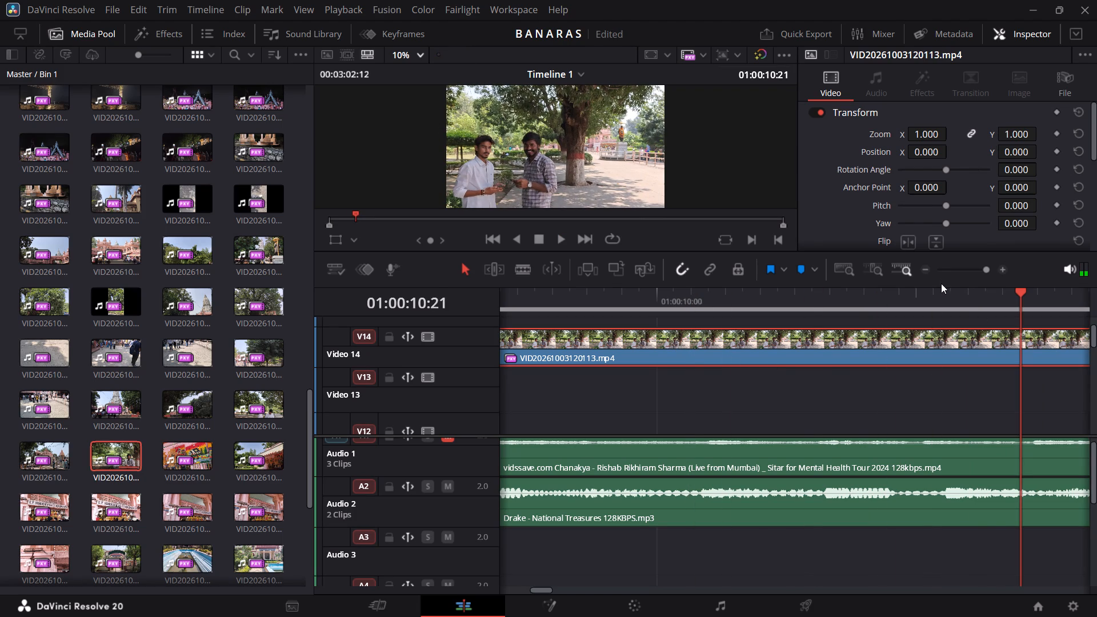
pyautogui.click(951, 293)
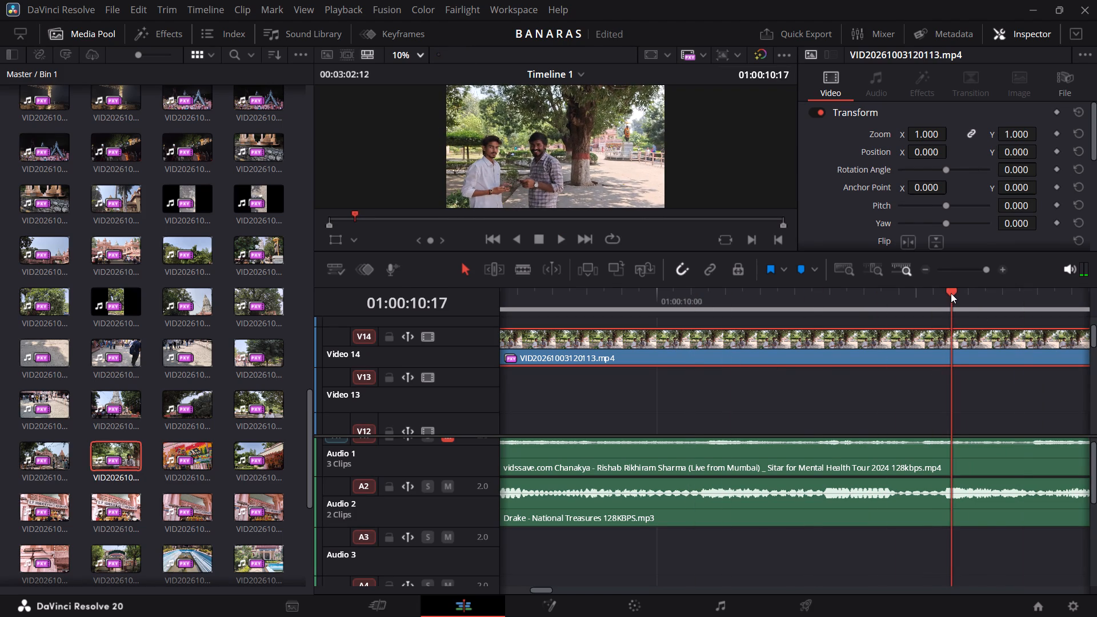
pyautogui.press('Left')
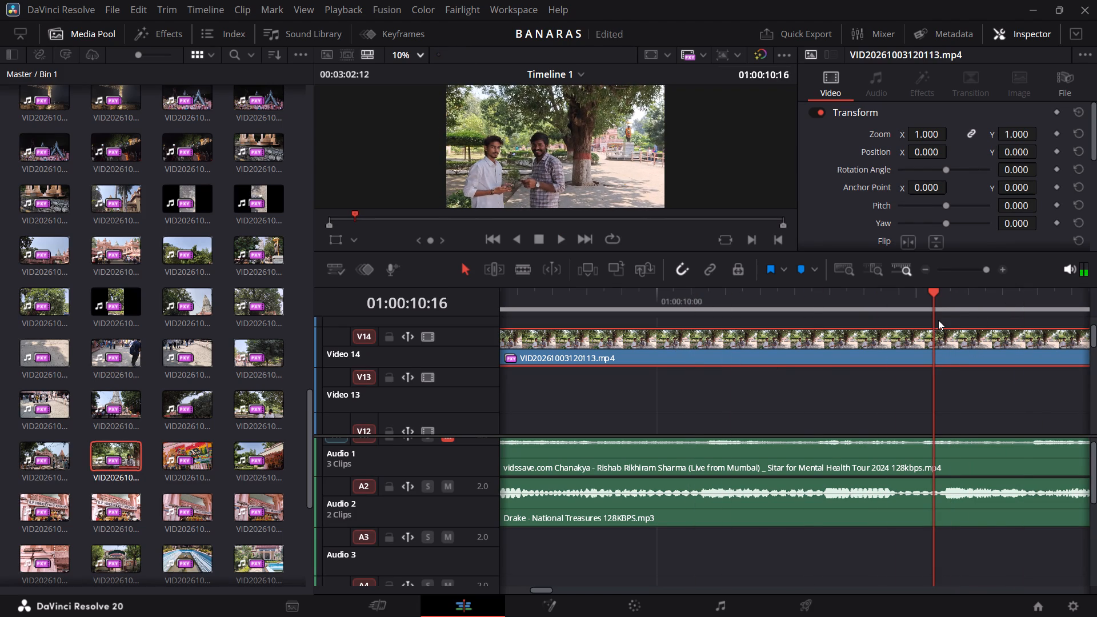
pyautogui.press('Right')
pyautogui.press('Left')
pyautogui.hotkey('ctrl', 'b')
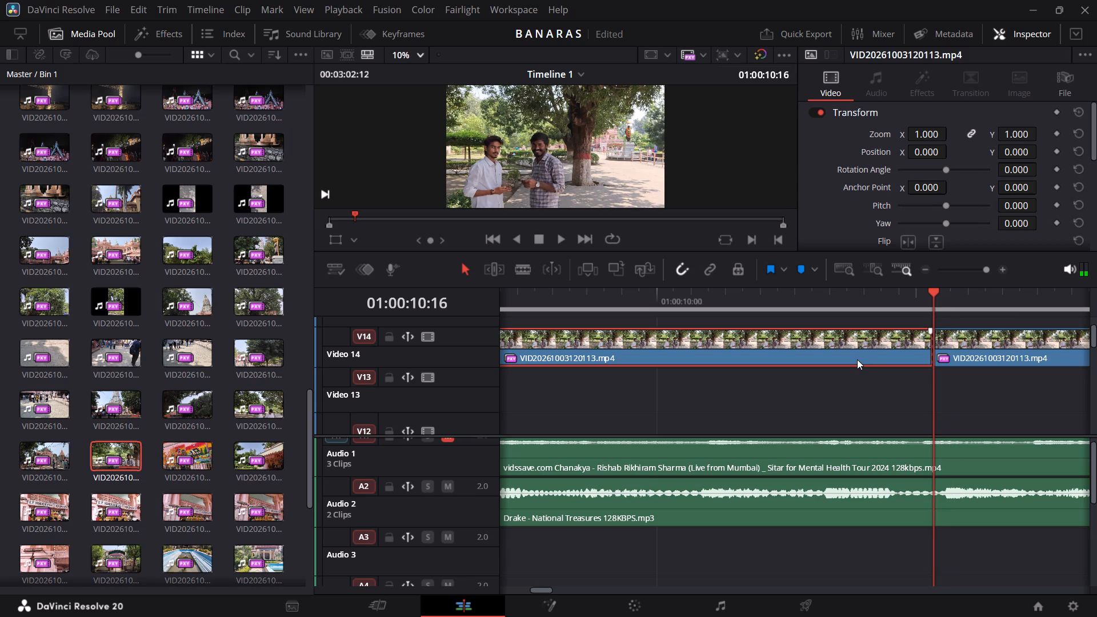
pyautogui.click(1030, 346)
pyautogui.press('BackSpace')
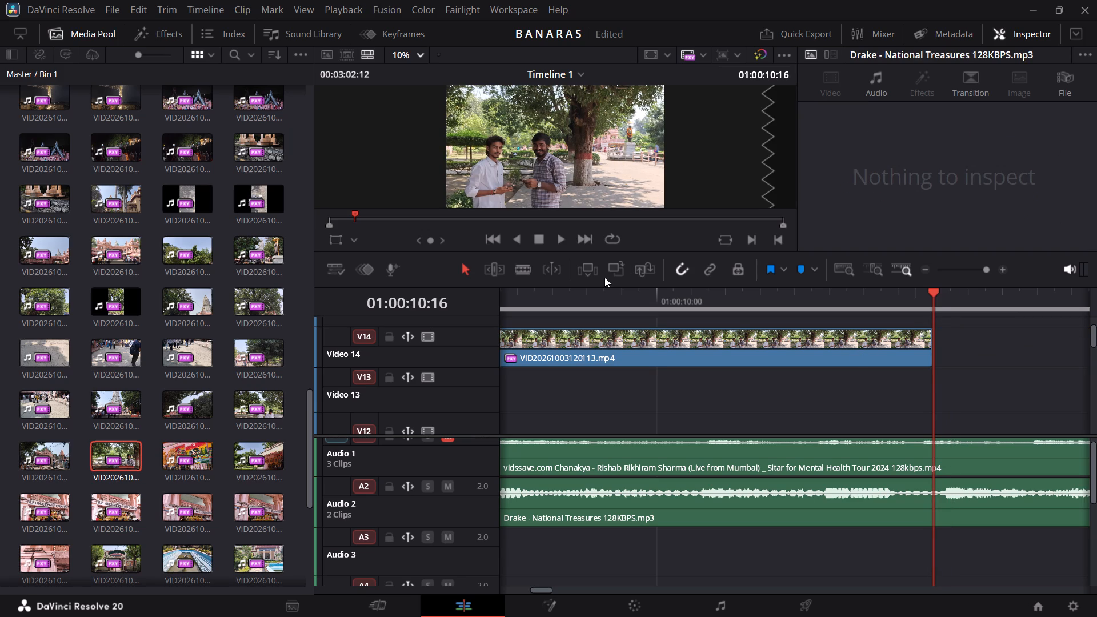
# Replay the passage from the food-plates clip into VID20261003120113.mp4 on V14 to check the cut timing against the music.
pyautogui.moveTo(608, 285); pyautogui.dragTo(606, 442)
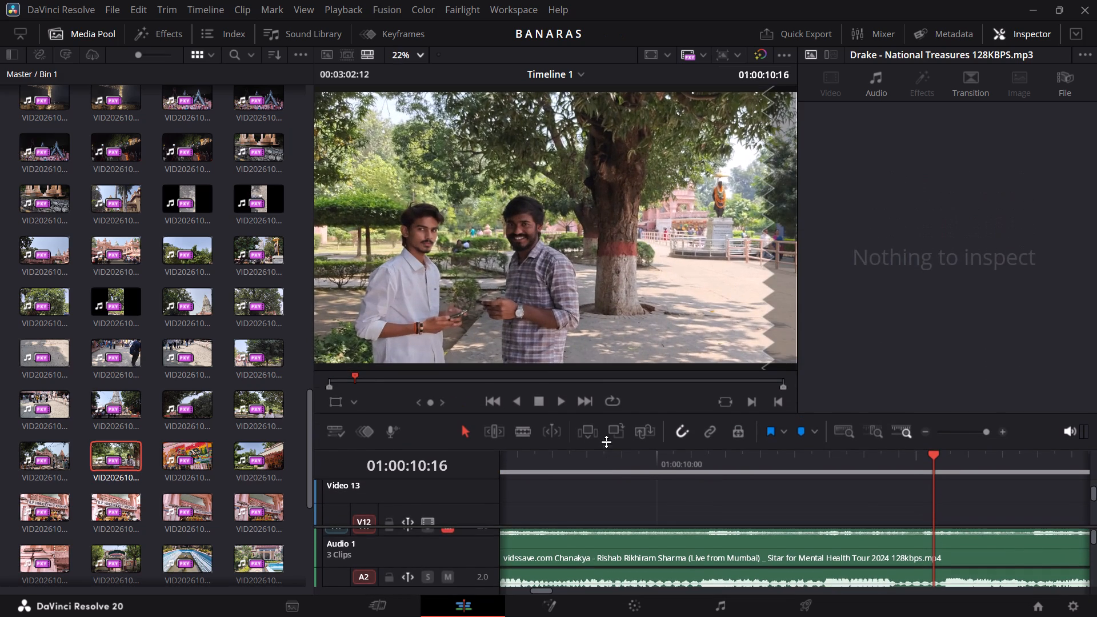
pyautogui.moveTo(606, 442); pyautogui.dragTo(630, 308)
pyautogui.hscroll(1, 615, 358)
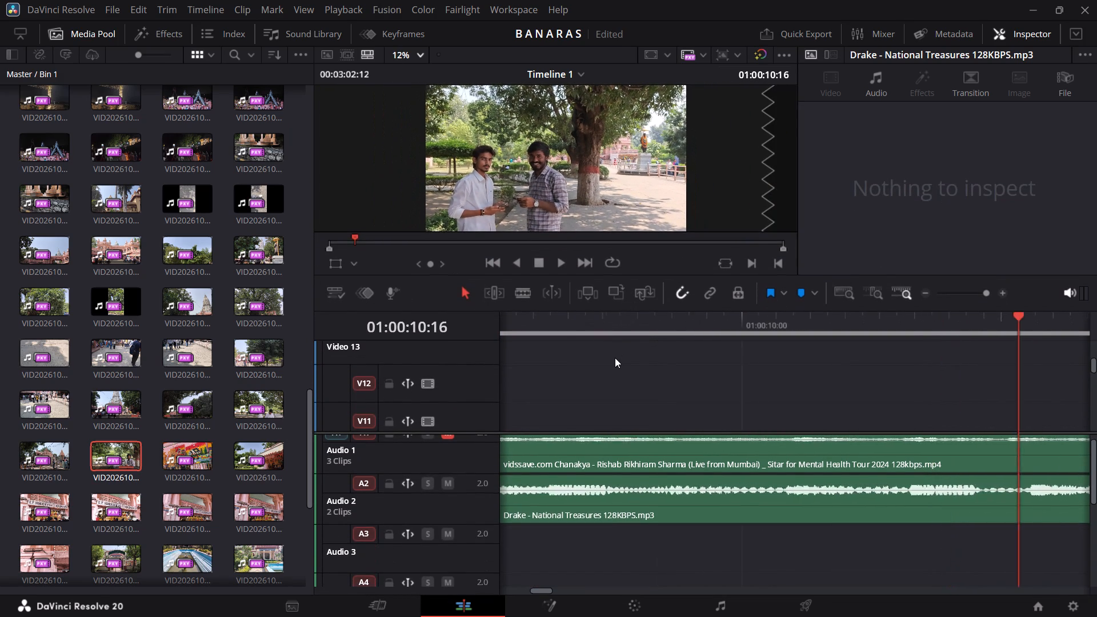
pyautogui.hscroll(1, 615, 358)
pyautogui.scroll(1, 615, 358)
pyautogui.hscroll(1, 615, 358)
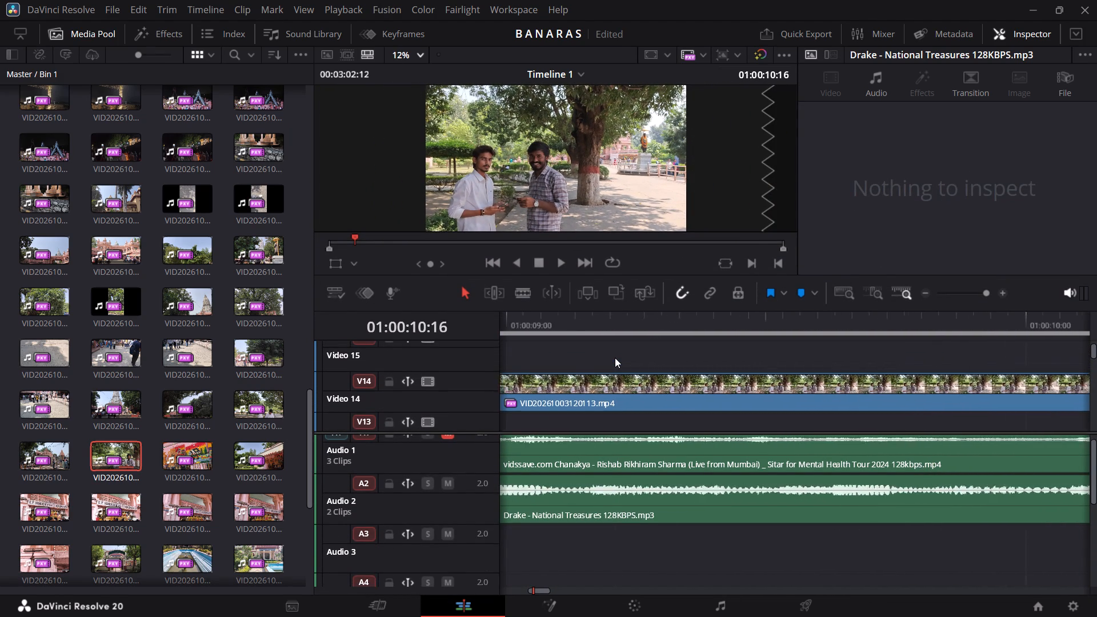
pyautogui.hscroll(2, 615, 358)
pyautogui.click(590, 325)
pyautogui.press('space')
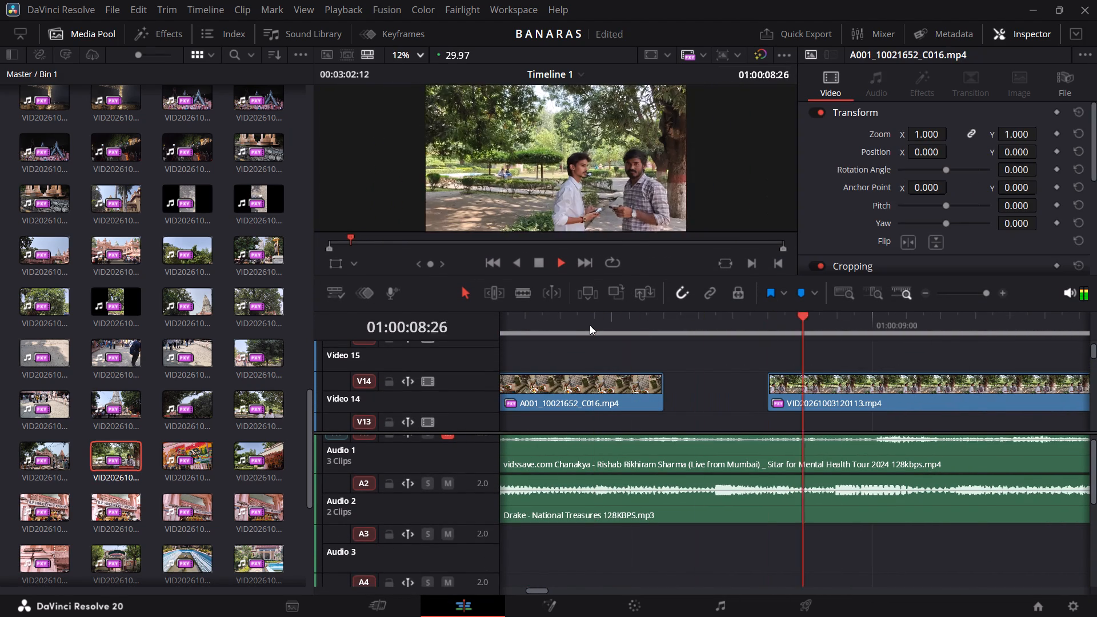
pyautogui.press('space')
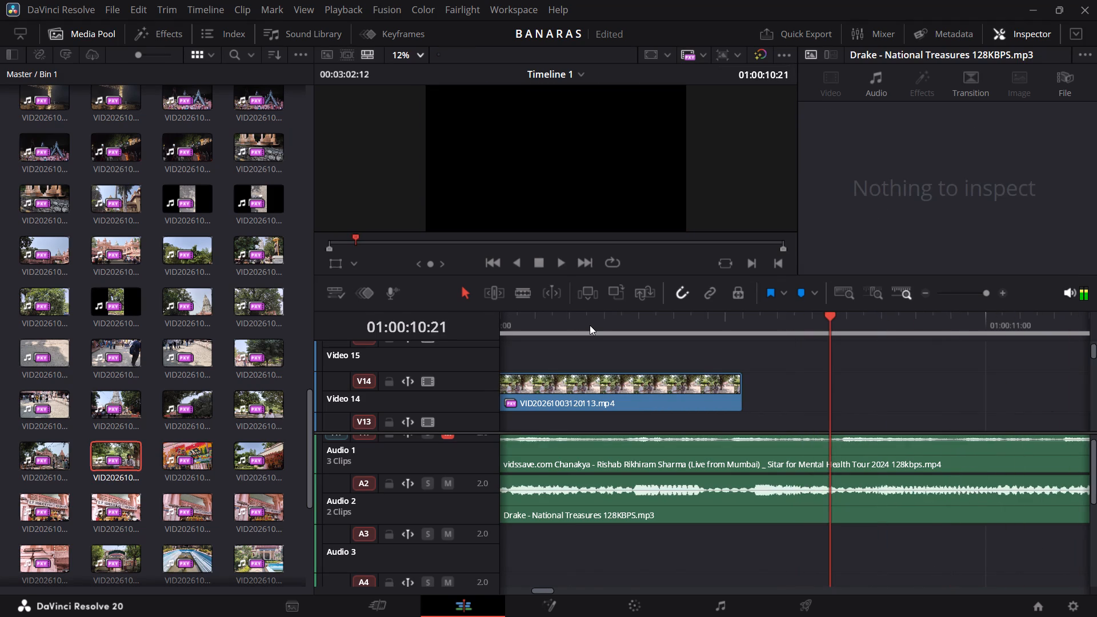
pyautogui.hscroll(4, 590, 325)
pyautogui.click(590, 325)
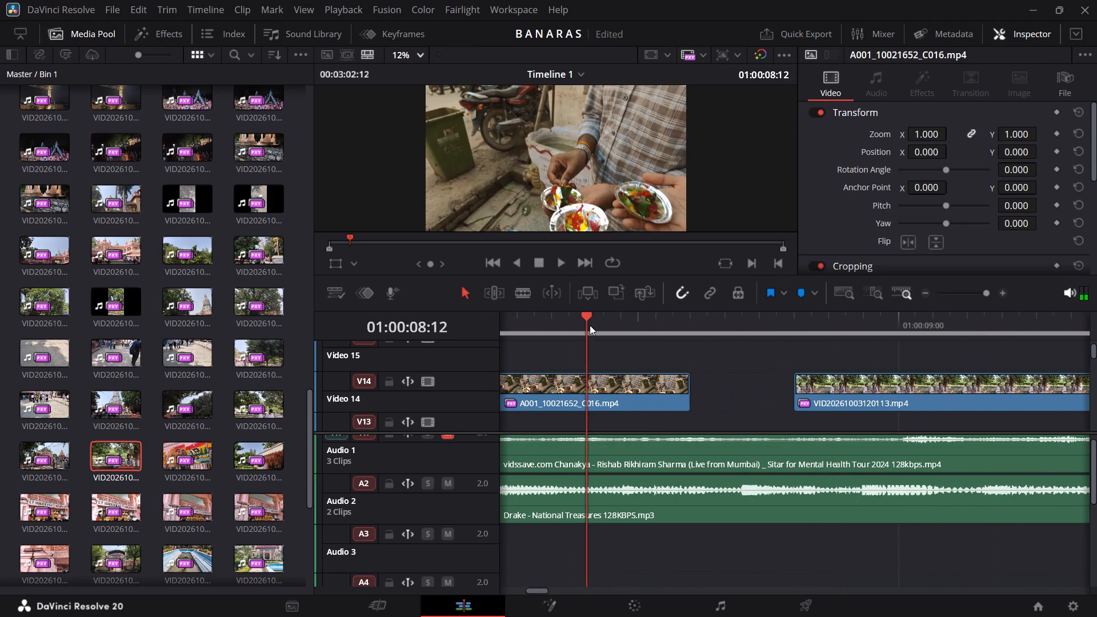
pyautogui.press('space')
pyautogui.press('space')
pyautogui.click(590, 325)
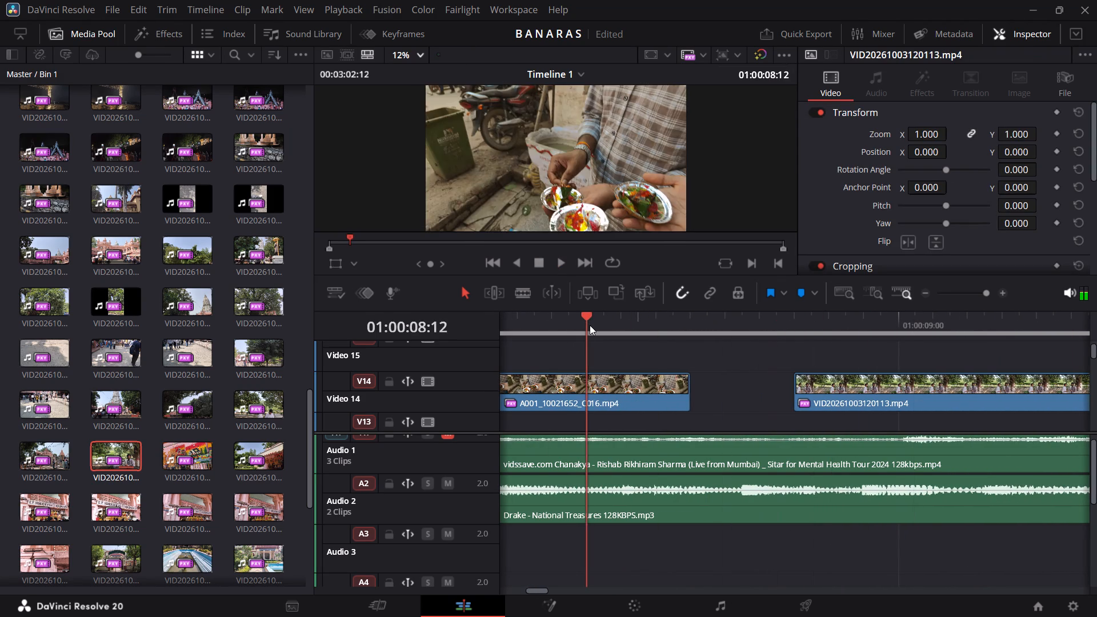
pyautogui.press('space')
pyautogui.press('space')
pyautogui.hscroll(3, 590, 325)
pyautogui.click(590, 325)
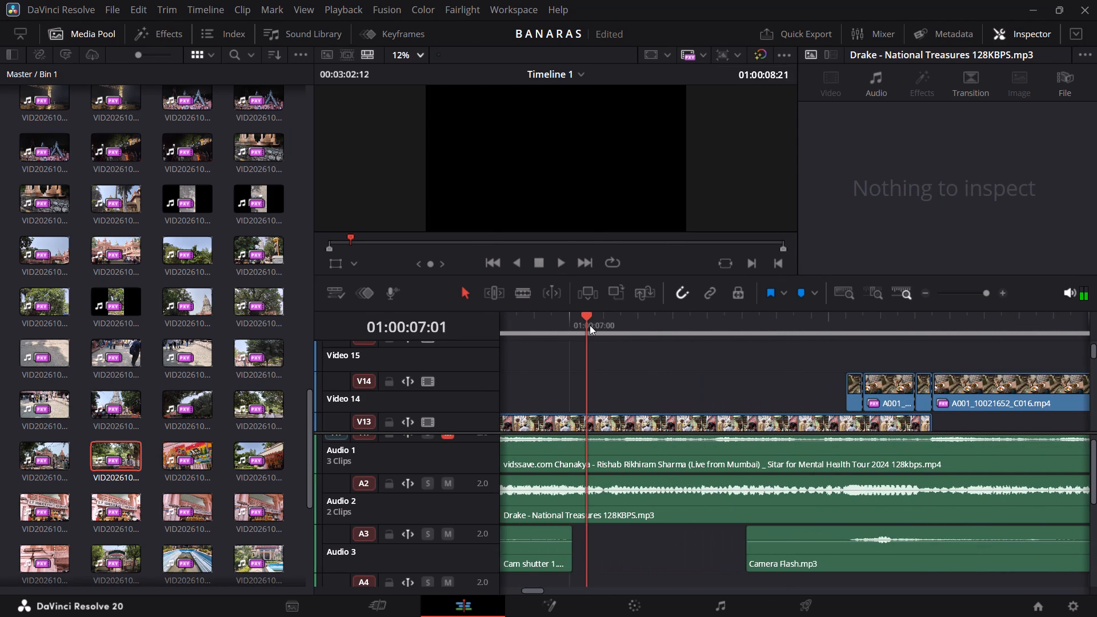
pyautogui.press('space')
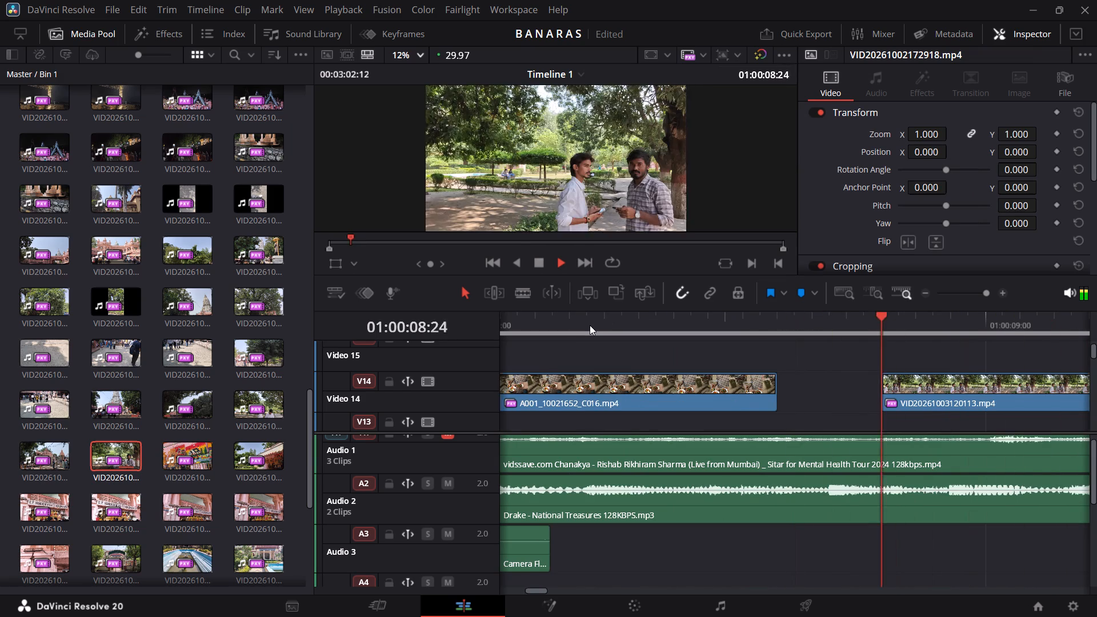
pyautogui.press('space')
# Play the edit from 01:00:00:00 through to the two-men clip to review the whole sequence with its sounds.
pyautogui.hscroll(12, 590, 325)
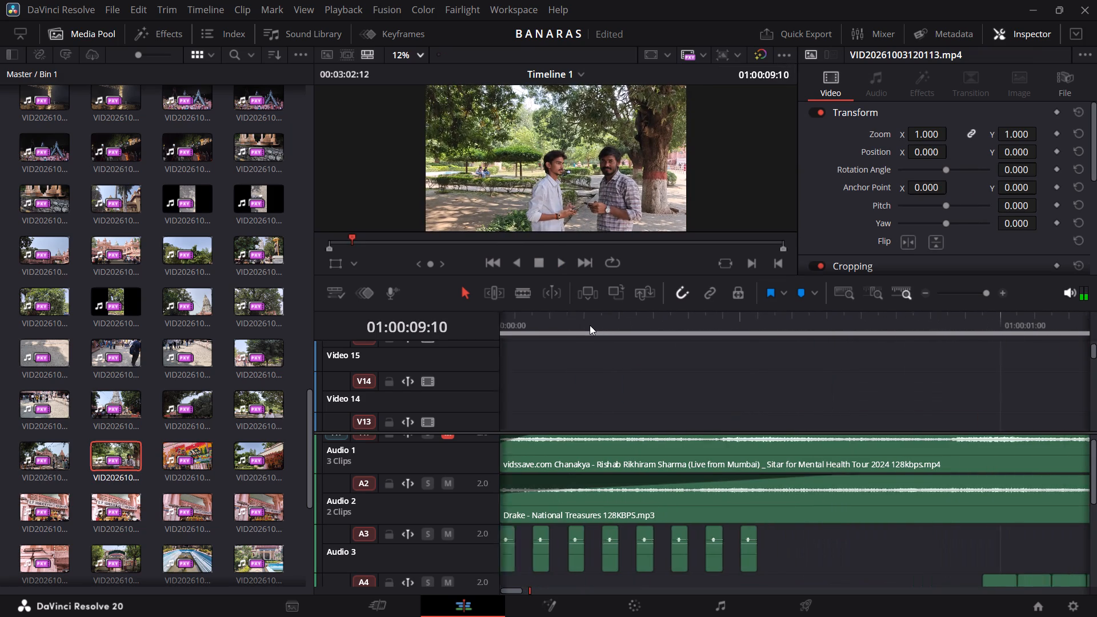
pyautogui.hscroll(6, 590, 325)
pyautogui.doubleClick(502, 324)
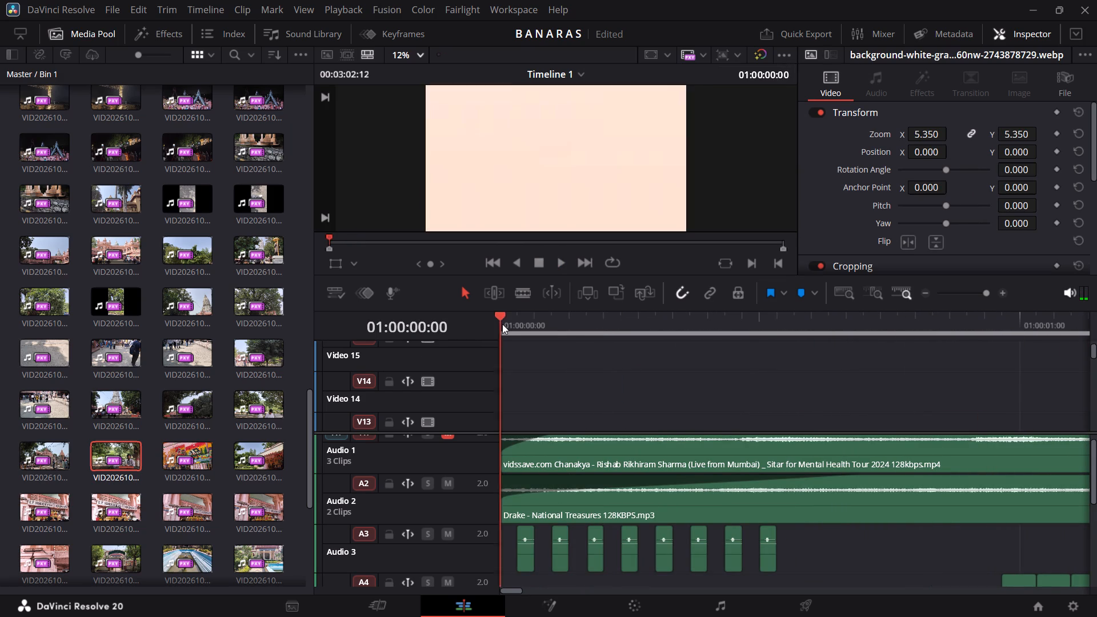
pyautogui.press('space')
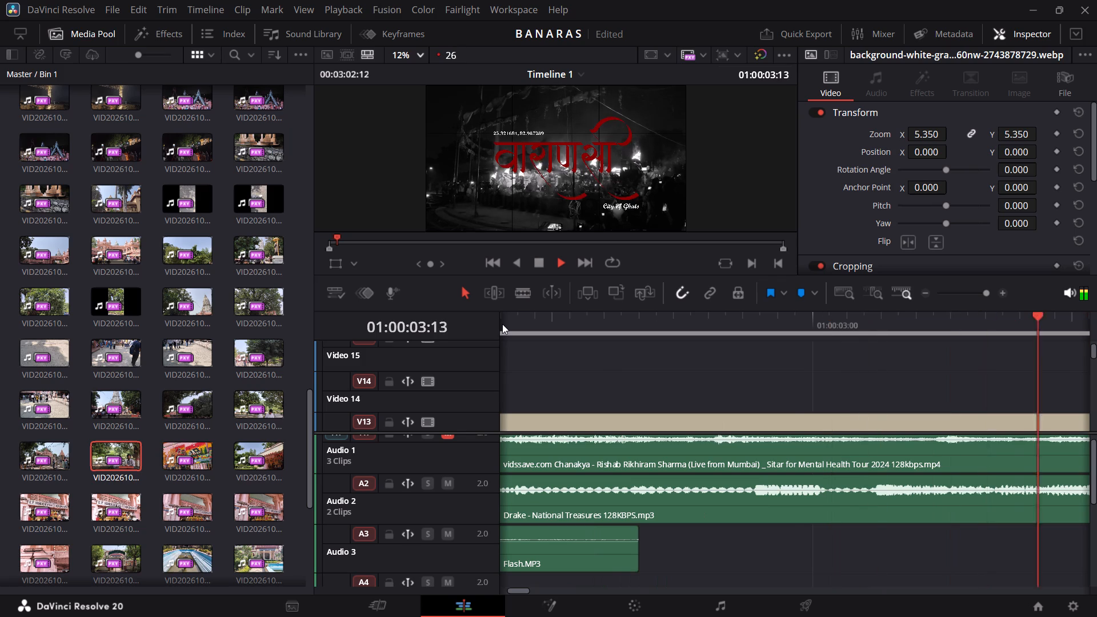
pyautogui.press('space')
pyautogui.press('space')
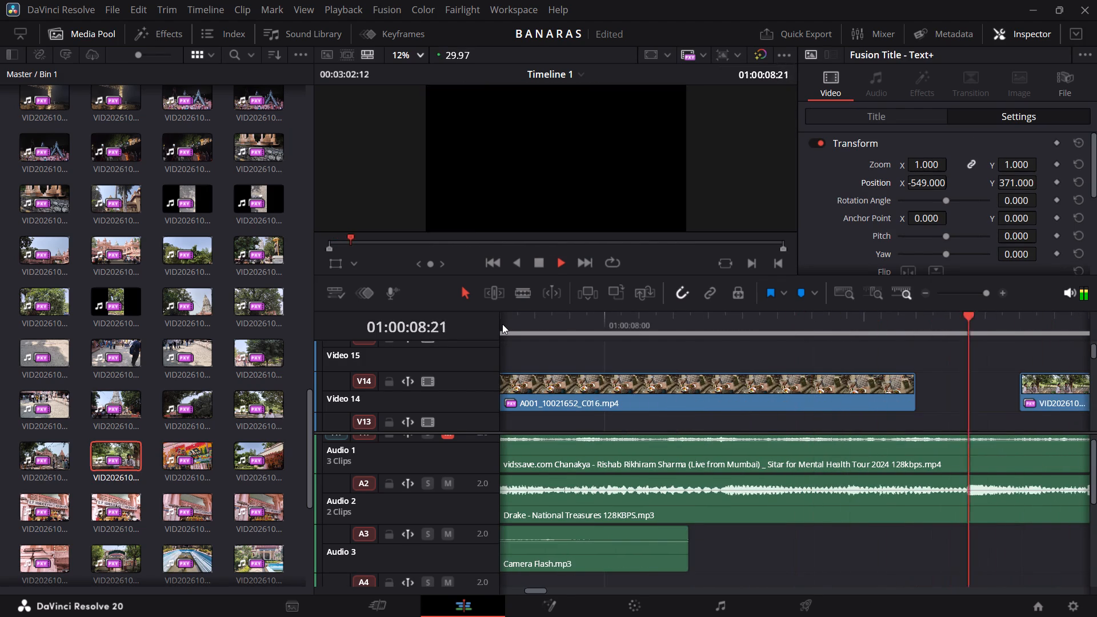
pyautogui.press('space')
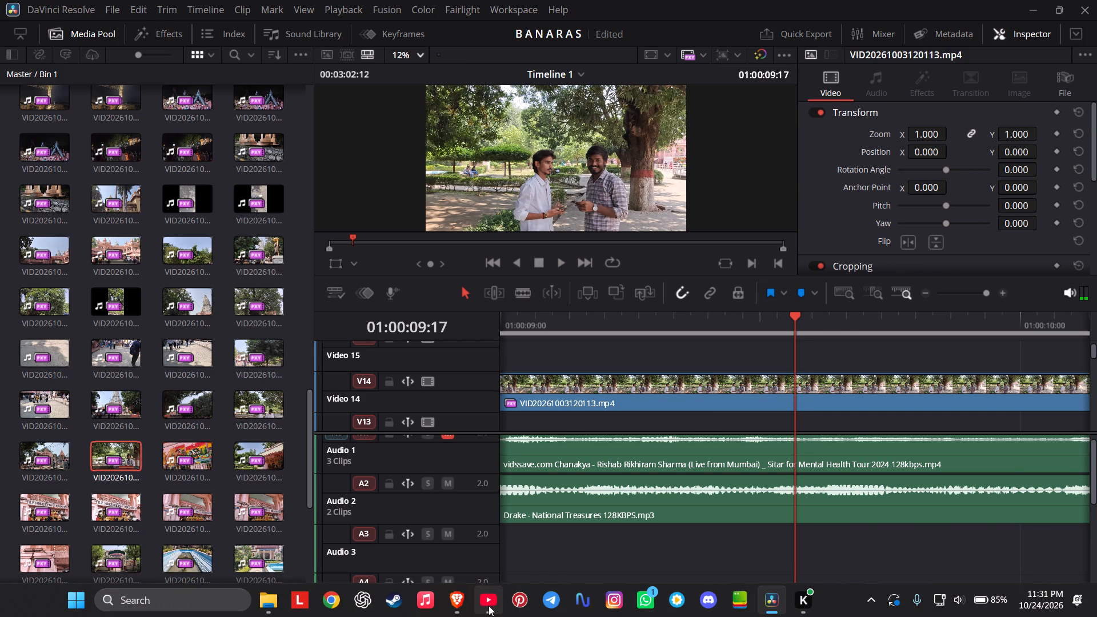
# Switch to YouTube and watch the Hyper Slide transition short from the search results, replaying the Render in Place part.
pyautogui.click(487, 604)
pyautogui.scroll(2, 478, 332)
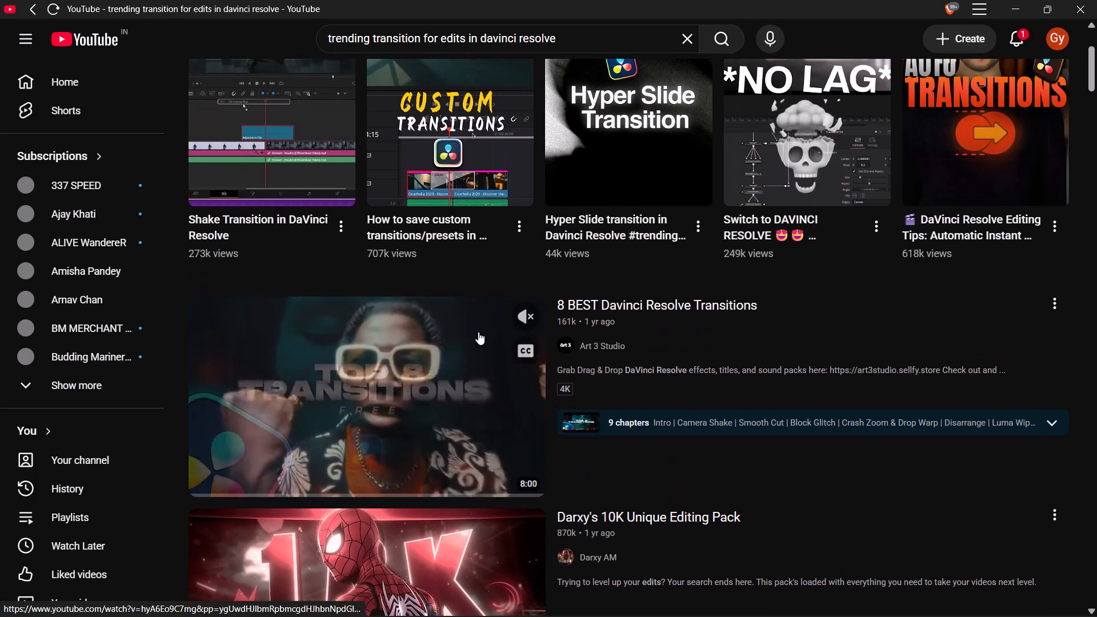
pyautogui.click(640, 136)
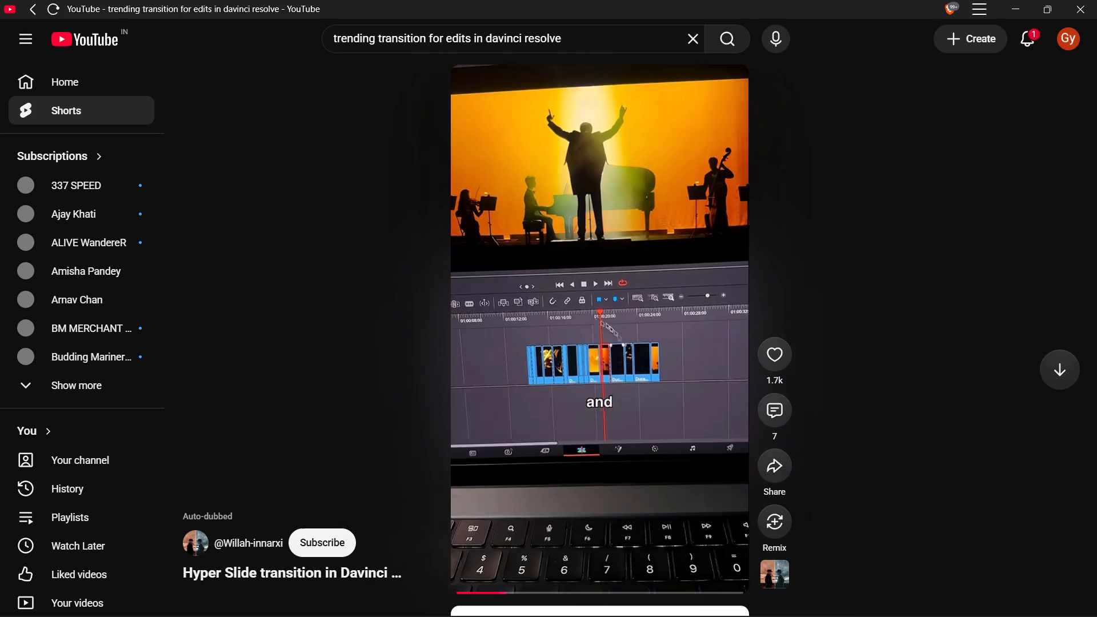
pyautogui.press('space')
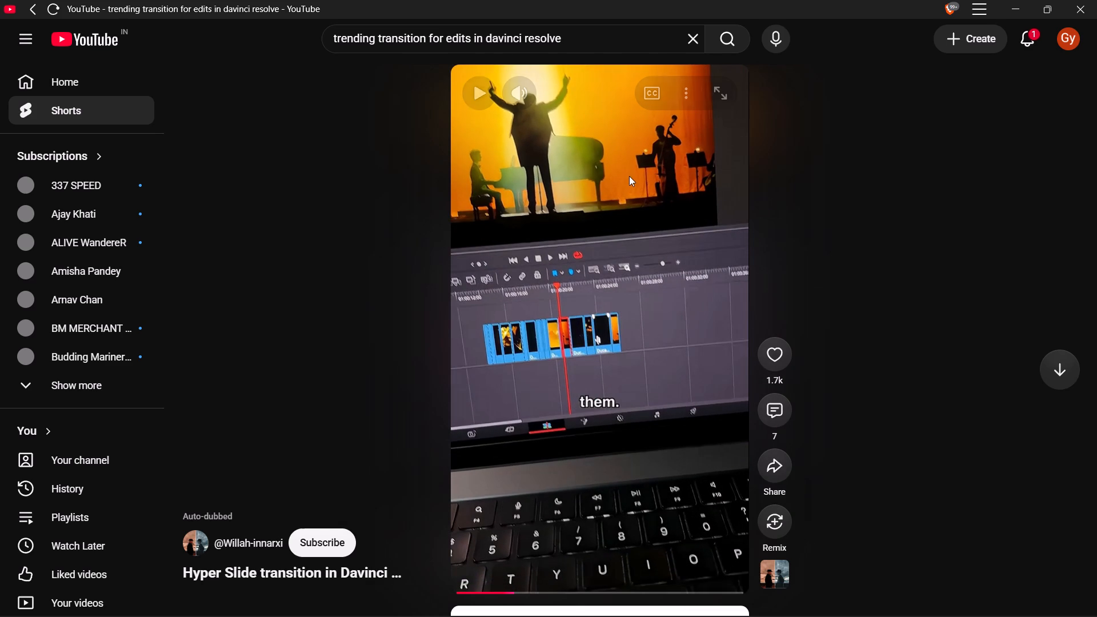
pyautogui.press('space')
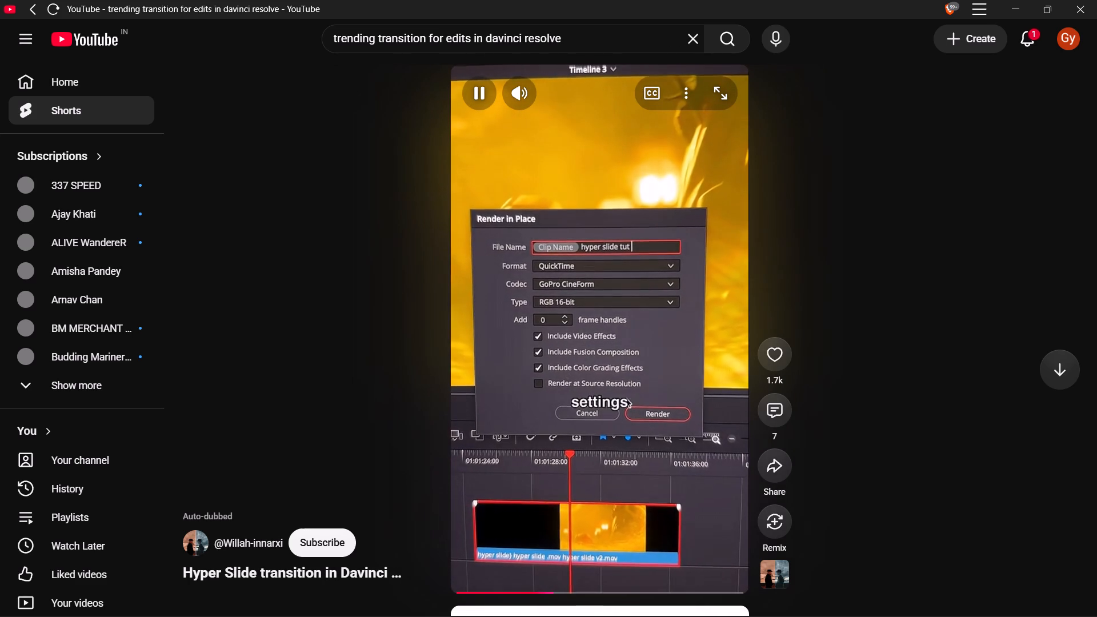
pyautogui.press('Left')
pyautogui.press('Left')
pyautogui.press('Left')
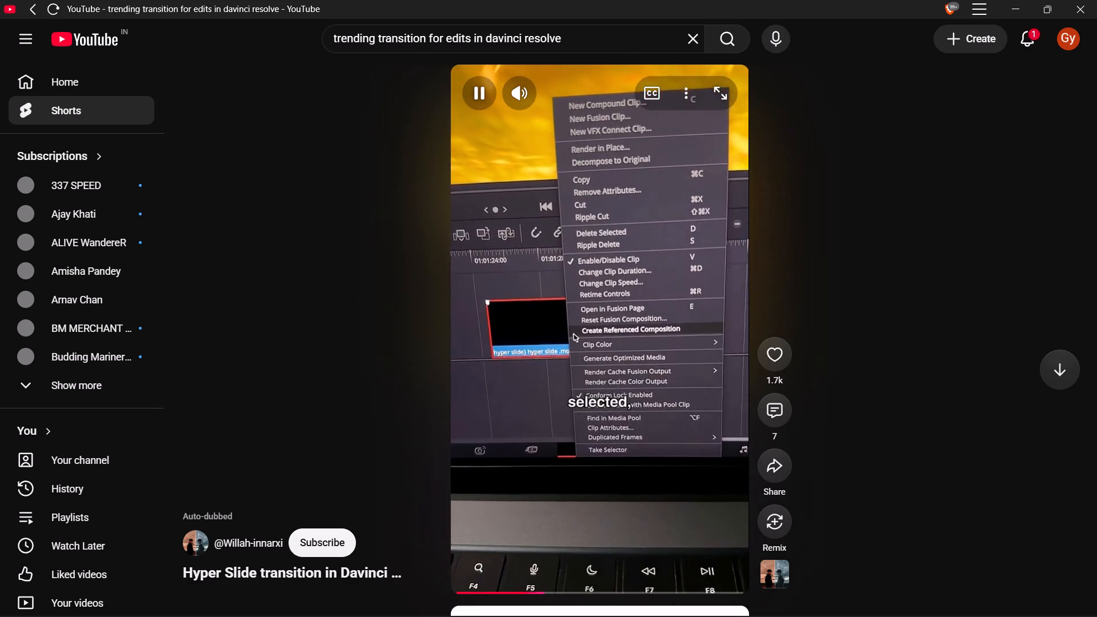
pyautogui.press('space')
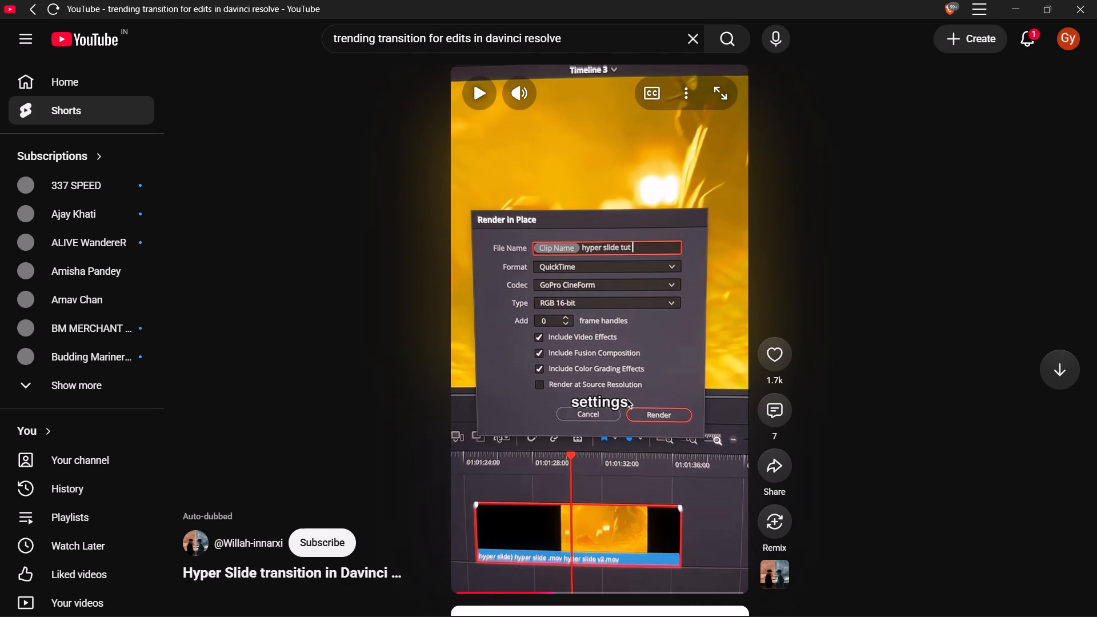
pyautogui.press('space')
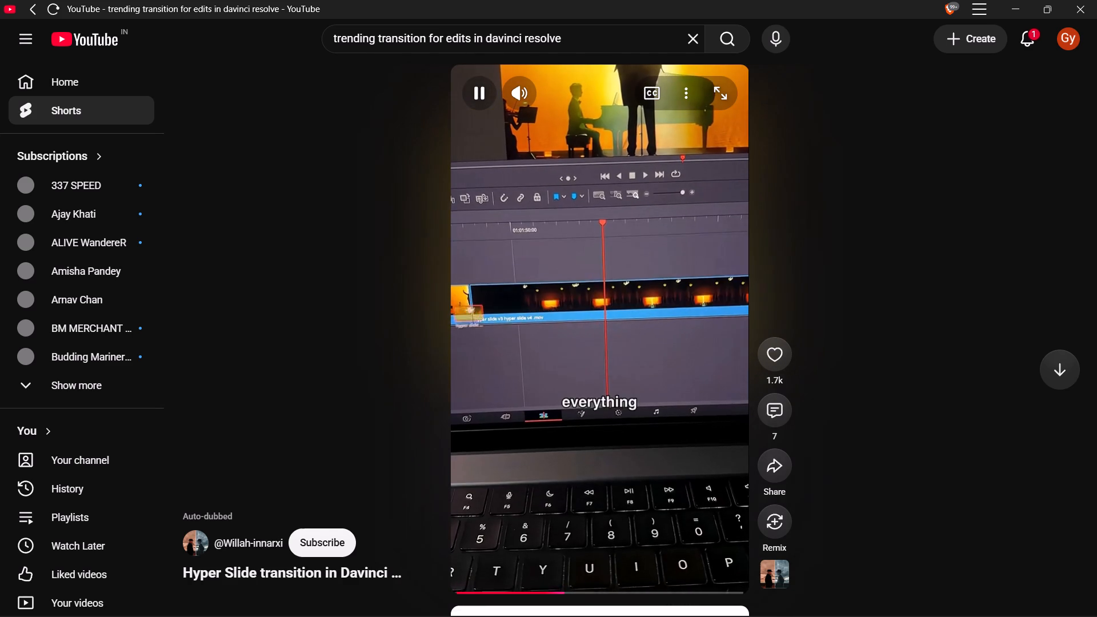
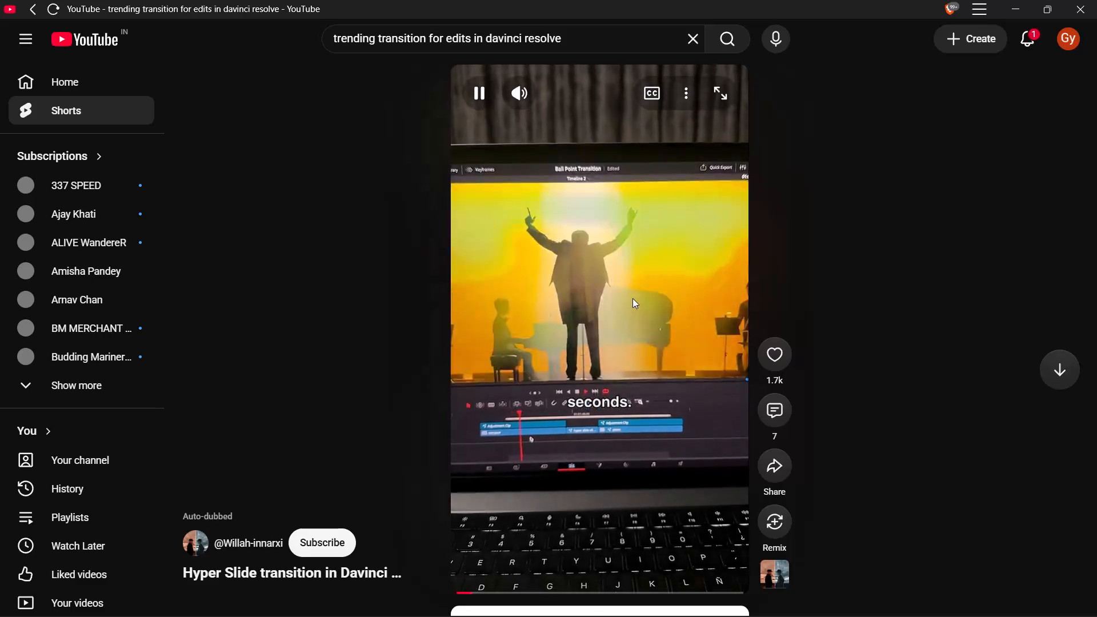
# Pause the Hyper Slide transition short and read through its comments.
pyautogui.click(632, 298)
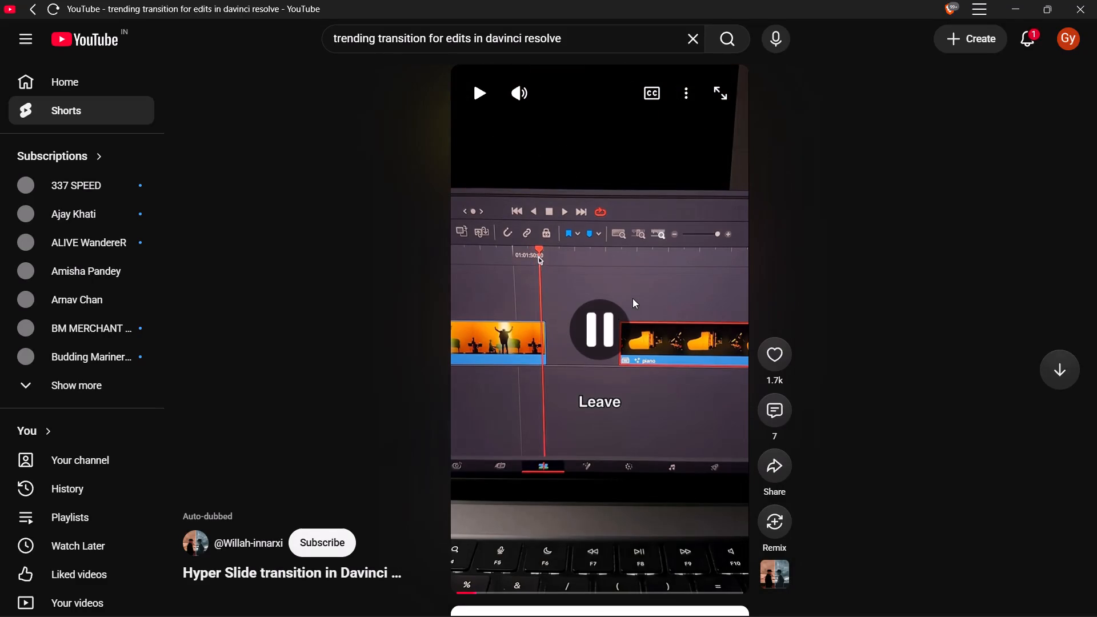
pyautogui.press('space')
pyautogui.press('space')
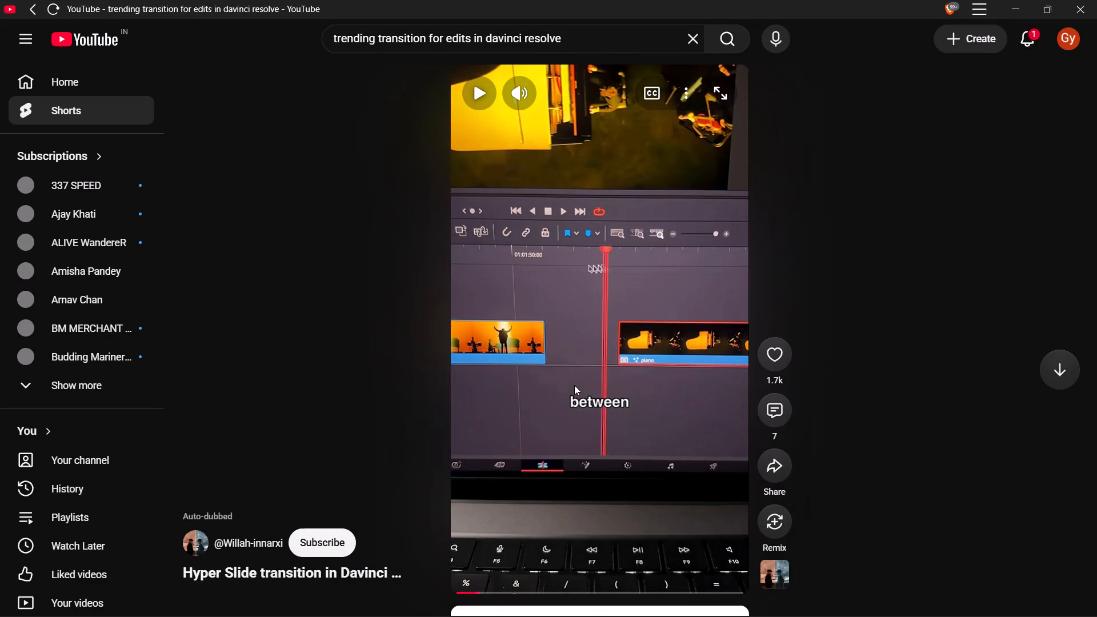
pyautogui.click(770, 410)
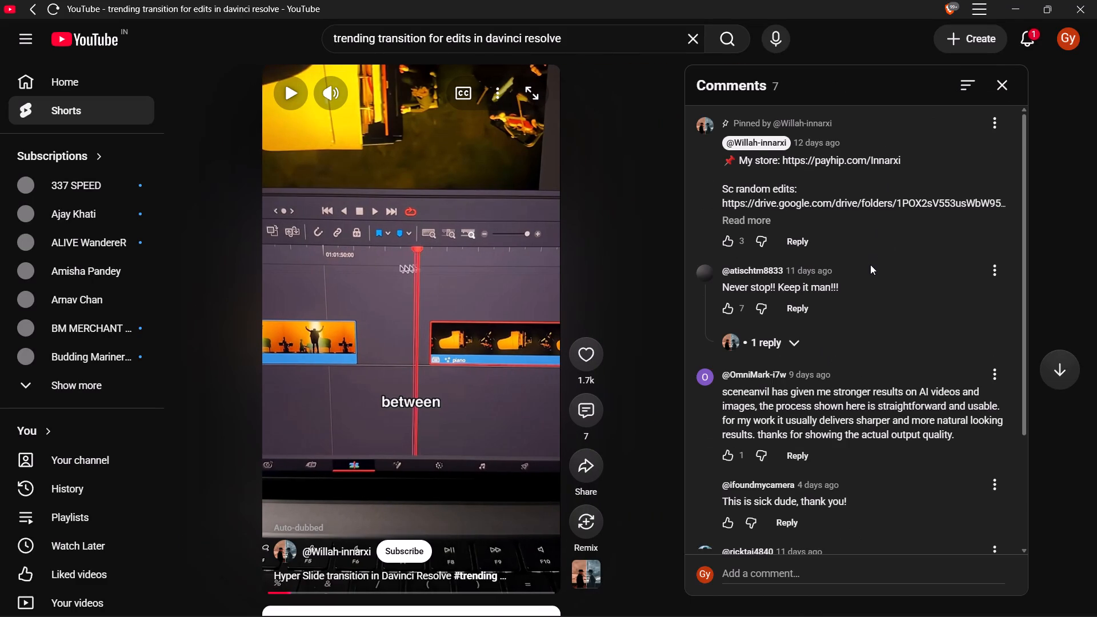
pyautogui.scroll(-3, 870, 265)
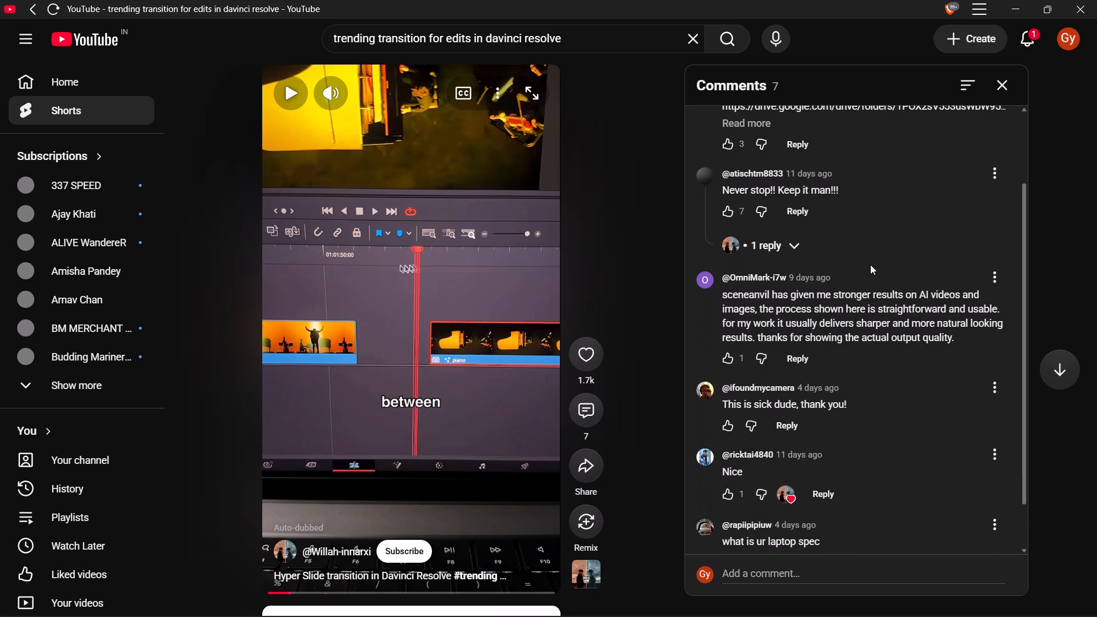
pyautogui.scroll(-2, 870, 265)
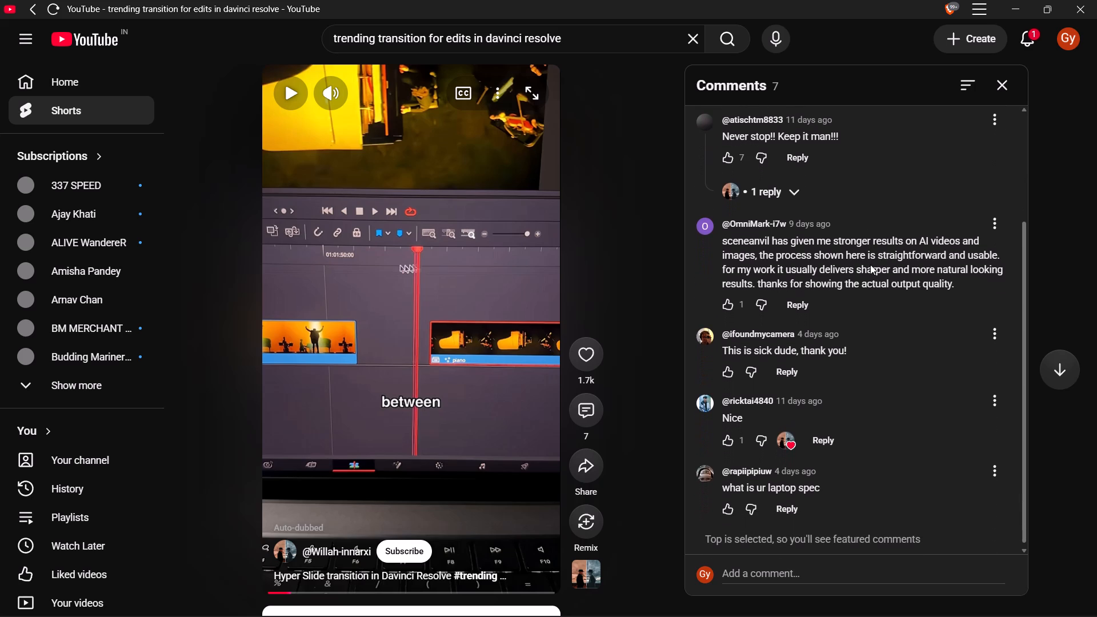
pyautogui.scroll(-1, 870, 265)
pyautogui.scroll(5, 870, 265)
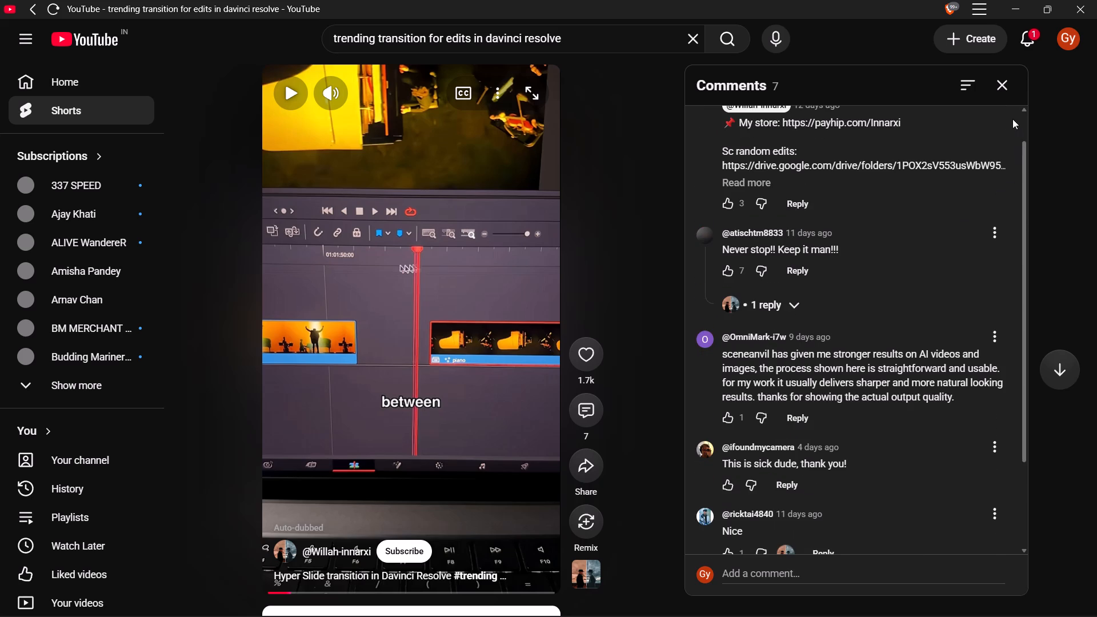
pyautogui.click(1004, 79)
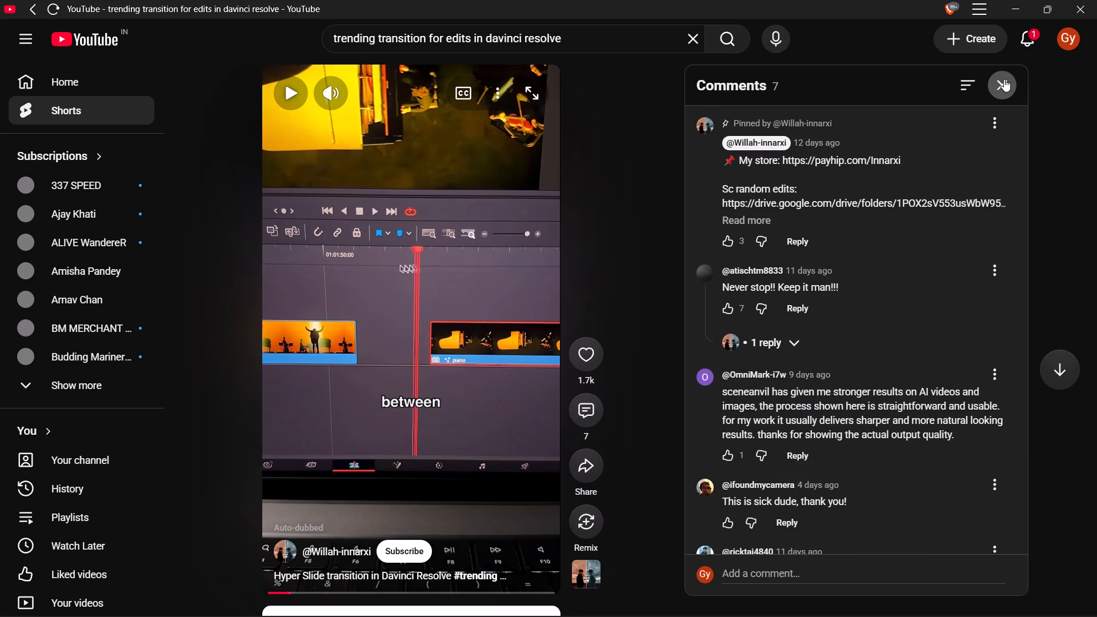
# Continue watching the Hyper Slide short through the part about grabbing the scene from the timeline.
pyautogui.press('space')
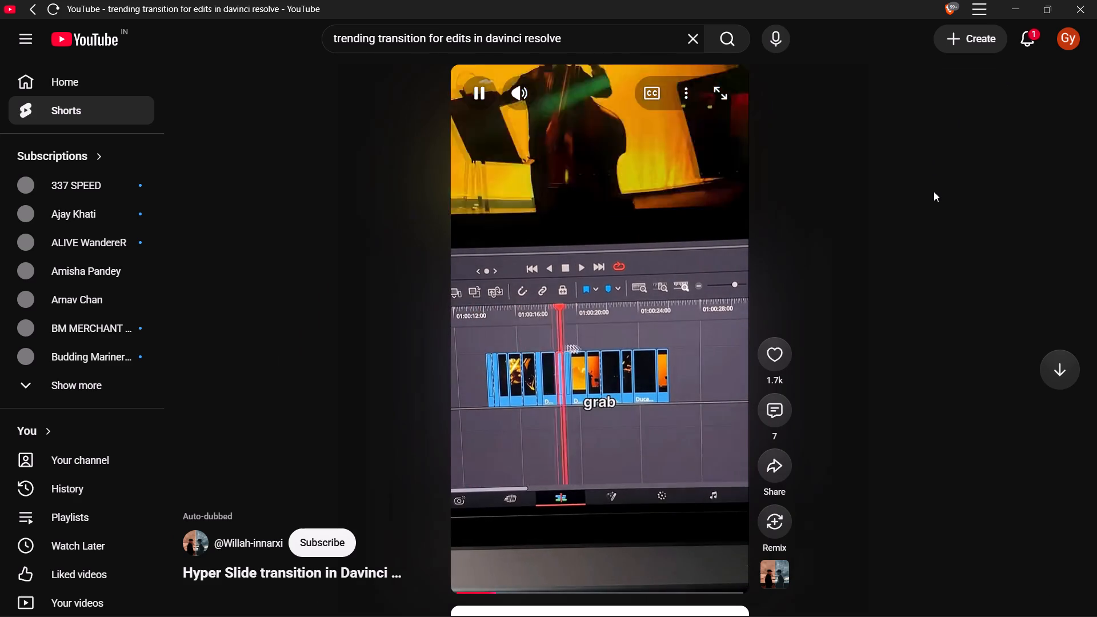
pyautogui.press('space')
pyautogui.press('space')
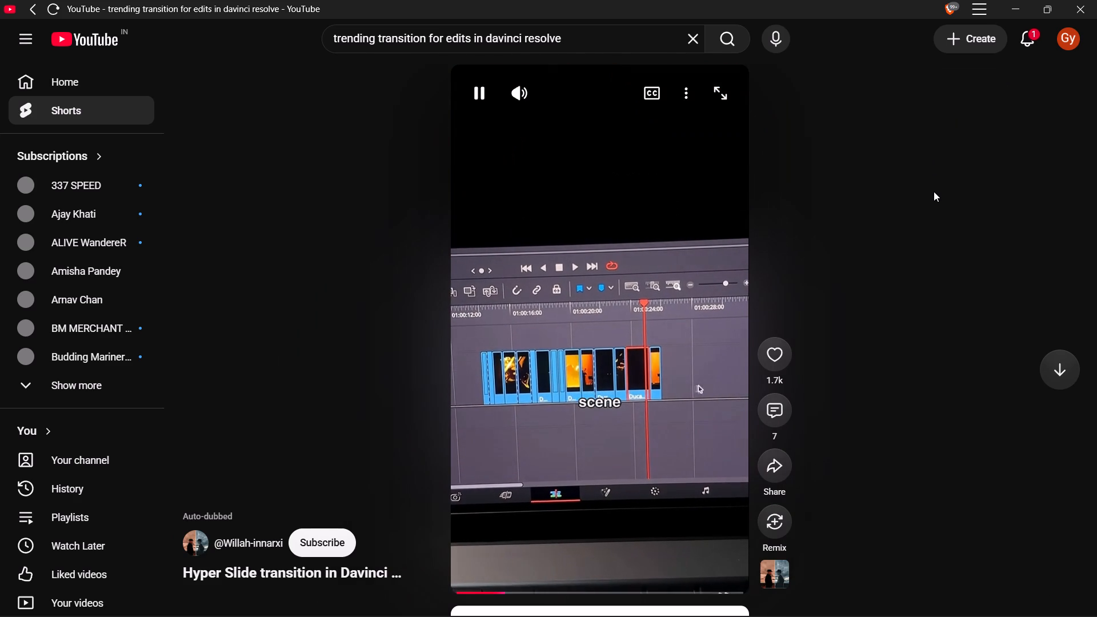
pyautogui.press('space')
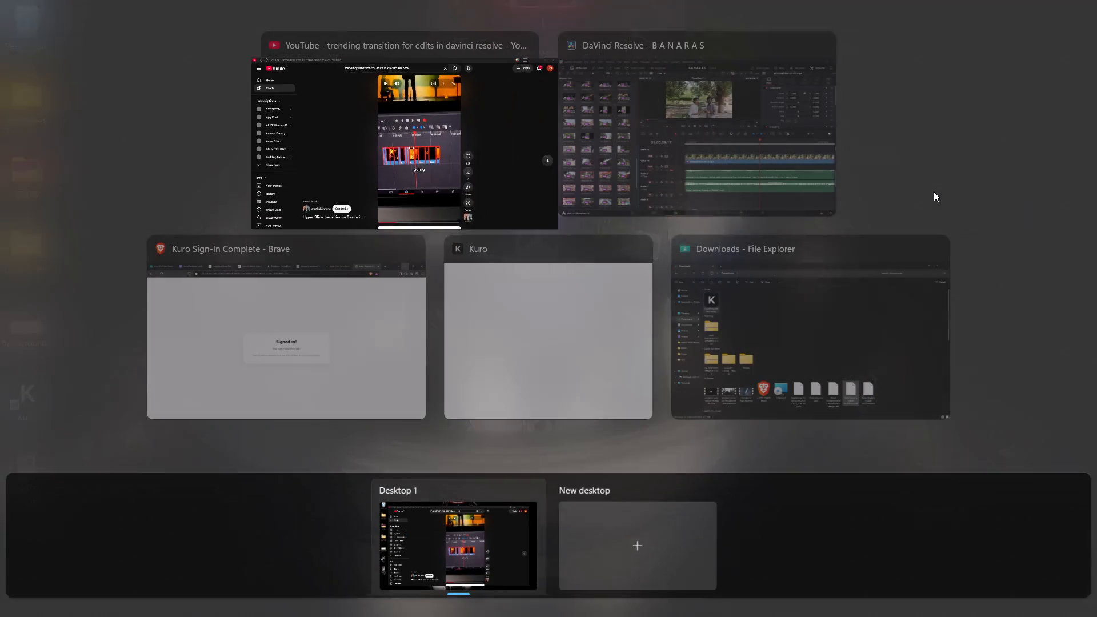
# Switch to DaVinci Resolve, enlarge the video track area and adjust the V14 and V13 track heights so several tracks show thumbnails.
pyautogui.click(762, 174)
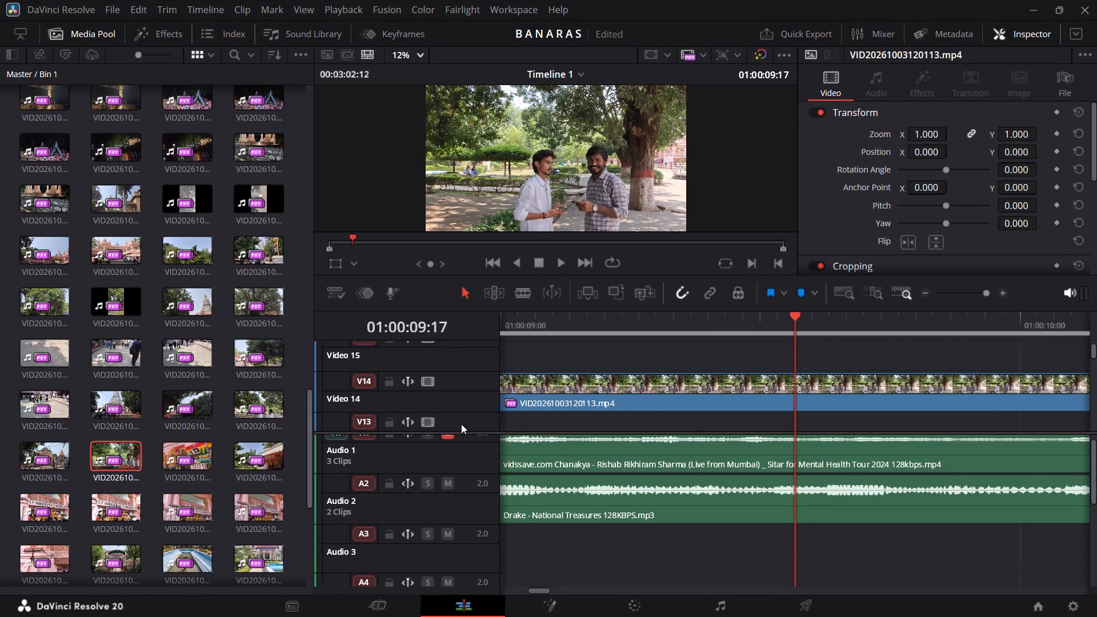
pyautogui.moveTo(469, 432); pyautogui.dragTo(469, 518)
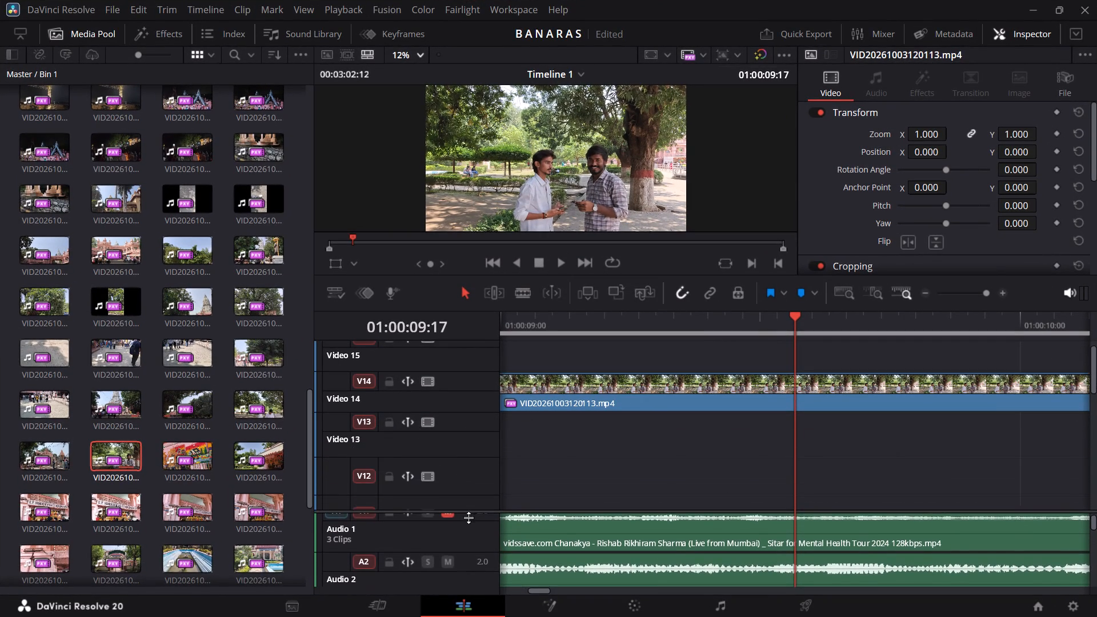
pyautogui.moveTo(469, 518); pyautogui.dragTo(469, 530)
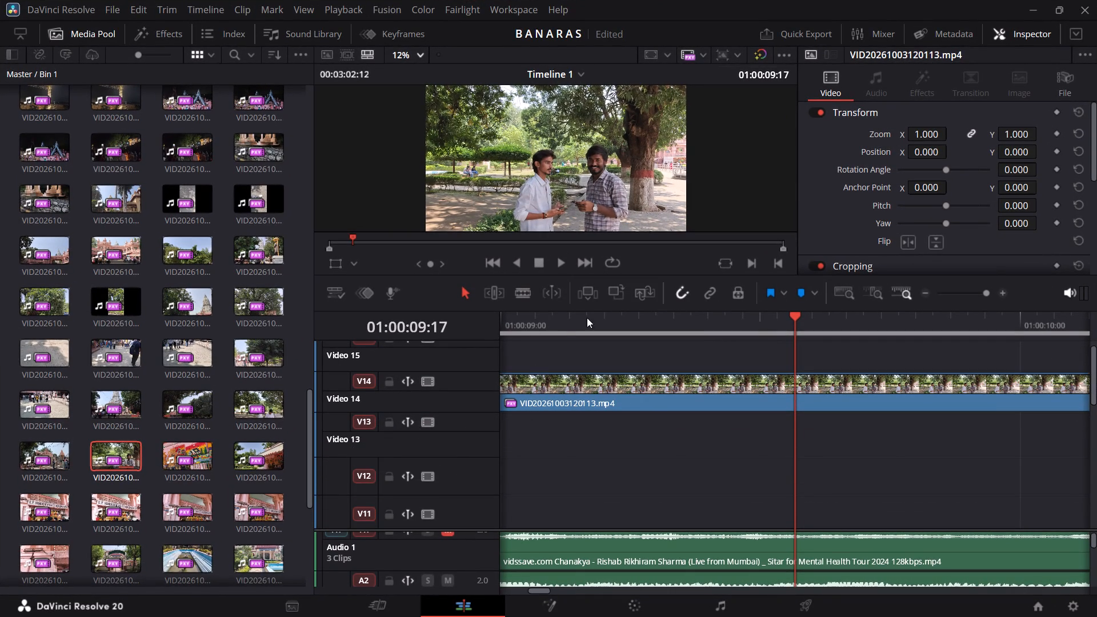
pyautogui.moveTo(466, 374); pyautogui.dragTo(465, 427)
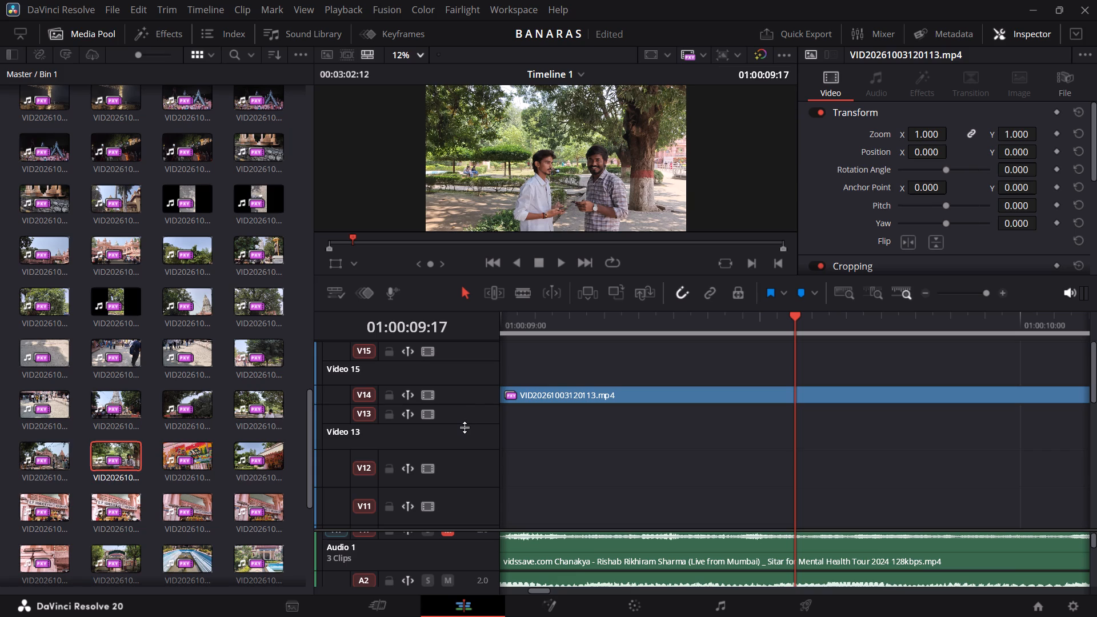
pyautogui.moveTo(465, 427); pyautogui.dragTo(464, 406)
pyautogui.hotkey('ctrl', 'z')
pyautogui.hotkey('ctrl', 'shift', 'z')
pyautogui.moveTo(463, 384); pyautogui.dragTo(459, 358)
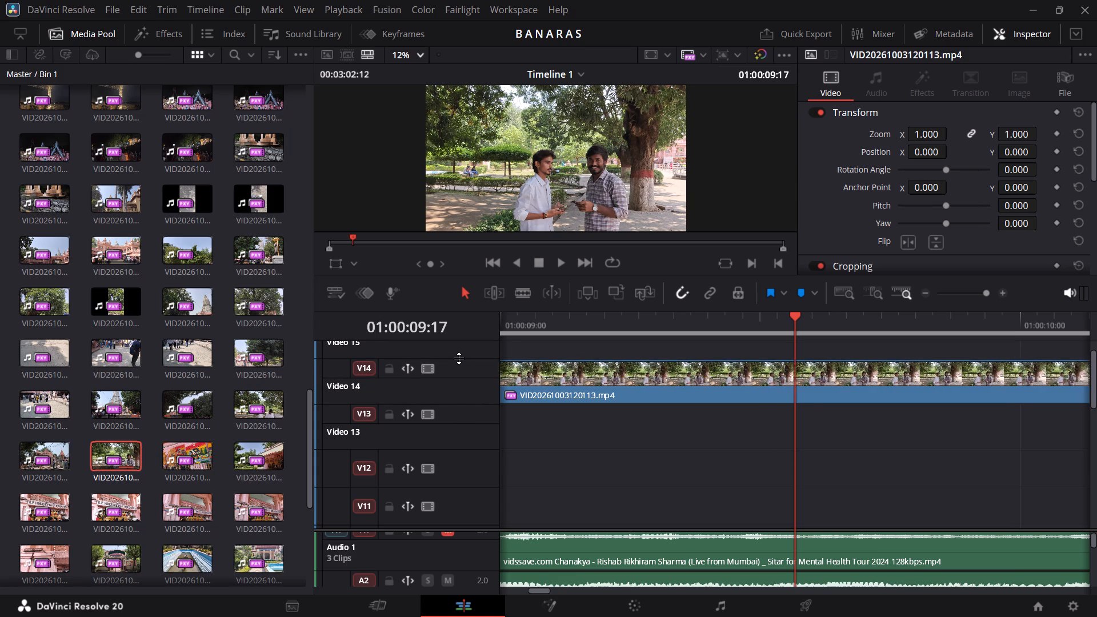
pyautogui.moveTo(459, 358); pyautogui.dragTo(462, 365)
pyautogui.scroll(1, 524, 409)
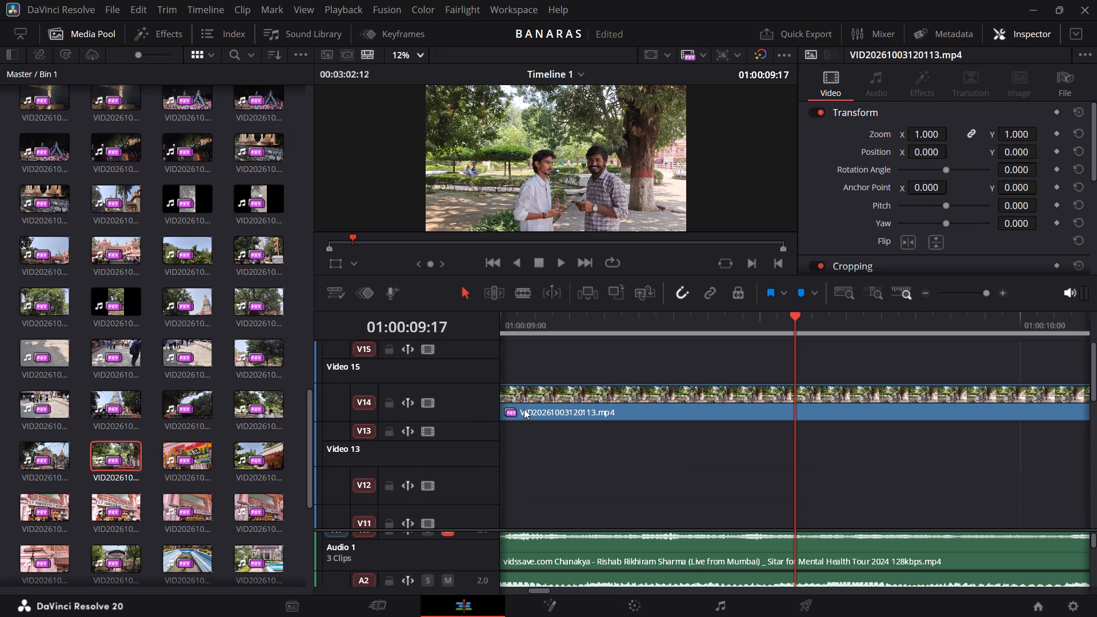
pyautogui.moveTo(470, 428); pyautogui.dragTo(481, 435)
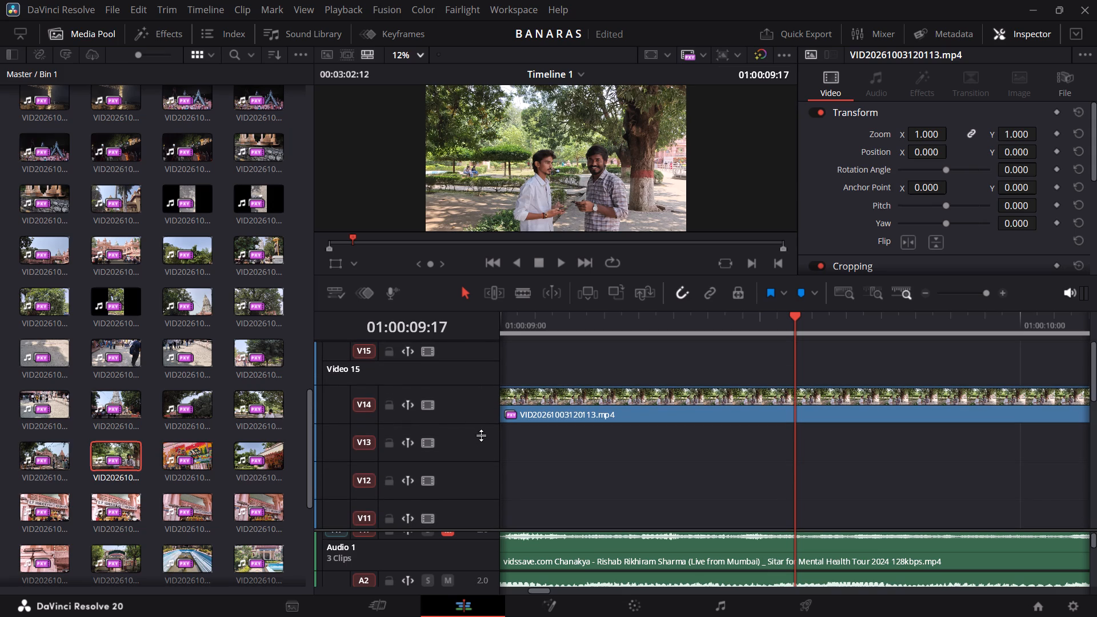
pyautogui.moveTo(481, 435); pyautogui.dragTo(482, 435)
# Open VID20261003120035.mp4 in the source viewer and change the viewer from the audio track to the Source picture.
pyautogui.hscroll(2, 482, 435)
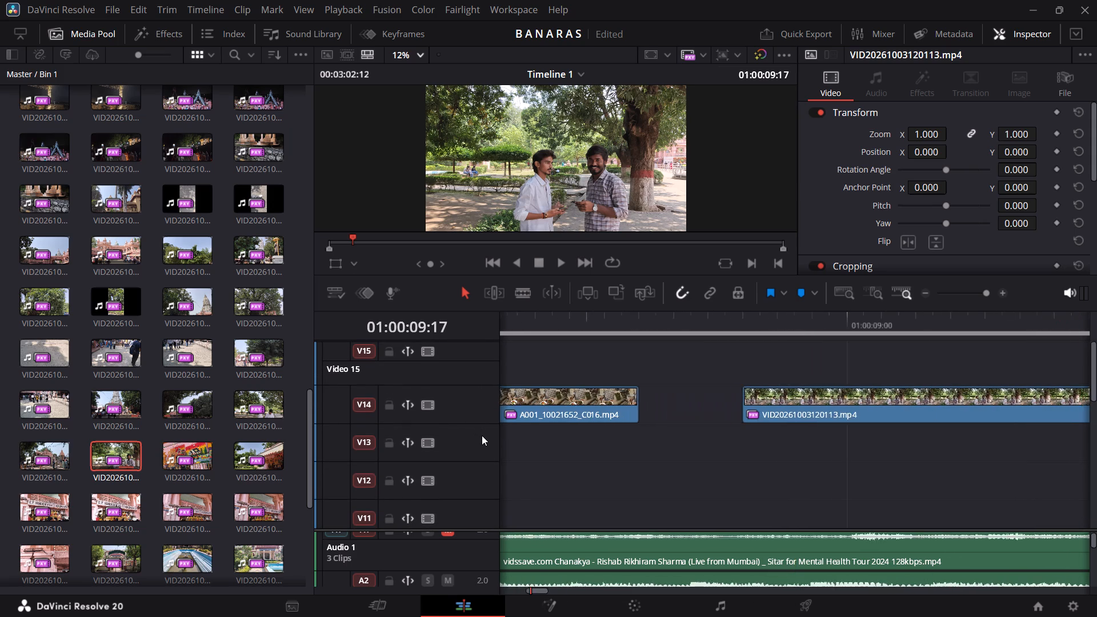
pyautogui.hscroll(3, 482, 435)
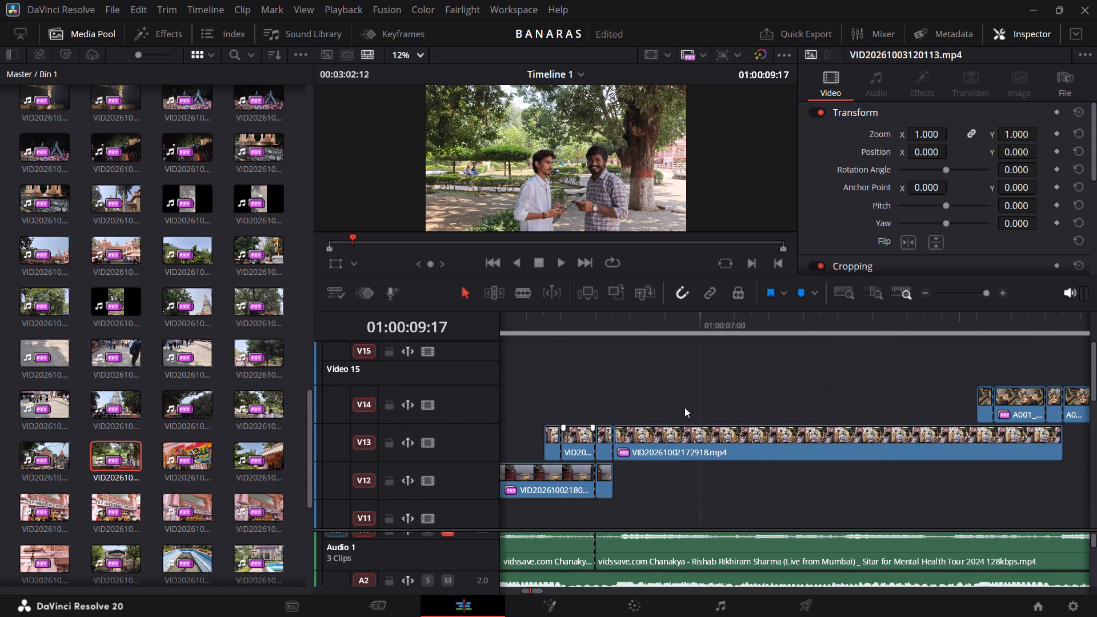
pyautogui.scroll(2, 684, 407)
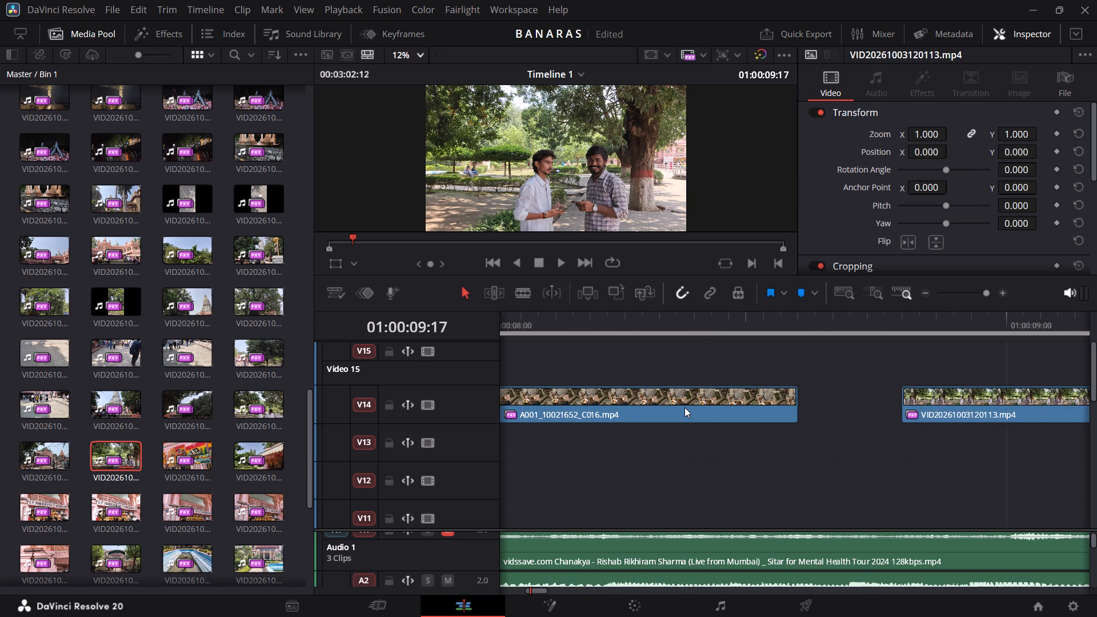
pyautogui.hscroll(-1, 684, 407)
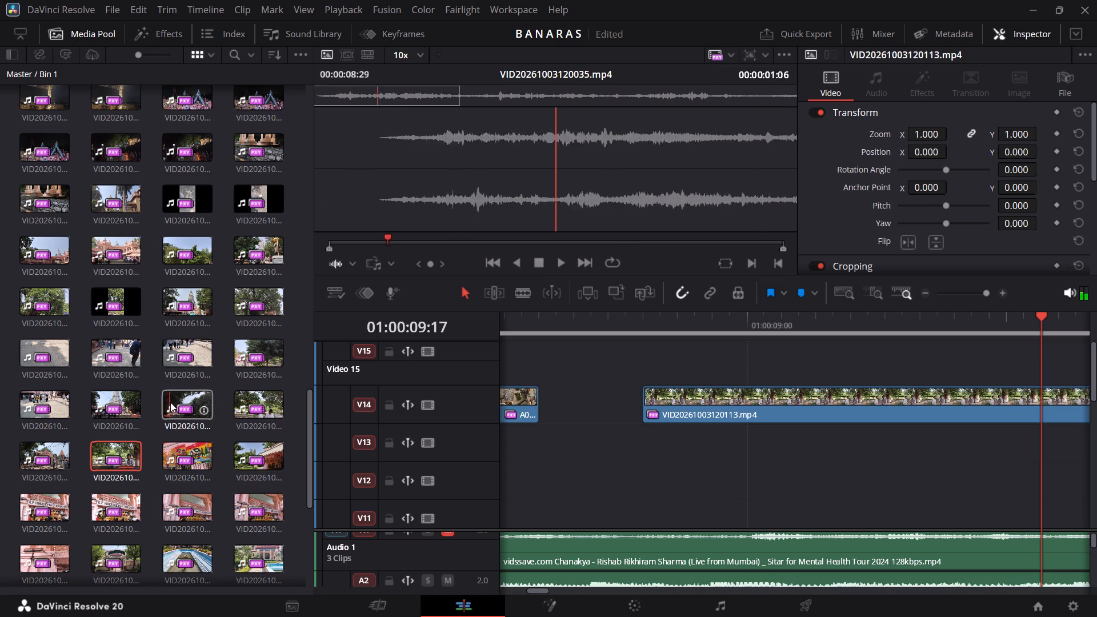
pyautogui.doubleClick(194, 400)
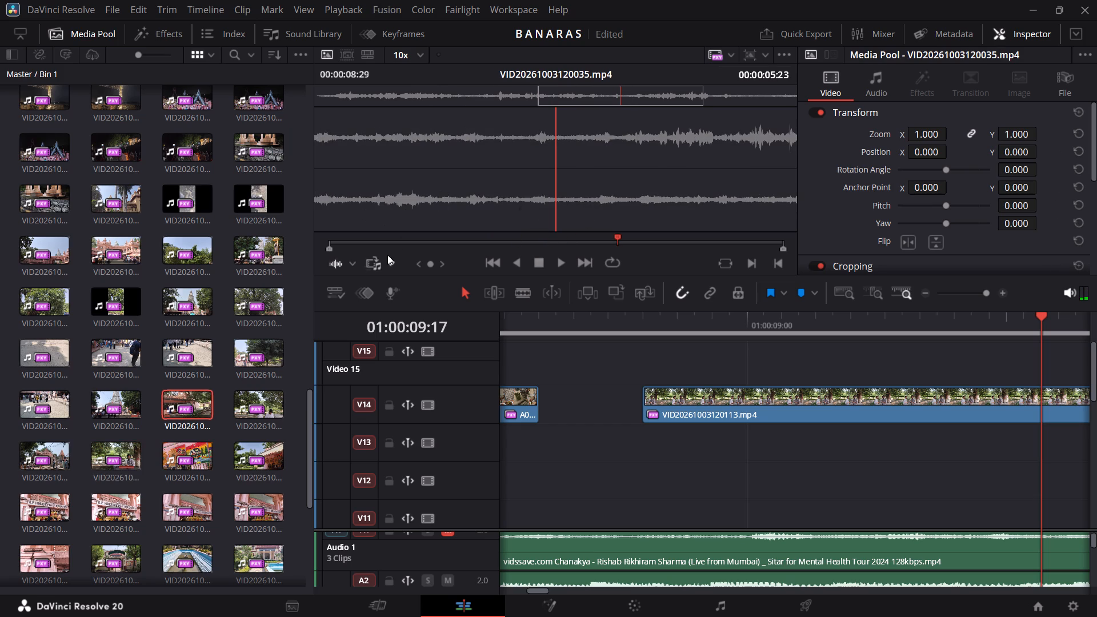
pyautogui.click(346, 266)
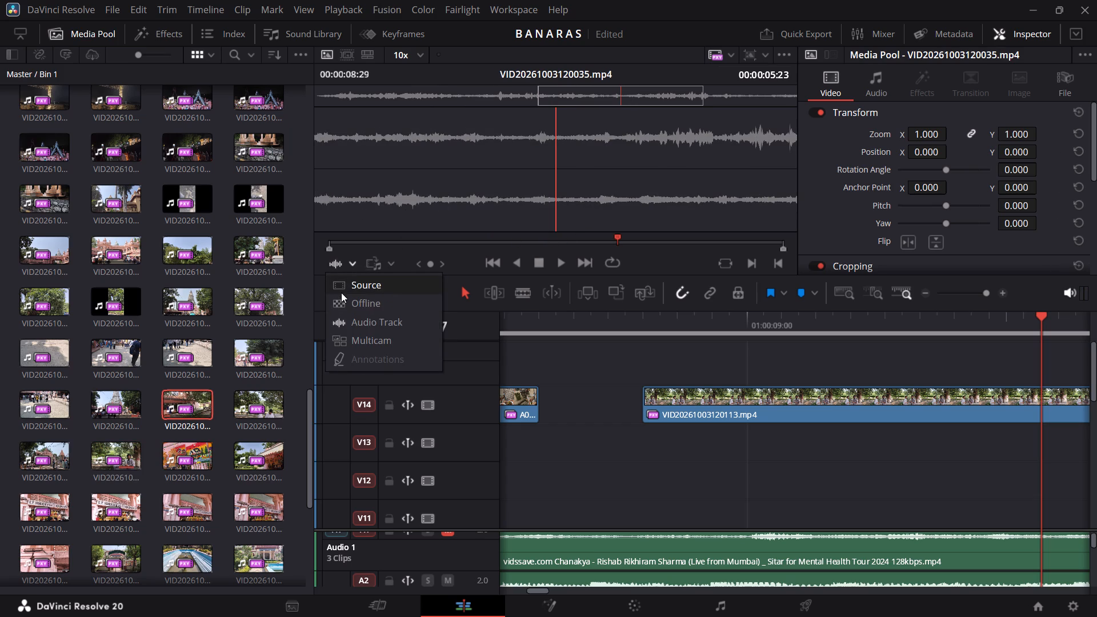
pyautogui.click(341, 293)
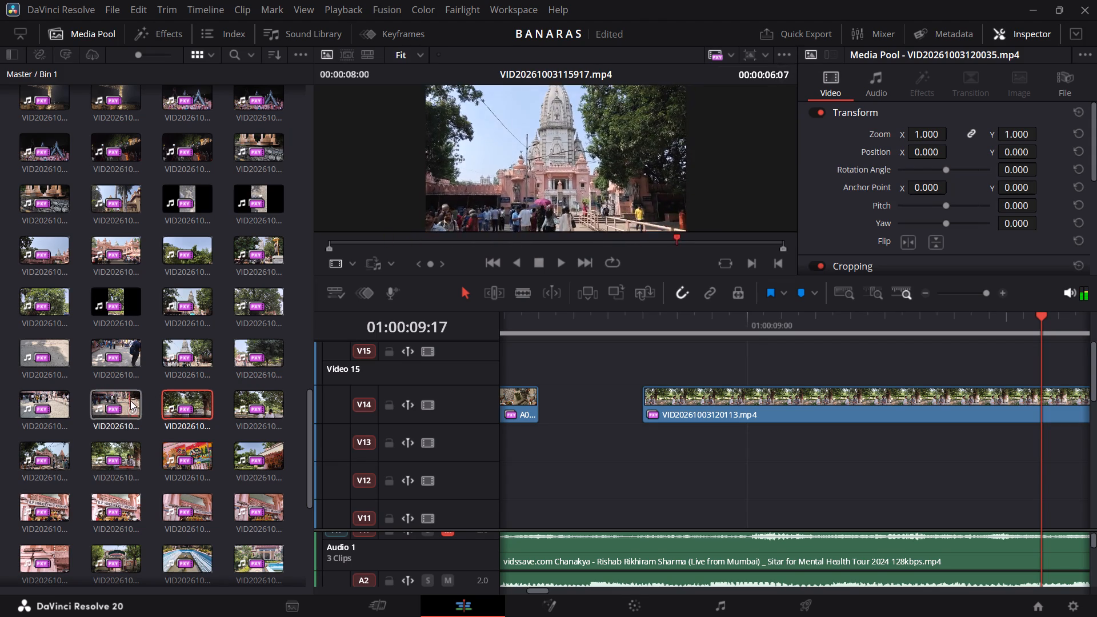
# Place only the video of VID20261003115755.mp4 on V15, starting where A001_10021652_C016.mp4 on V14 ends.
pyautogui.doubleClick(185, 303)
pyautogui.moveTo(540, 213); pyautogui.dragTo(538, 343)
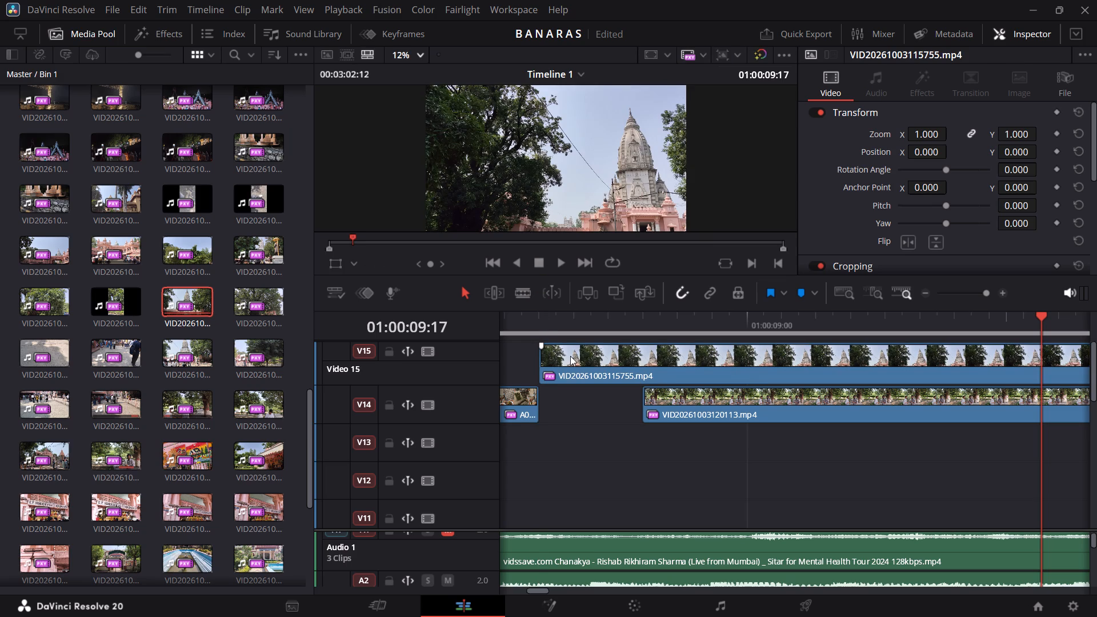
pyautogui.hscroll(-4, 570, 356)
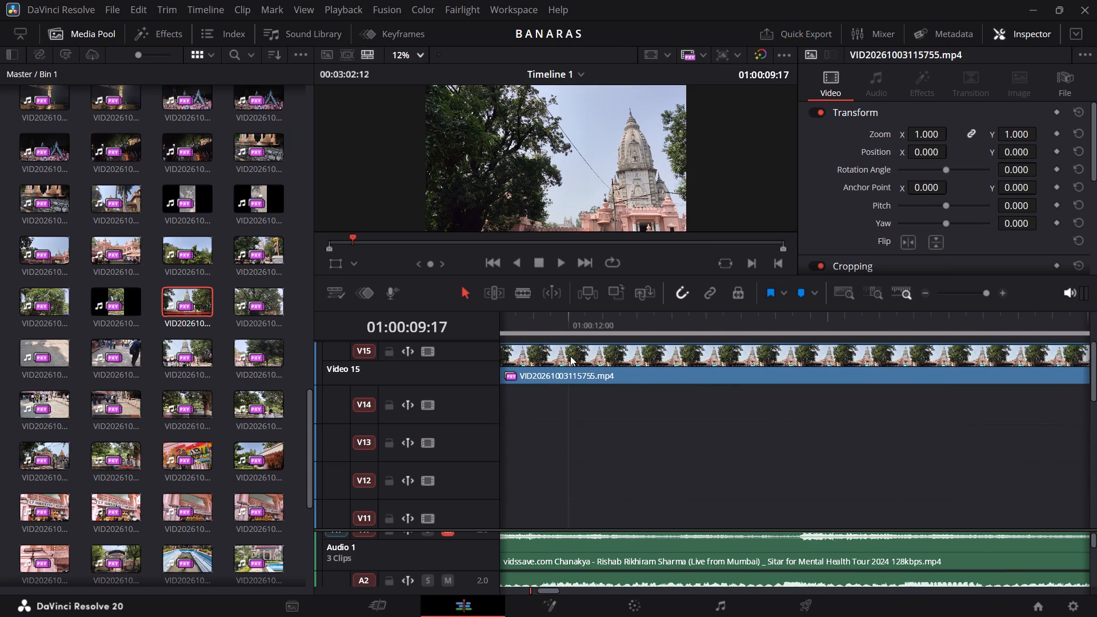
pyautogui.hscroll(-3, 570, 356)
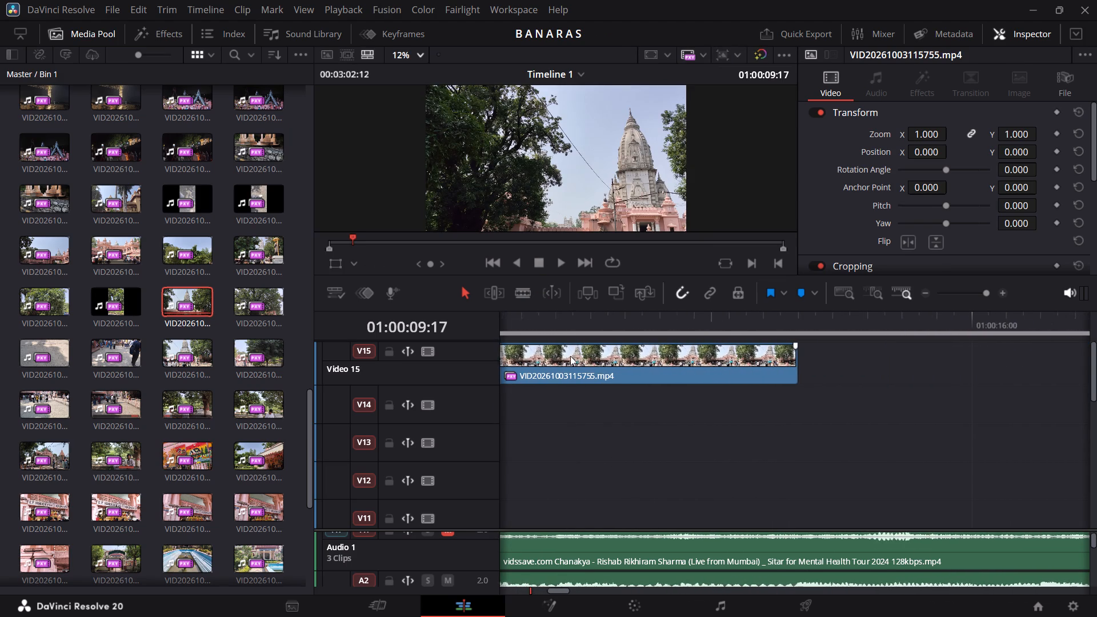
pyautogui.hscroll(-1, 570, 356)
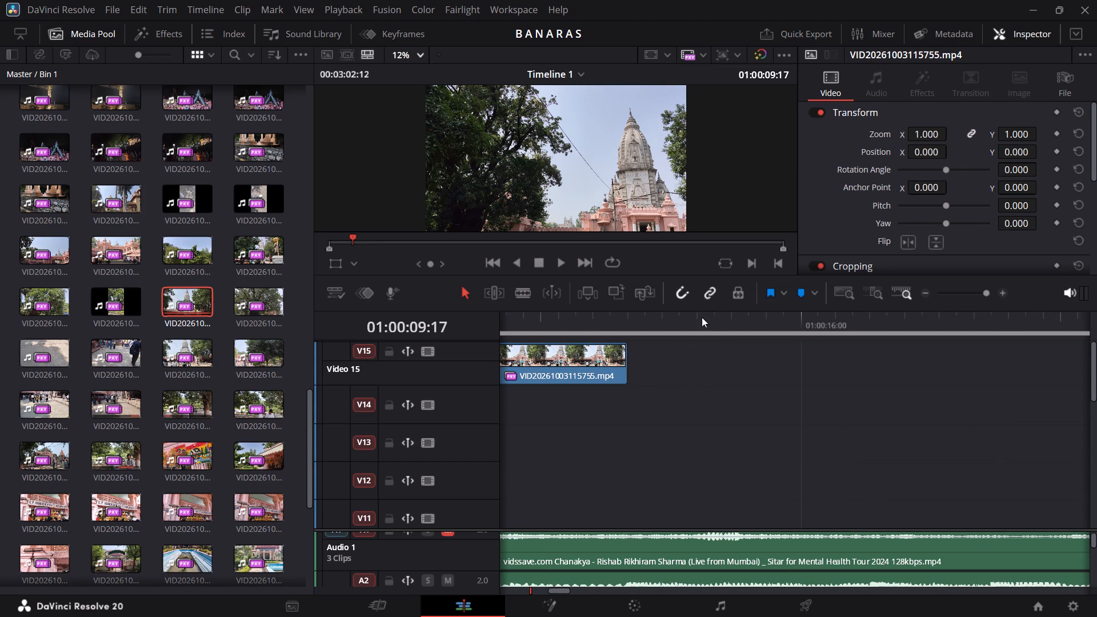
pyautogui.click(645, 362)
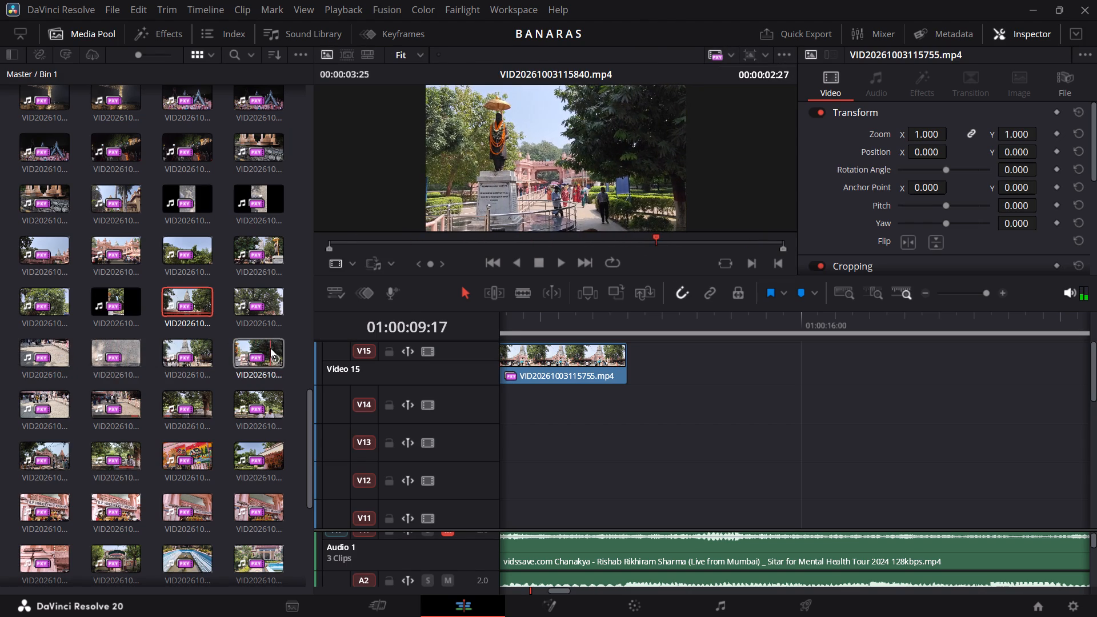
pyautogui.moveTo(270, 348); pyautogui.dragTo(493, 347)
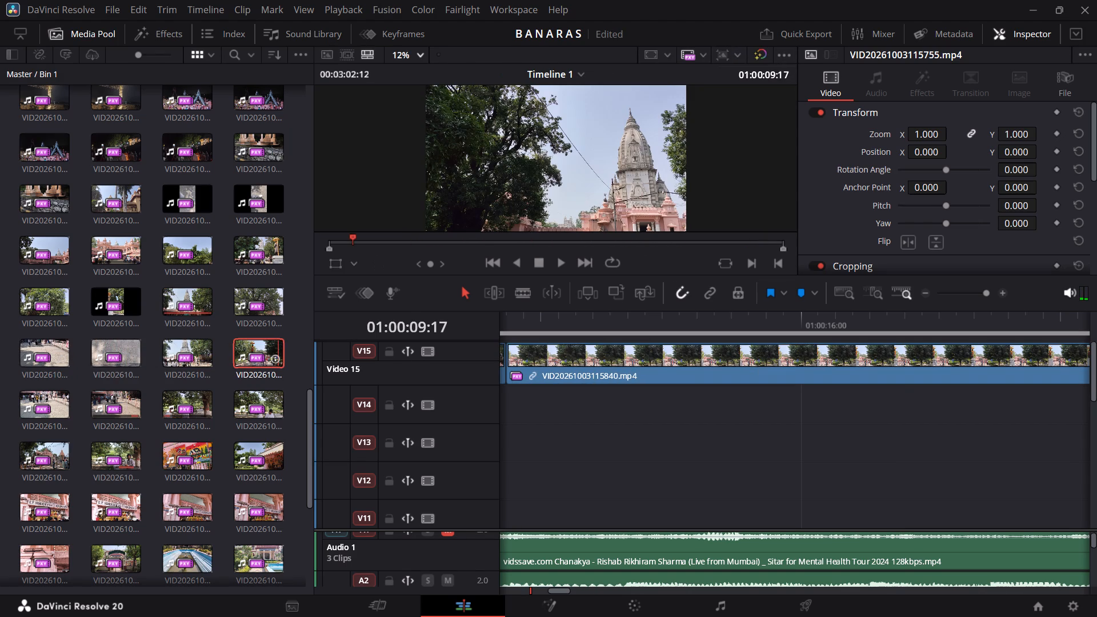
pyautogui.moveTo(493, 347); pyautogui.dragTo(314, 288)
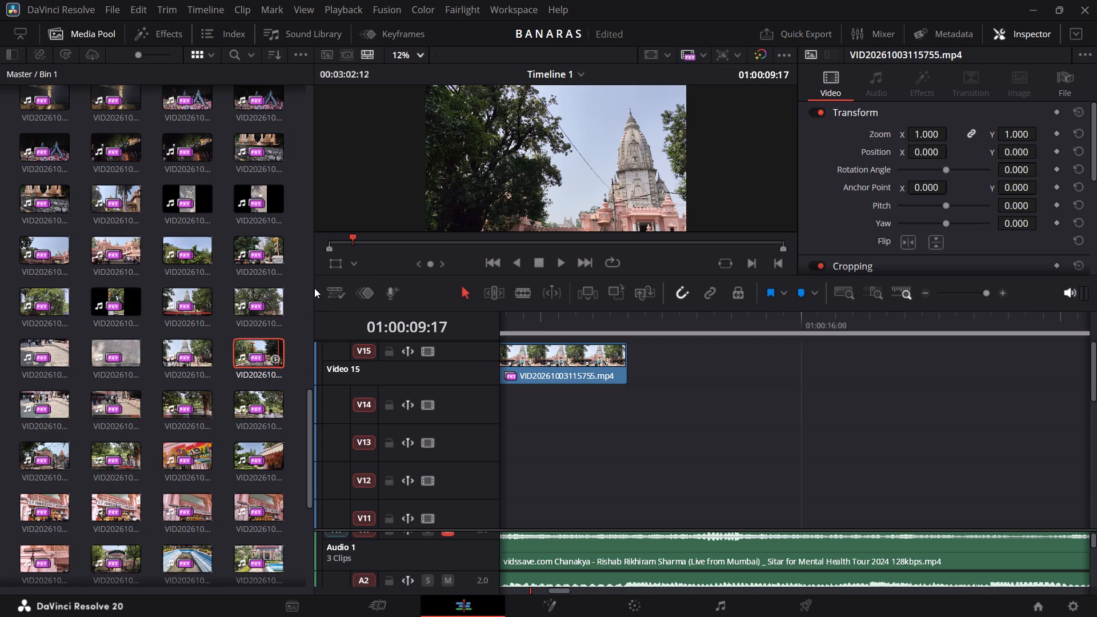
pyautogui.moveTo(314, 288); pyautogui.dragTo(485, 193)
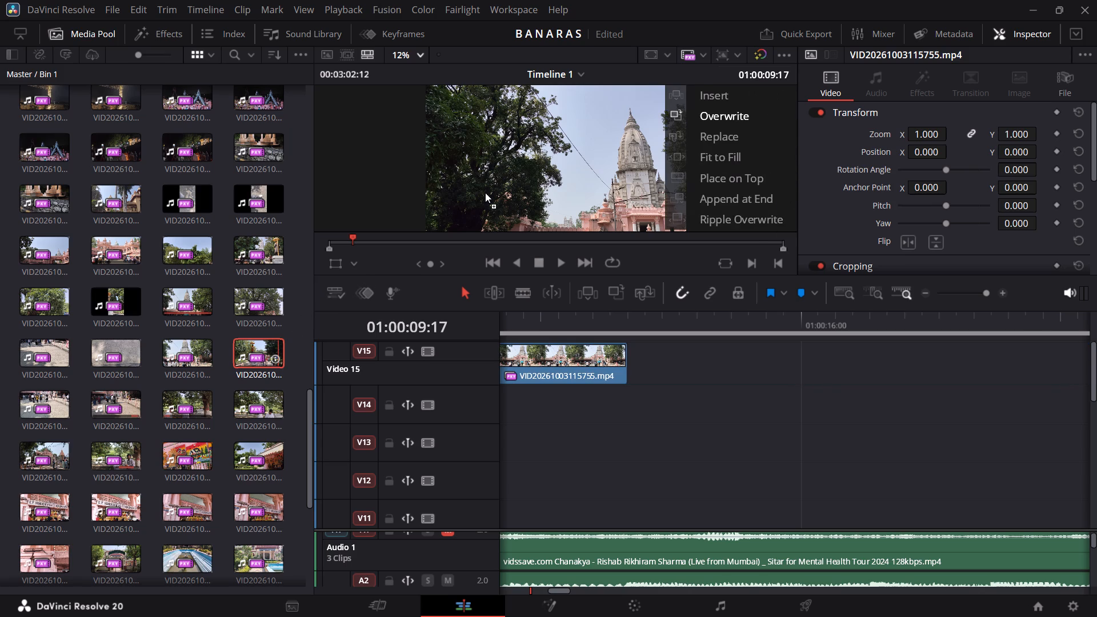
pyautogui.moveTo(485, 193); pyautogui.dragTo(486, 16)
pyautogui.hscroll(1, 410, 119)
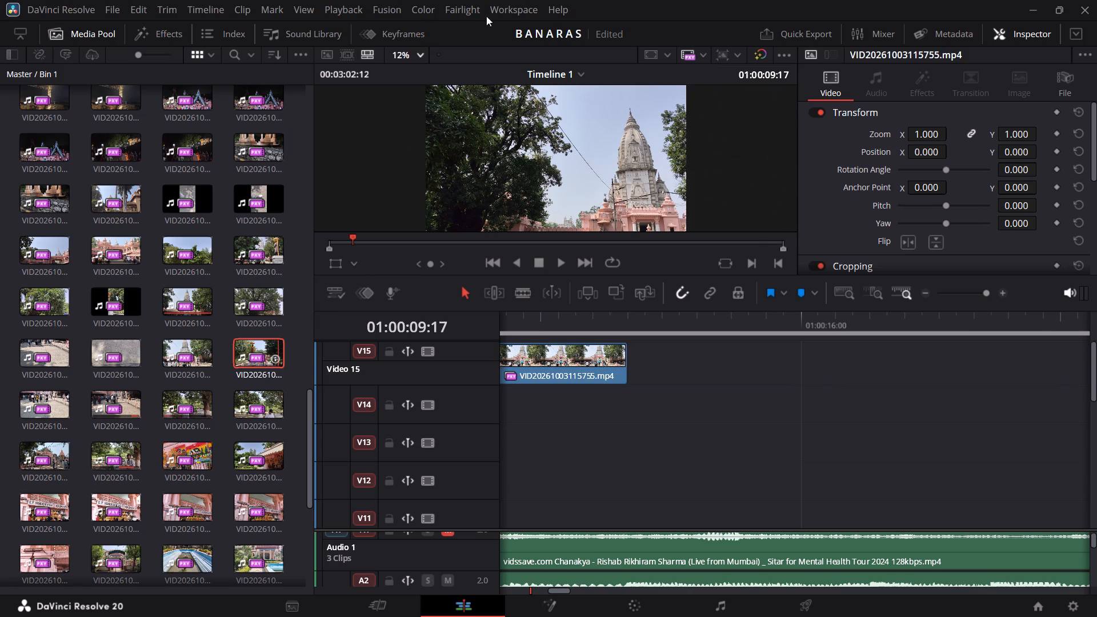
# Place only the video of VID20261003115840.mp4 on V15, directly after VID20261003115755.mp4.
pyautogui.hscroll(1, 486, 16)
pyautogui.moveTo(486, 16); pyautogui.dragTo(816, 0)
pyautogui.doubleClick(249, 347)
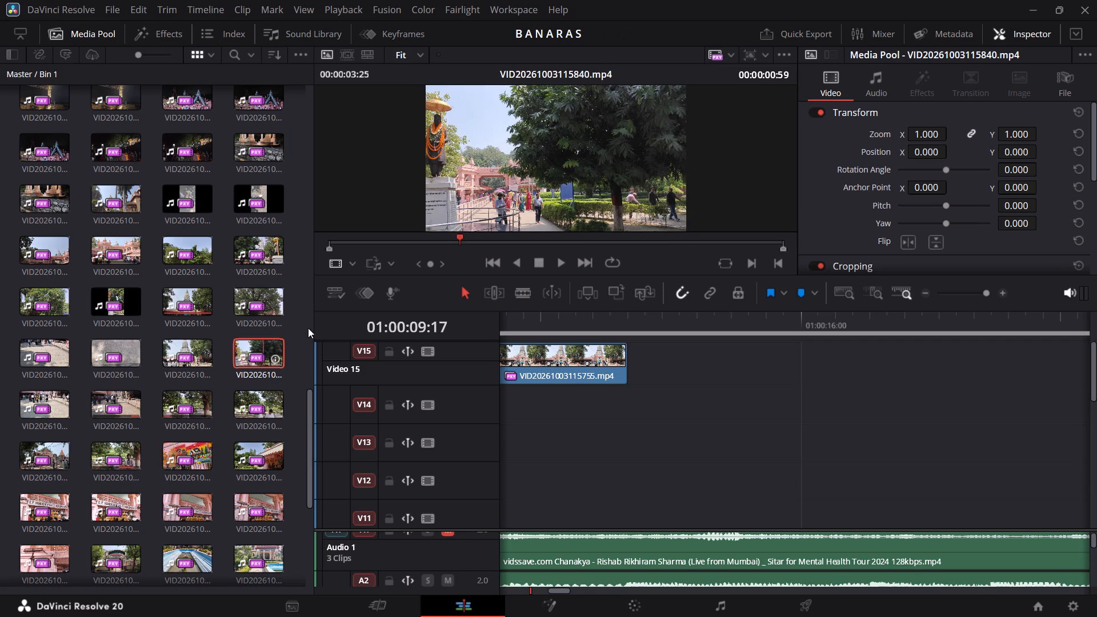
pyautogui.moveTo(528, 207); pyautogui.dragTo(582, 261)
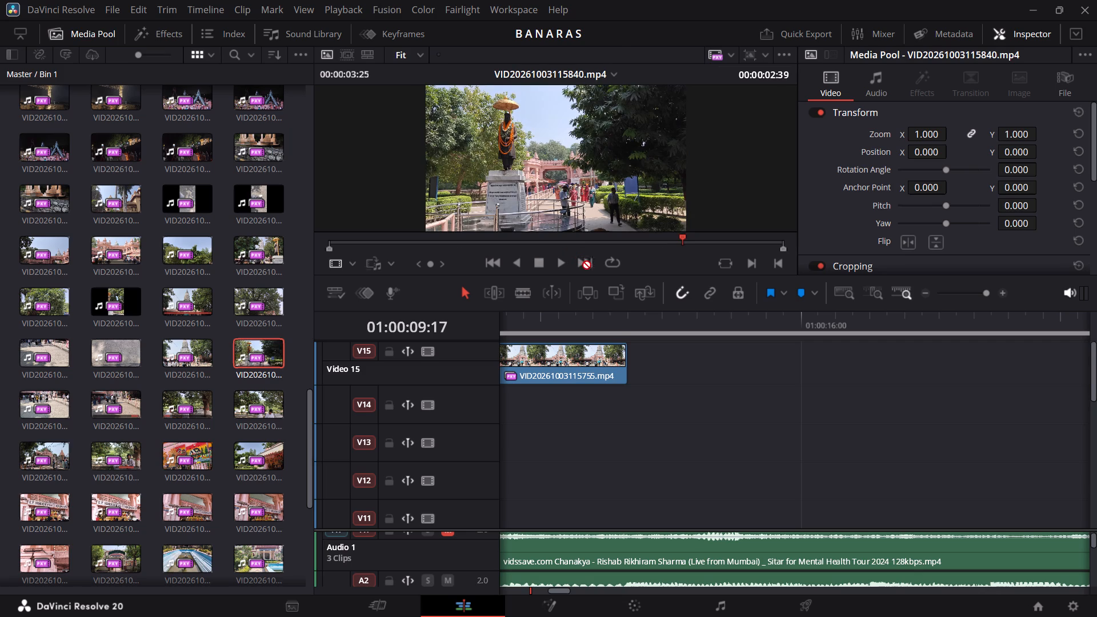
pyautogui.moveTo(582, 261); pyautogui.dragTo(623, 367)
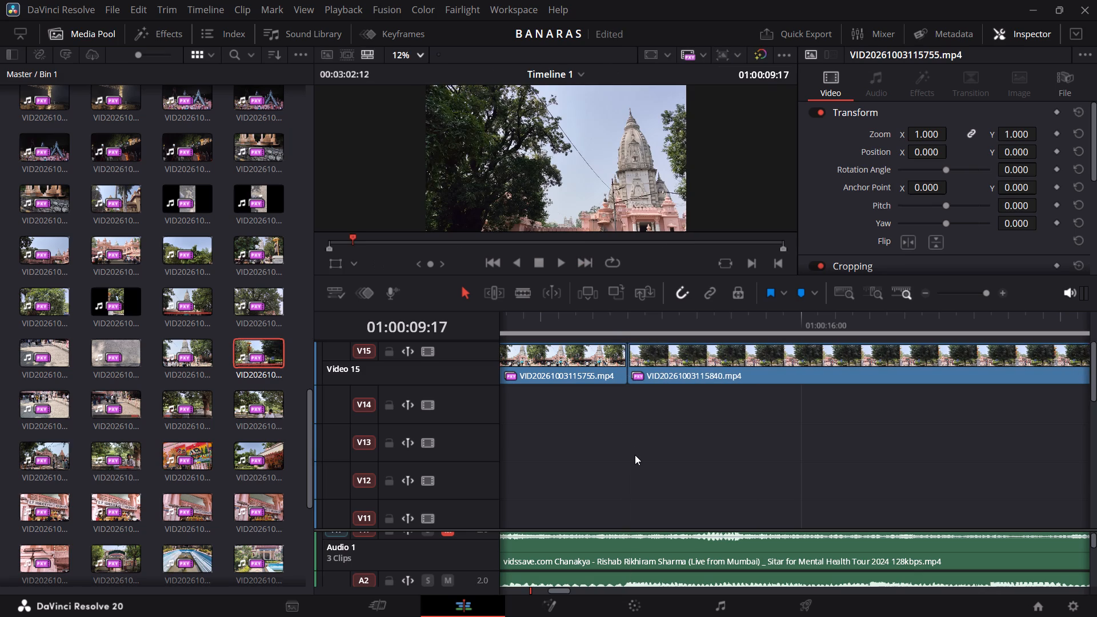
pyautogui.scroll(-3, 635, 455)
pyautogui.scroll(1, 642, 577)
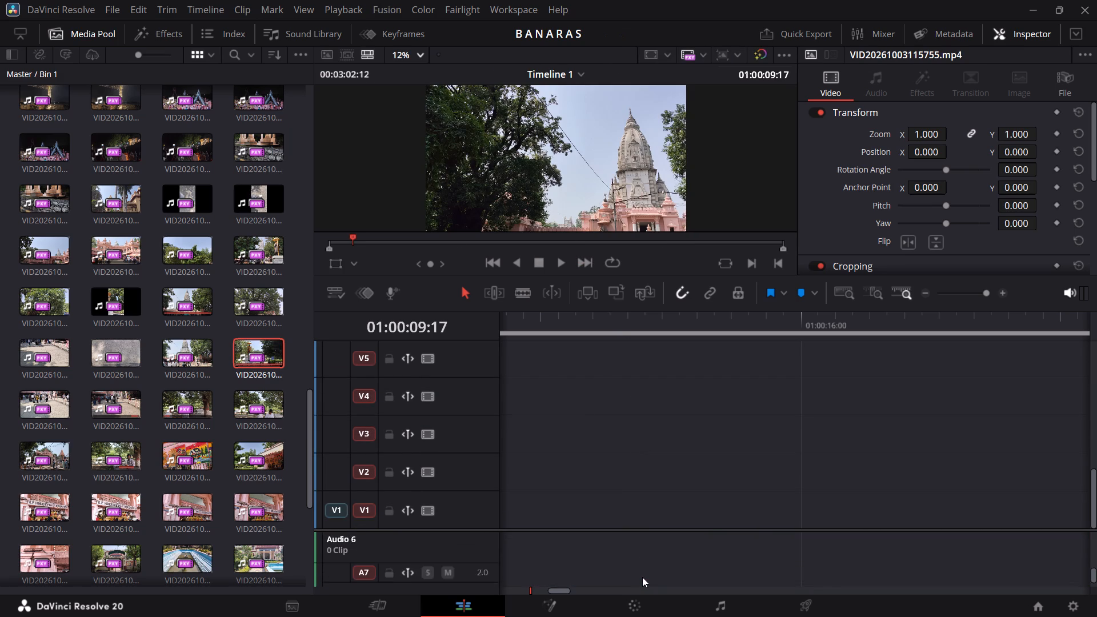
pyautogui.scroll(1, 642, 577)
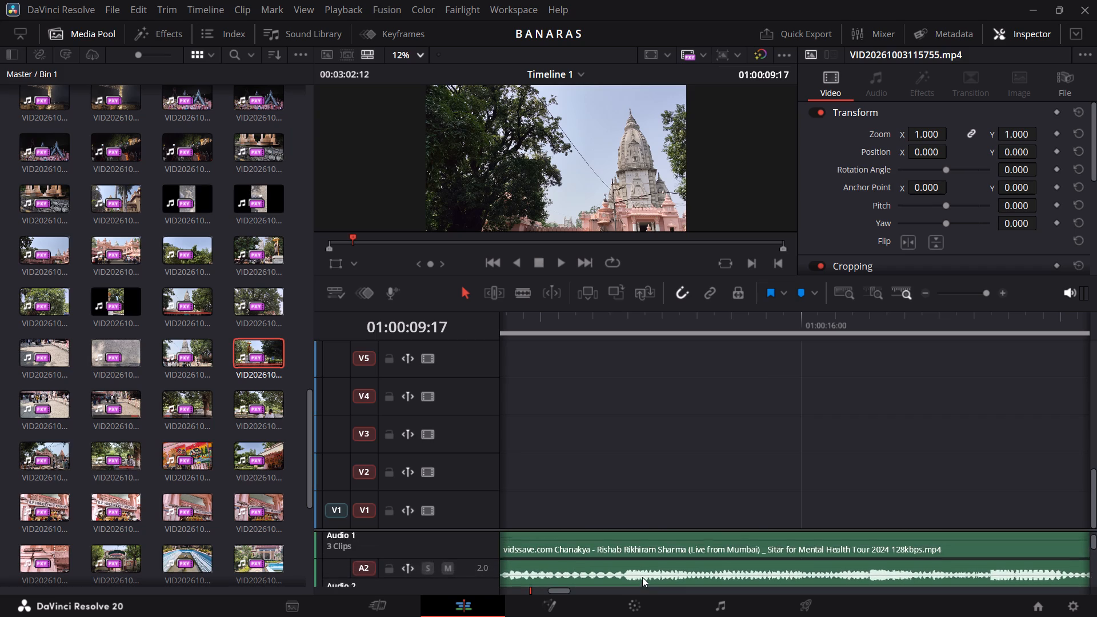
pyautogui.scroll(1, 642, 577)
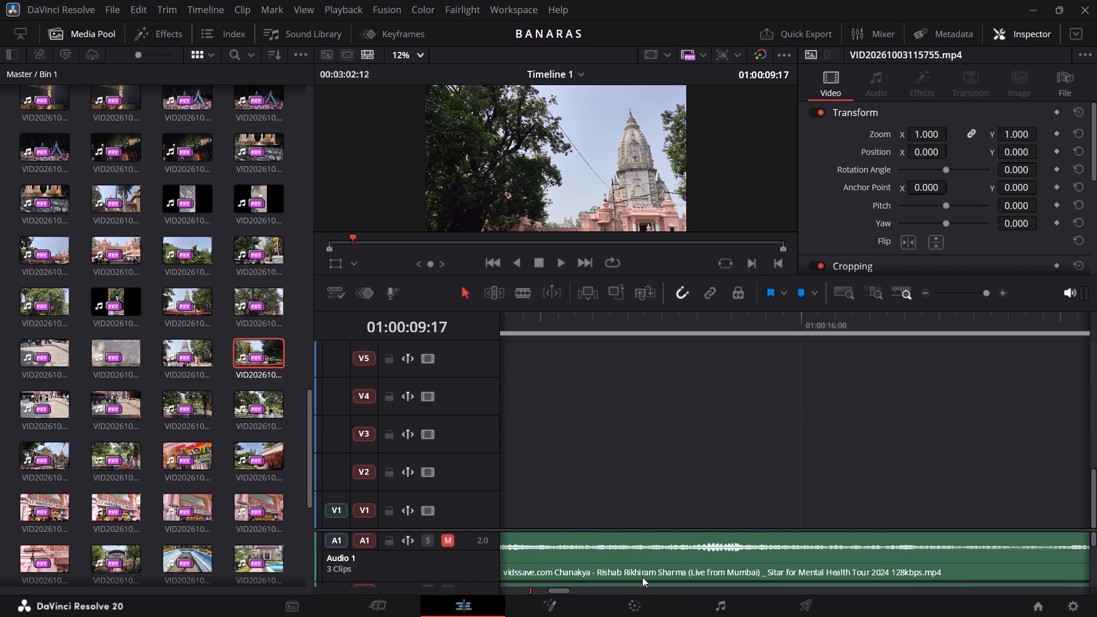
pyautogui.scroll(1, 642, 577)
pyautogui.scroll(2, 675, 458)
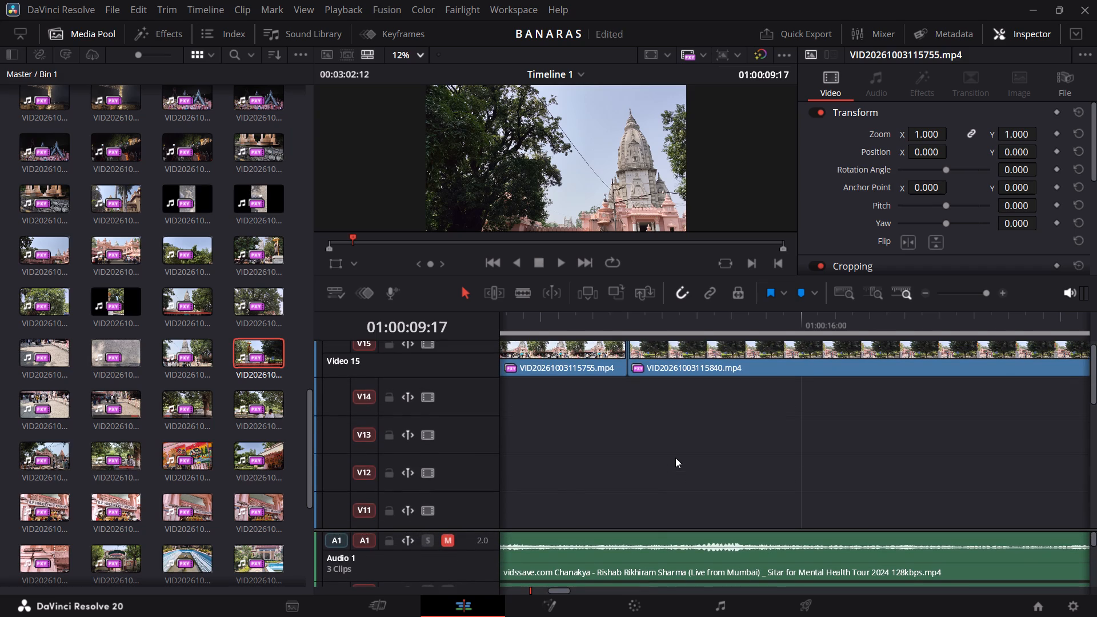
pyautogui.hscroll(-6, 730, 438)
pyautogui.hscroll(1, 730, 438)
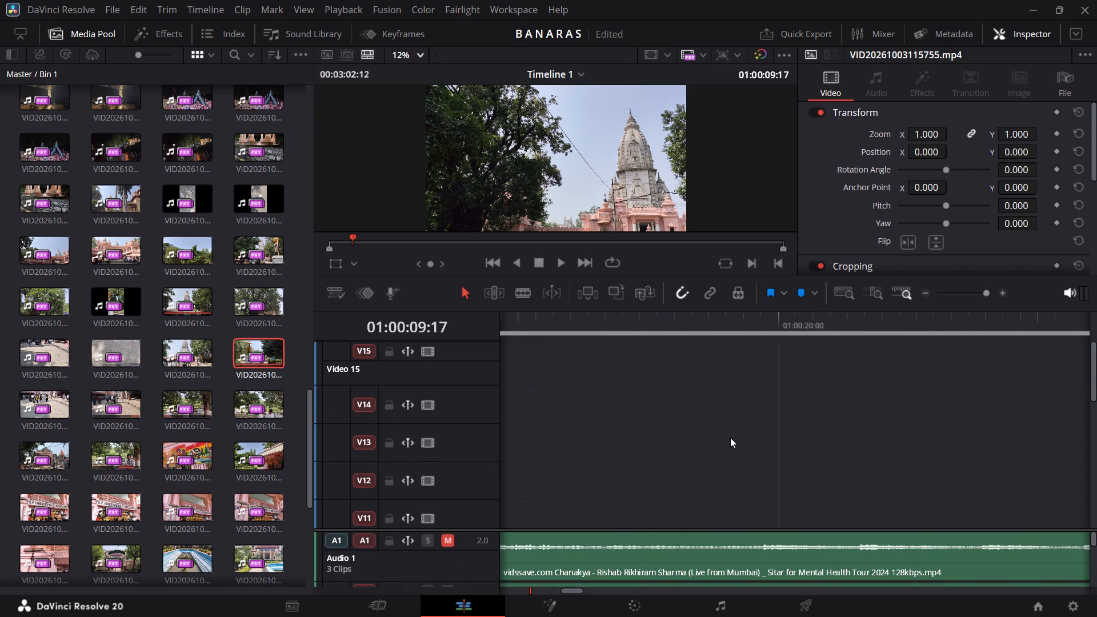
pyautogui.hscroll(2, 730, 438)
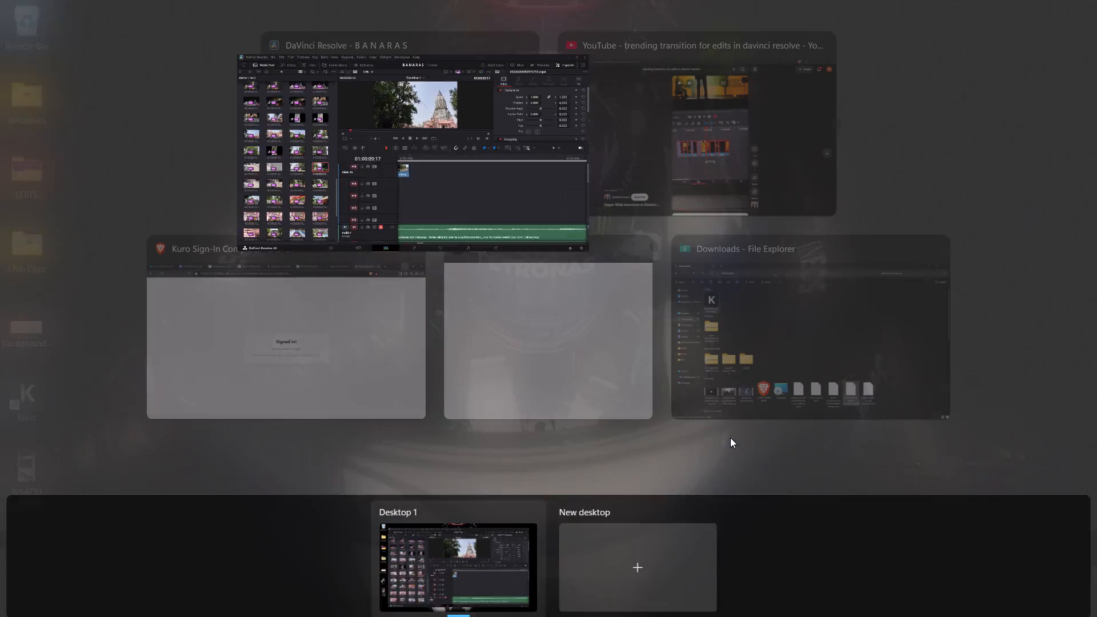
# Switch to YouTube, view the Hyper Slide transition short again, and return to DaVinci Resolve.
pyautogui.click(709, 198)
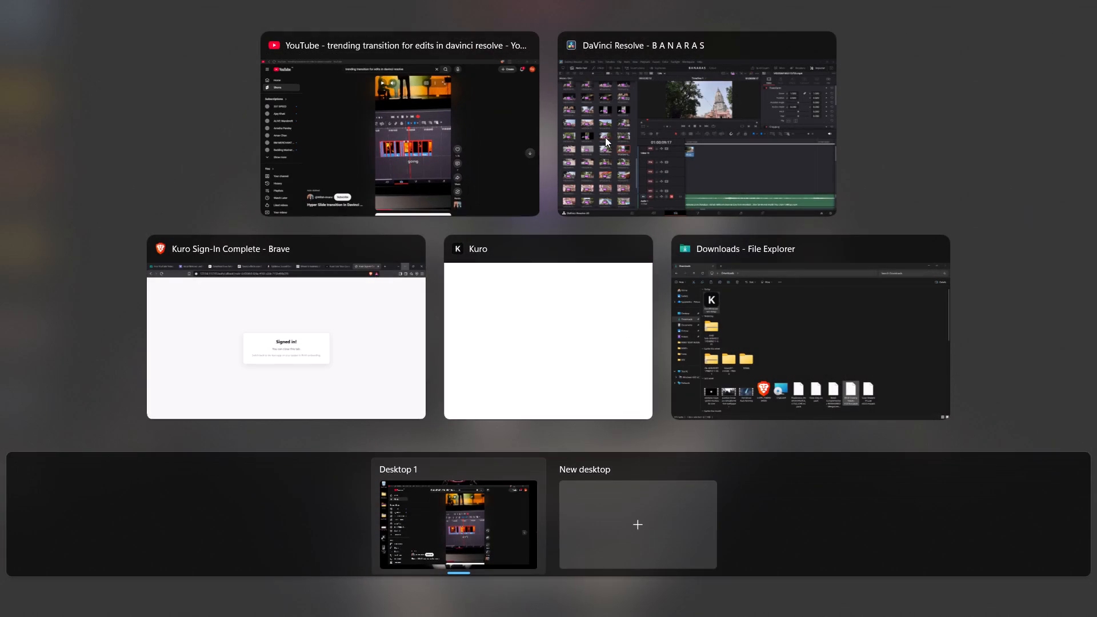
pyautogui.click(606, 136)
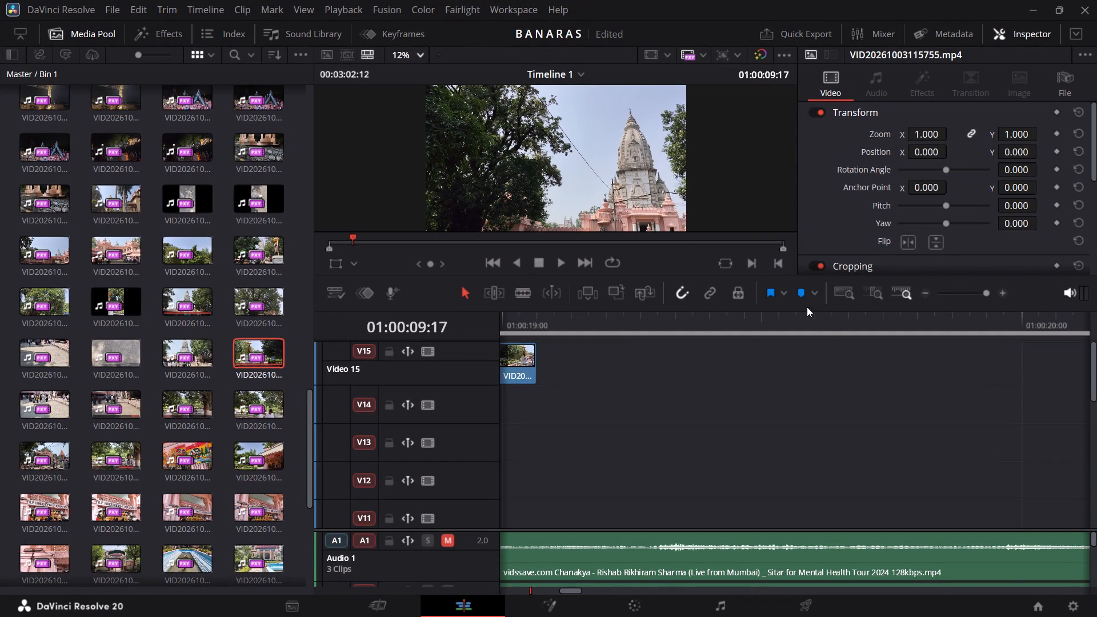
# Move VID20261003115755.mp4 on V15 slightly later to start level with VID20261003120113.mp4 on V14, and play it back to 01:00:11:15.
pyautogui.click(923, 294)
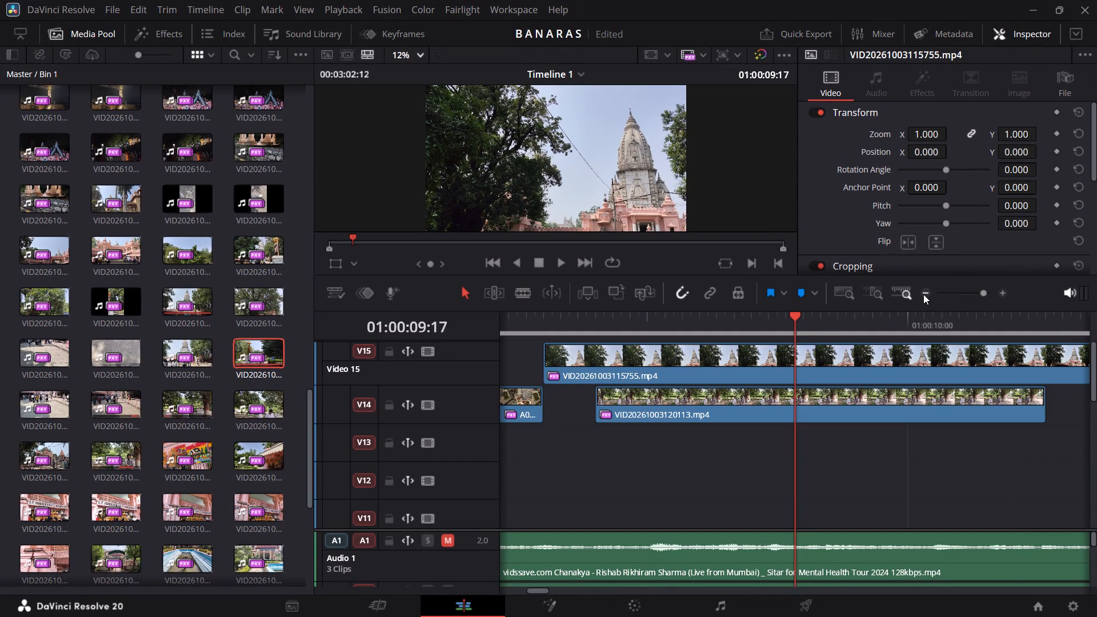
pyautogui.click(923, 294)
pyautogui.click(923, 294)
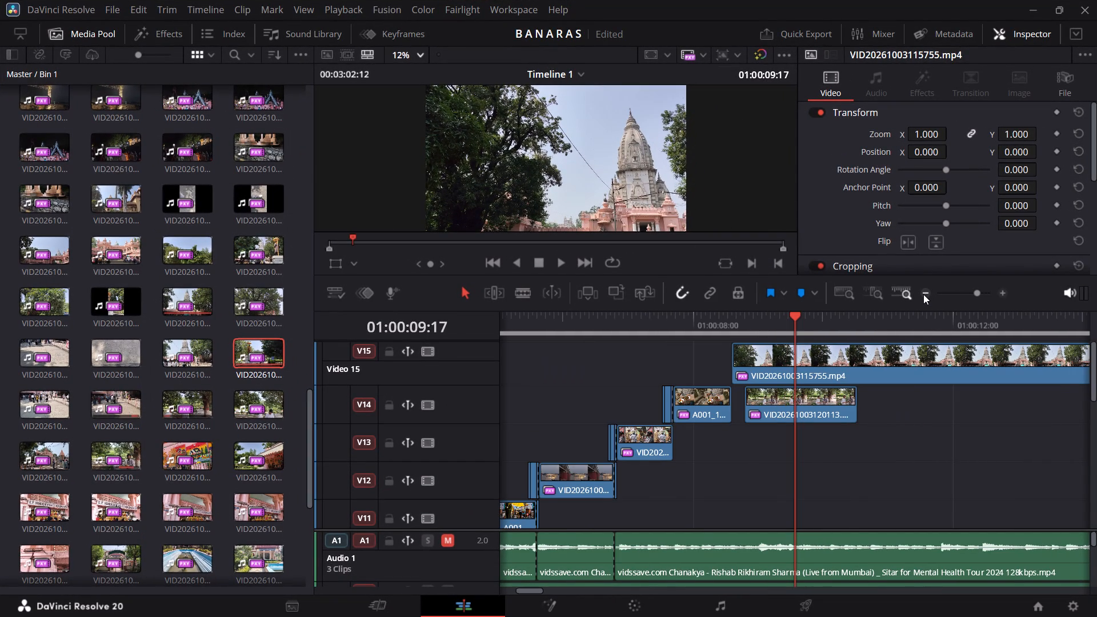
pyautogui.click(923, 294)
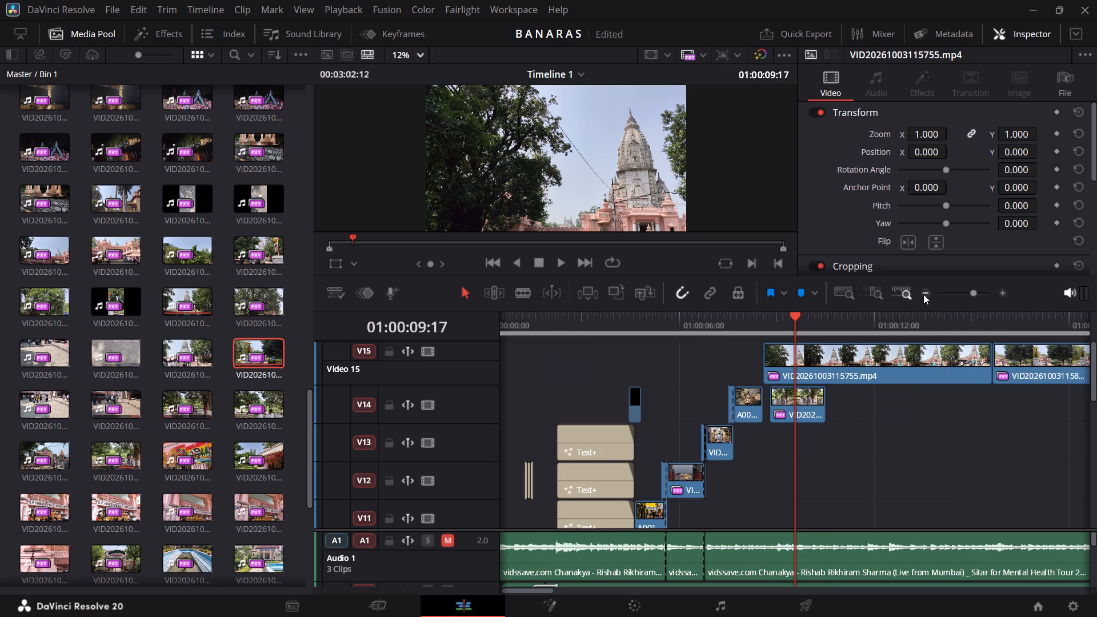
pyautogui.hscroll(-1, 882, 403)
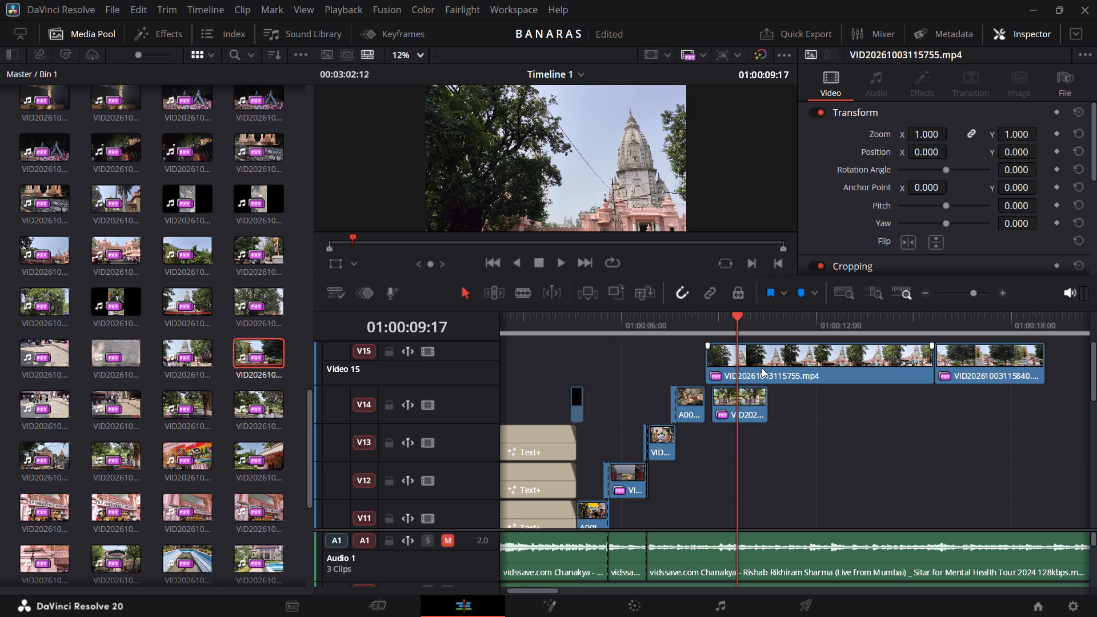
pyautogui.moveTo(762, 368); pyautogui.dragTo(764, 376)
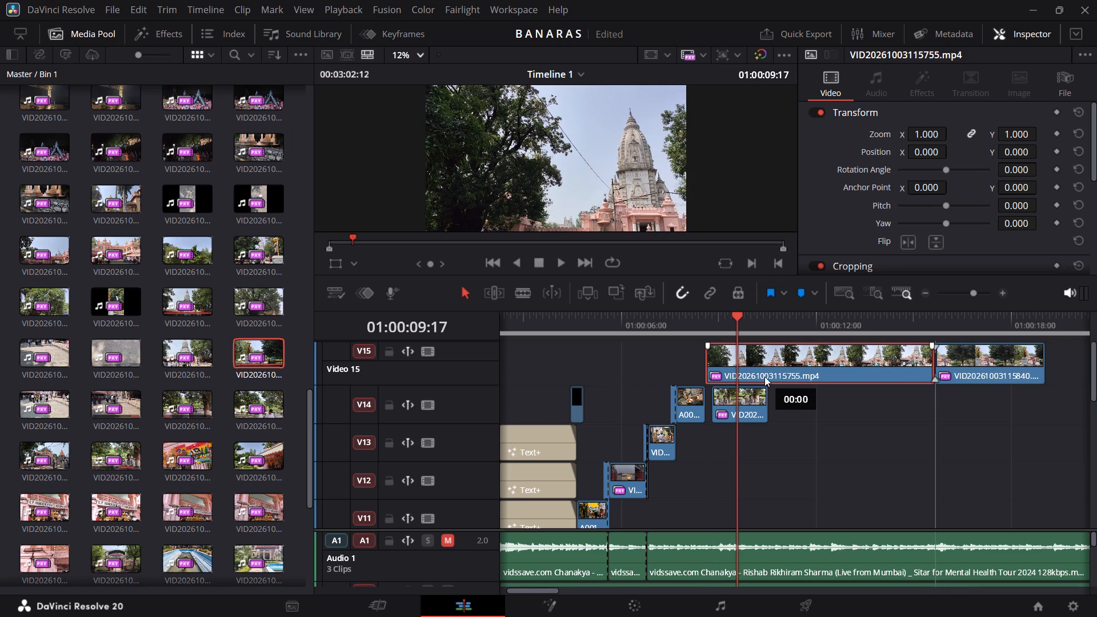
pyautogui.moveTo(764, 376); pyautogui.dragTo(774, 377)
pyautogui.press('space')
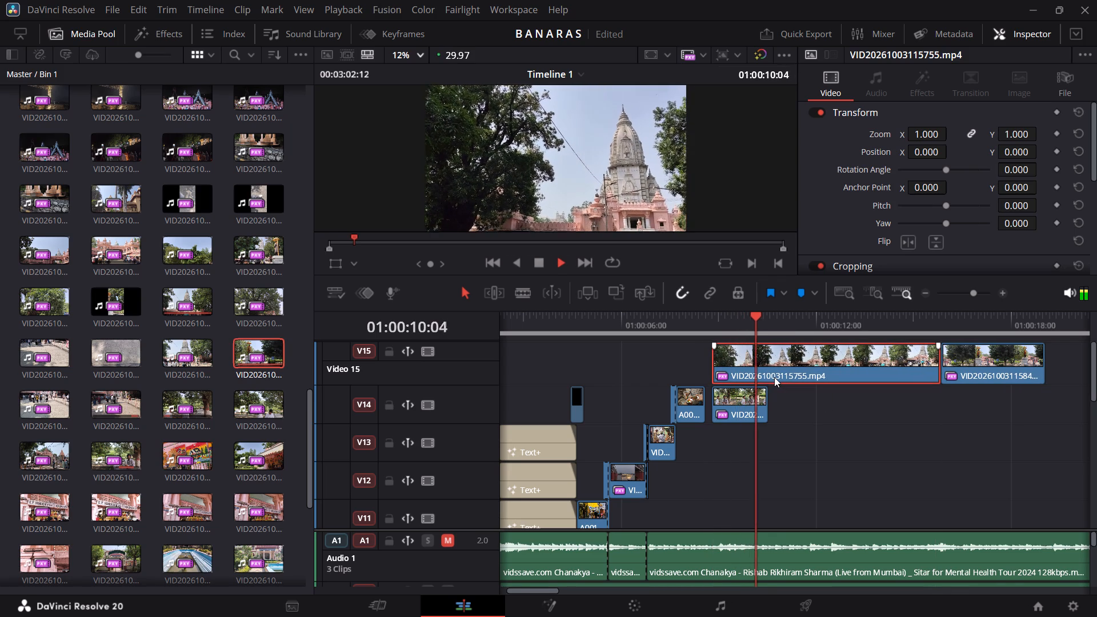
pyautogui.press('space')
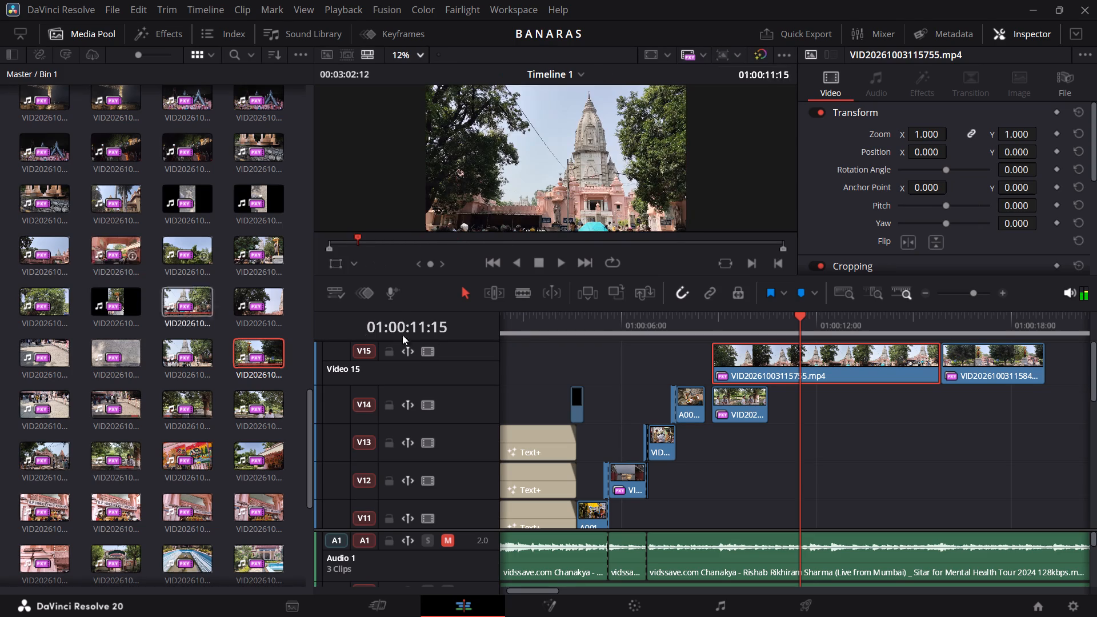
# Place only the video of VID20261003115550.mp4 on V15, directly after VID20261003115840.mp4.
pyautogui.hscroll(1, 545, 353)
pyautogui.hscroll(-1, 546, 354)
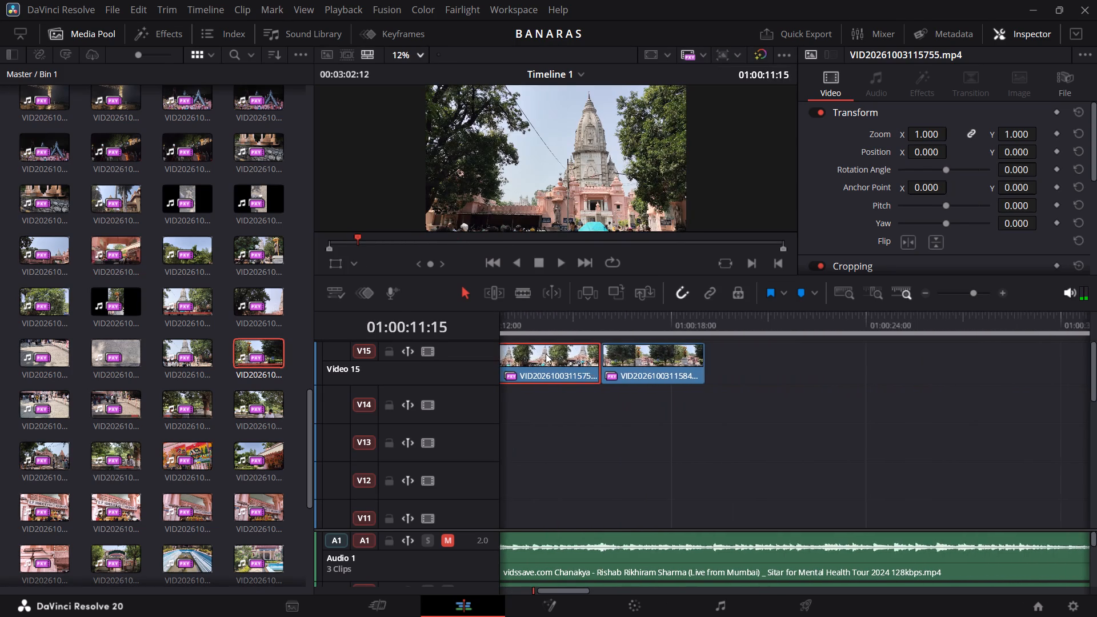
pyautogui.hscroll(-2, 546, 354)
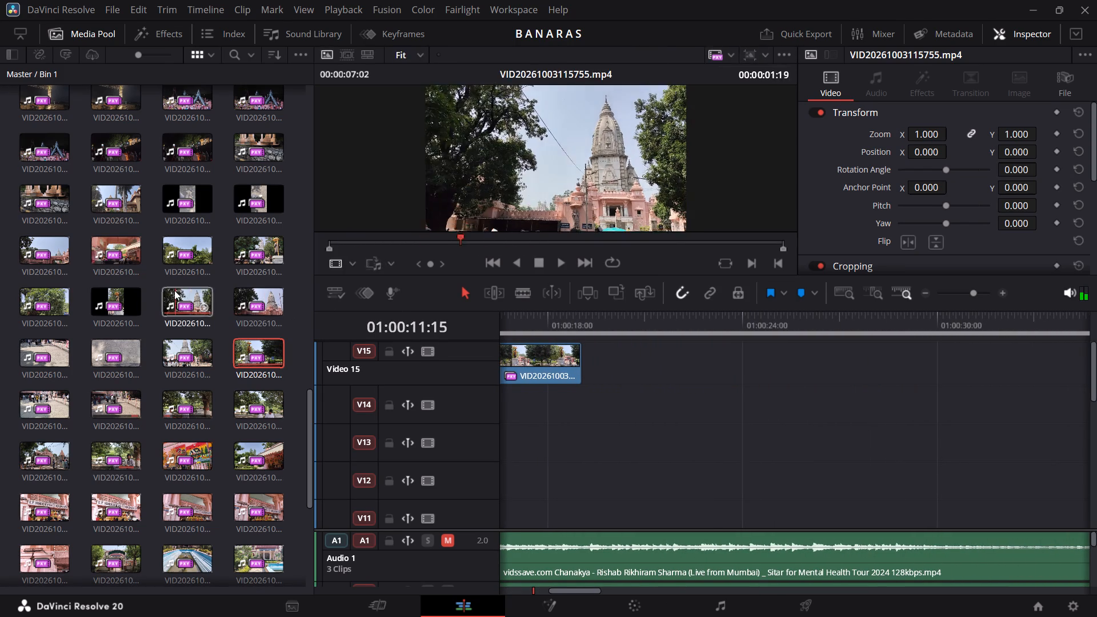
pyautogui.doubleClick(107, 255)
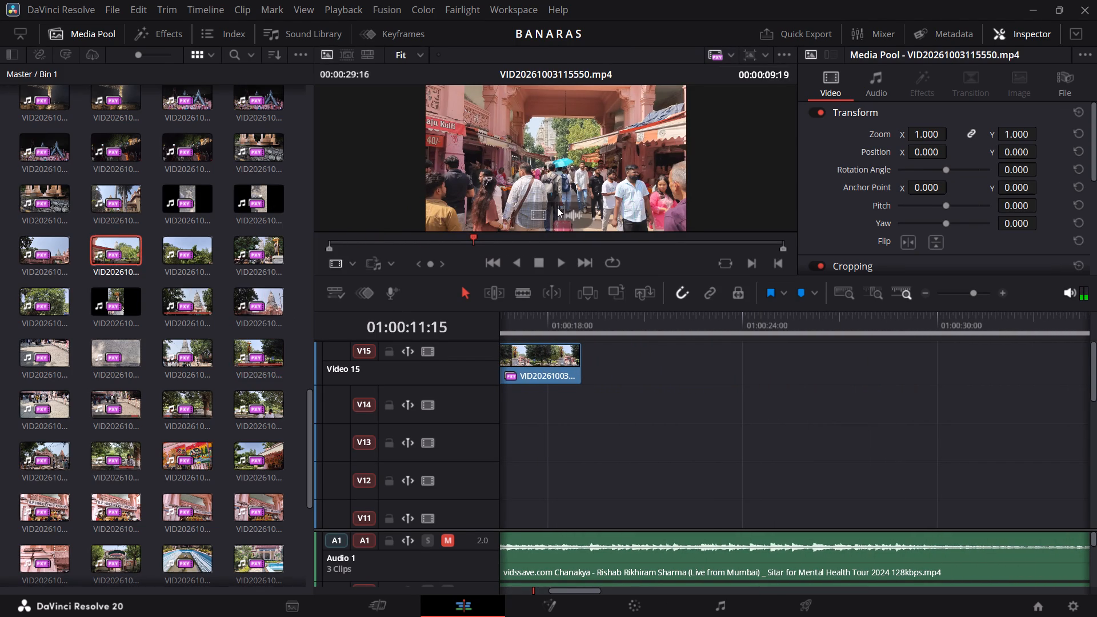
pyautogui.moveTo(535, 214); pyautogui.dragTo(591, 356)
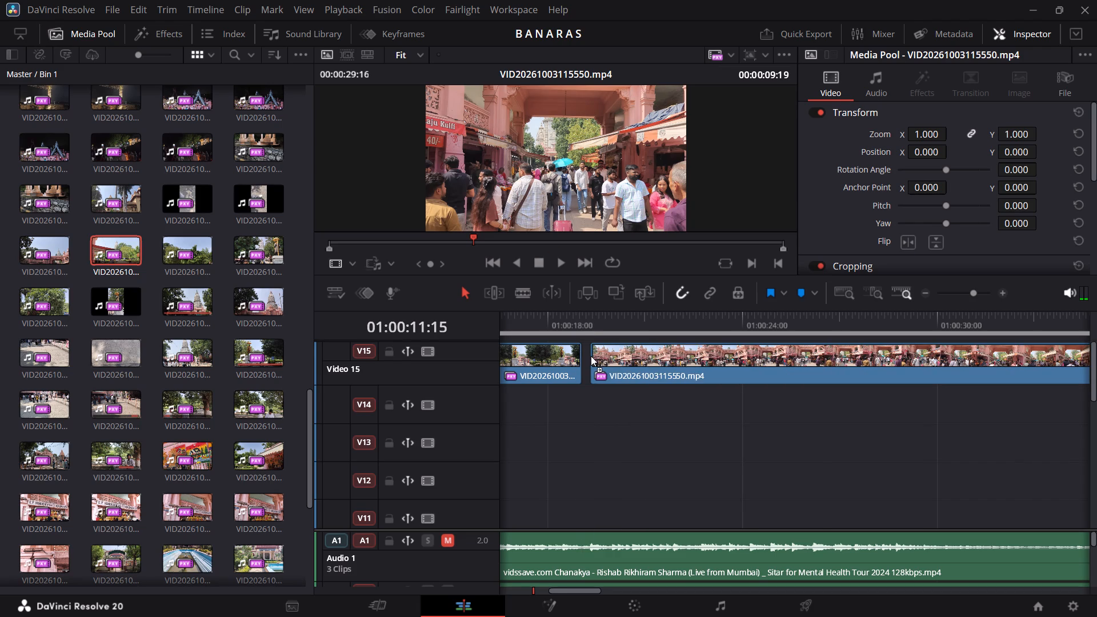
pyautogui.moveTo(591, 356); pyautogui.dragTo(584, 356)
# Place only the video of VID20261003115637.mp4 on V15, directly after VID20261003115550.mp4.
pyautogui.hscroll(-4, 584, 356)
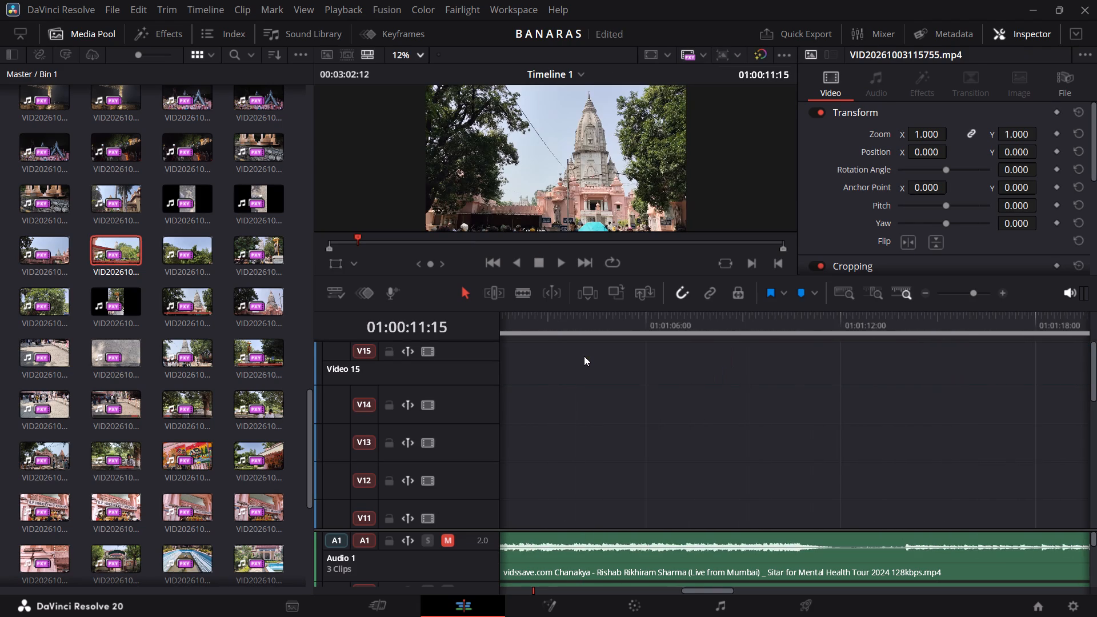
pyautogui.hscroll(2, 584, 356)
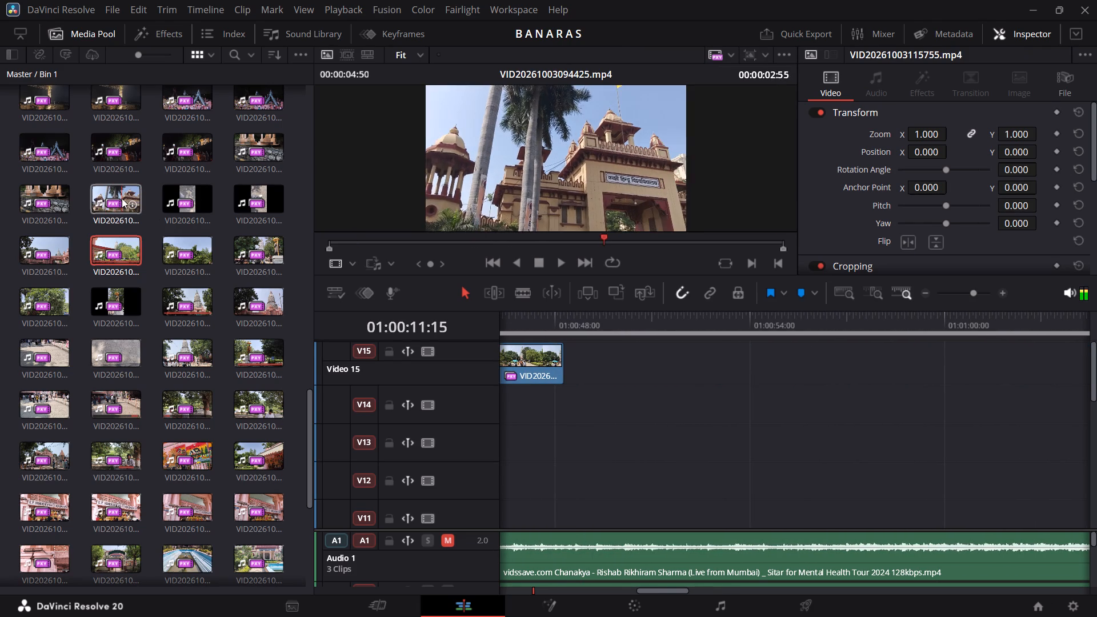
pyautogui.doubleClick(195, 254)
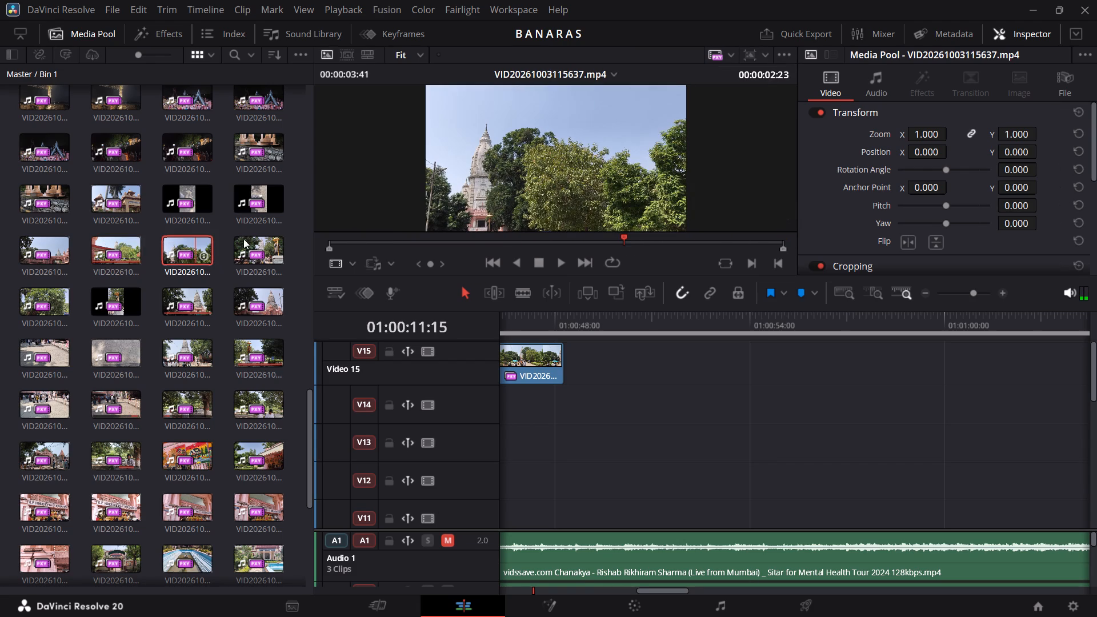
pyautogui.moveTo(545, 207); pyautogui.dragTo(570, 359)
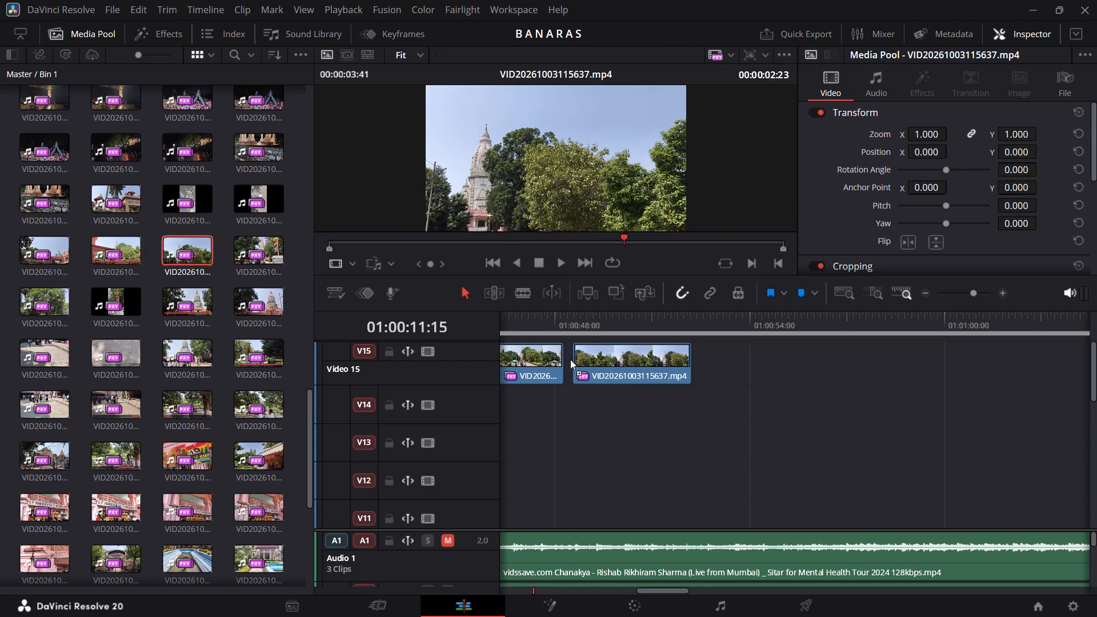
pyautogui.moveTo(570, 359); pyautogui.dragTo(560, 359)
# Place only the video of VID20261003120106.mp4 on V15, directly after VID20261003115637.mp4, and play the timeline from just before the new clip.
pyautogui.hscroll(-1, 638, 368)
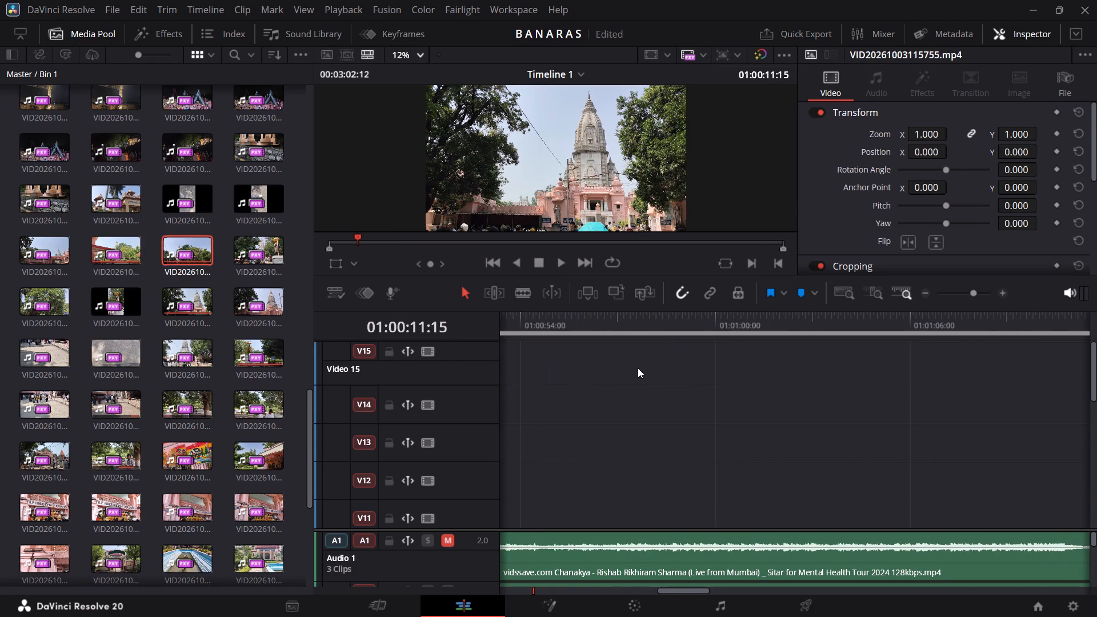
pyautogui.hscroll(1, 638, 368)
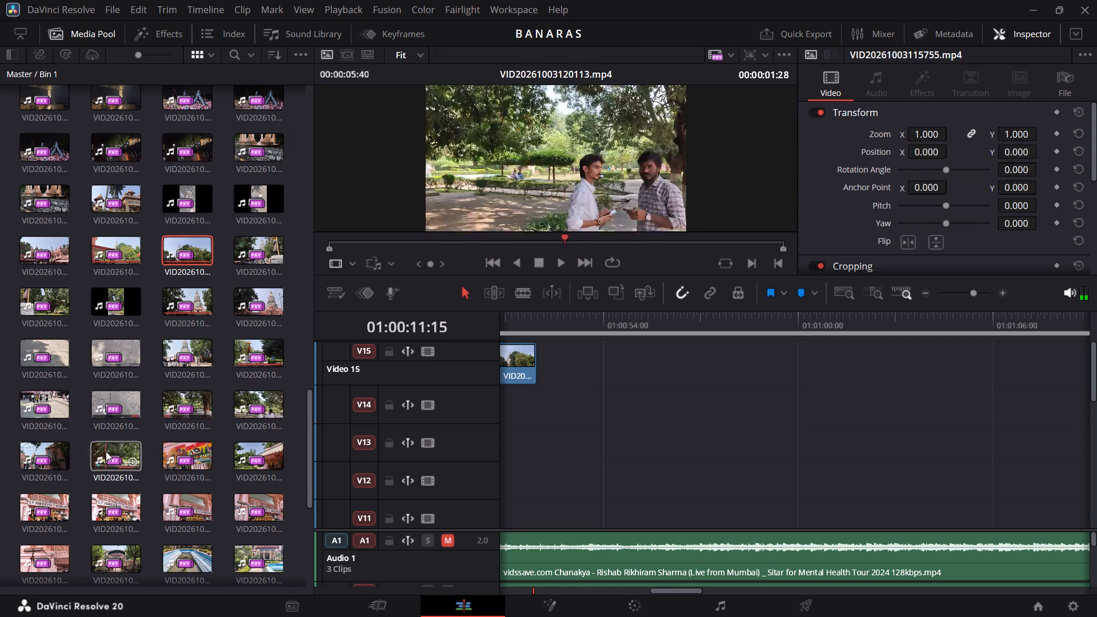
pyautogui.doubleClick(54, 459)
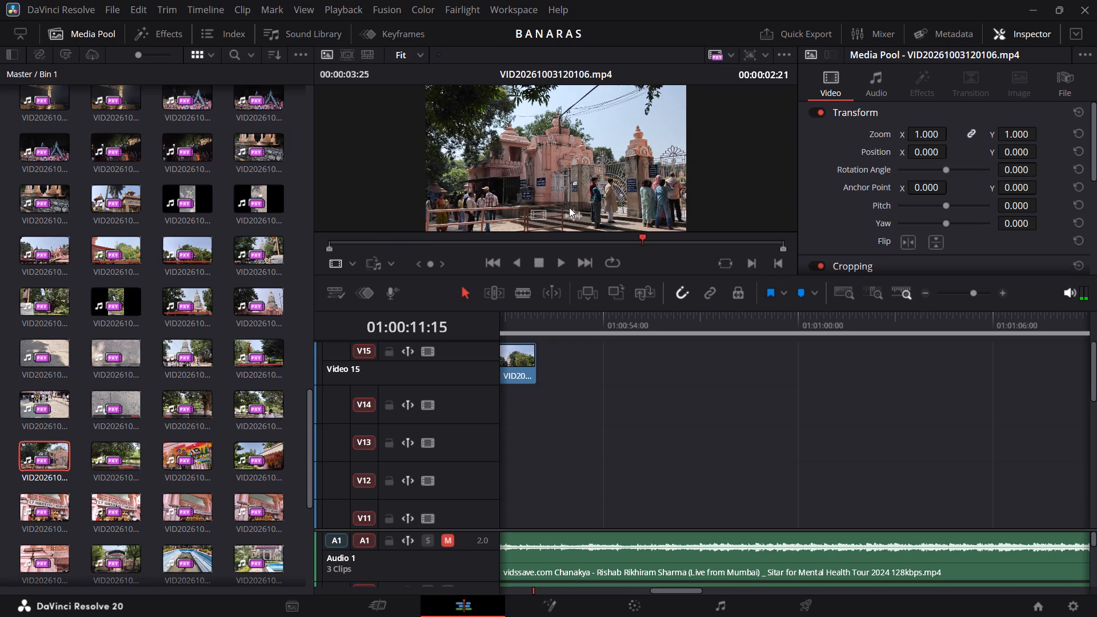
pyautogui.moveTo(534, 219); pyautogui.dragTo(568, 352)
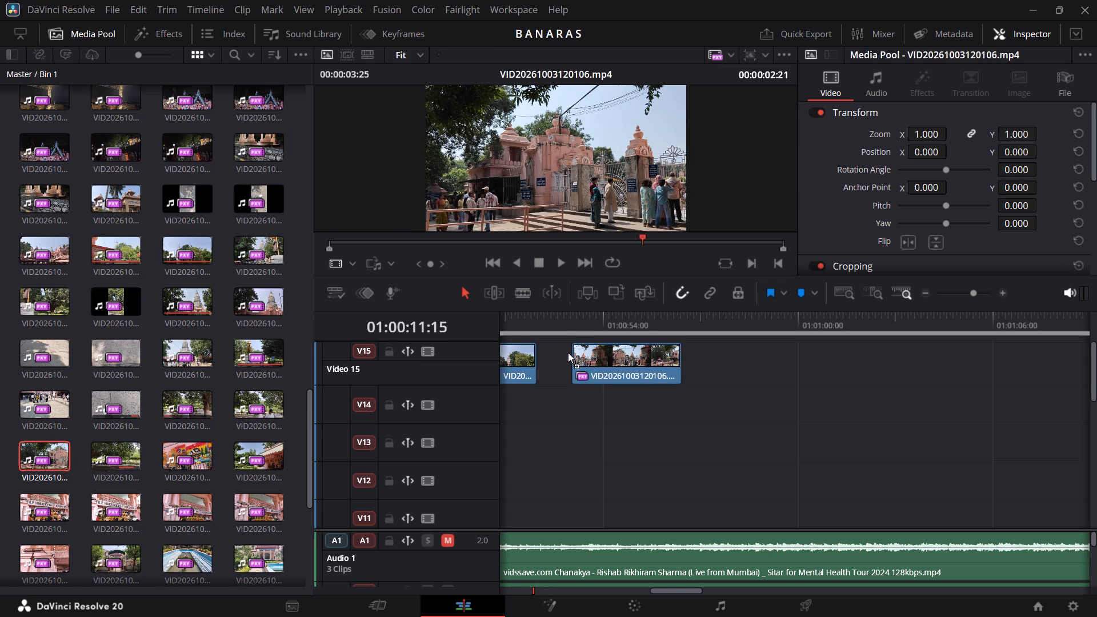
pyautogui.moveTo(568, 352); pyautogui.dragTo(538, 370)
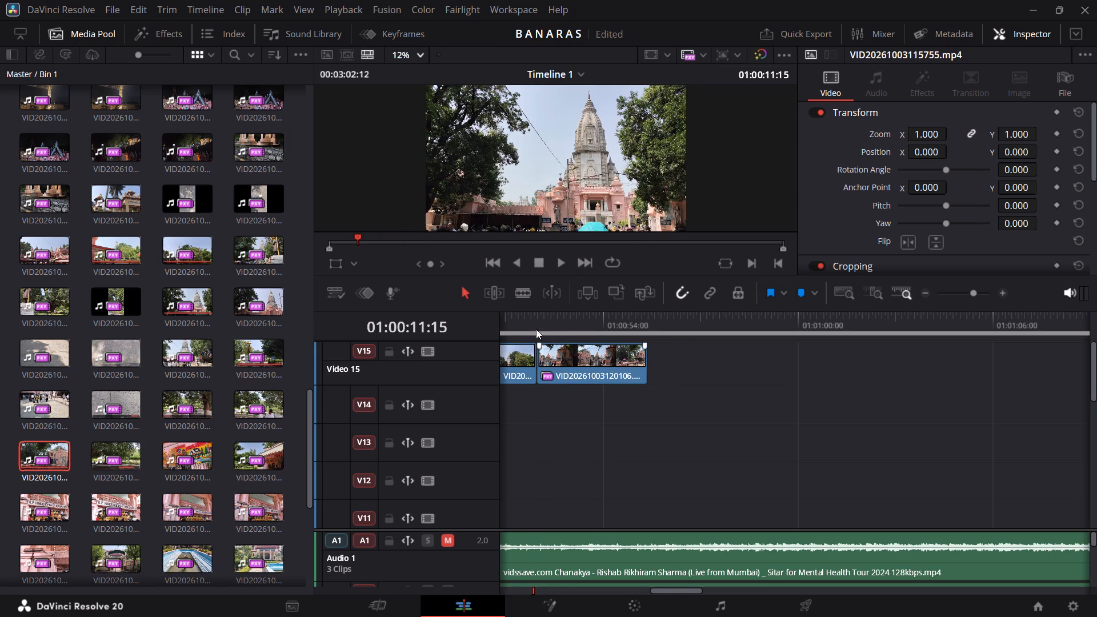
pyautogui.click(528, 321)
pyautogui.press('space')
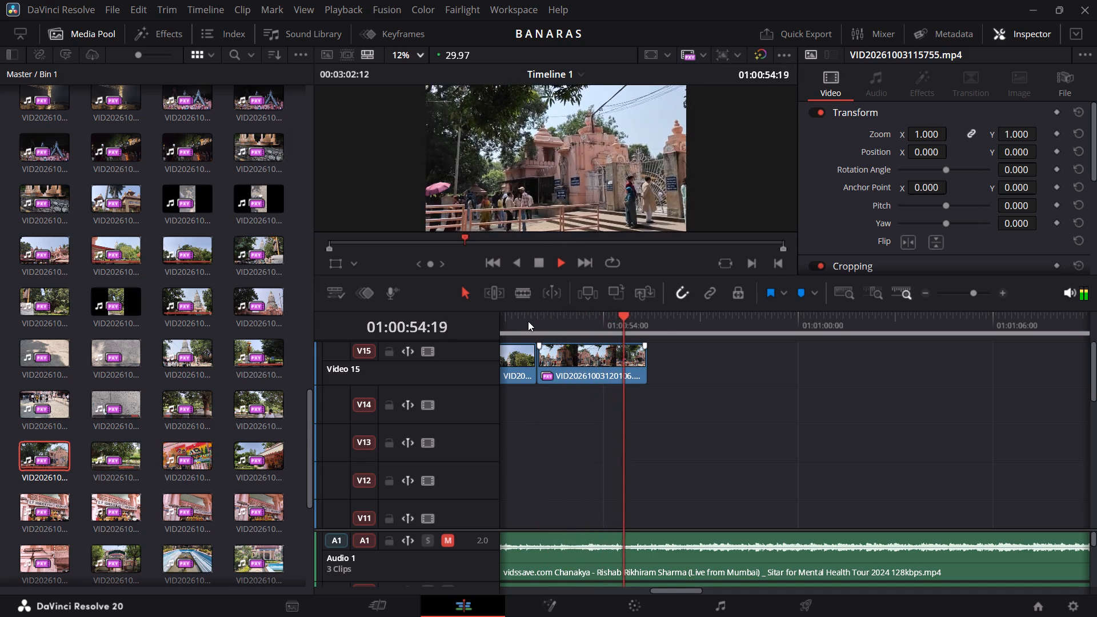
pyautogui.press('space')
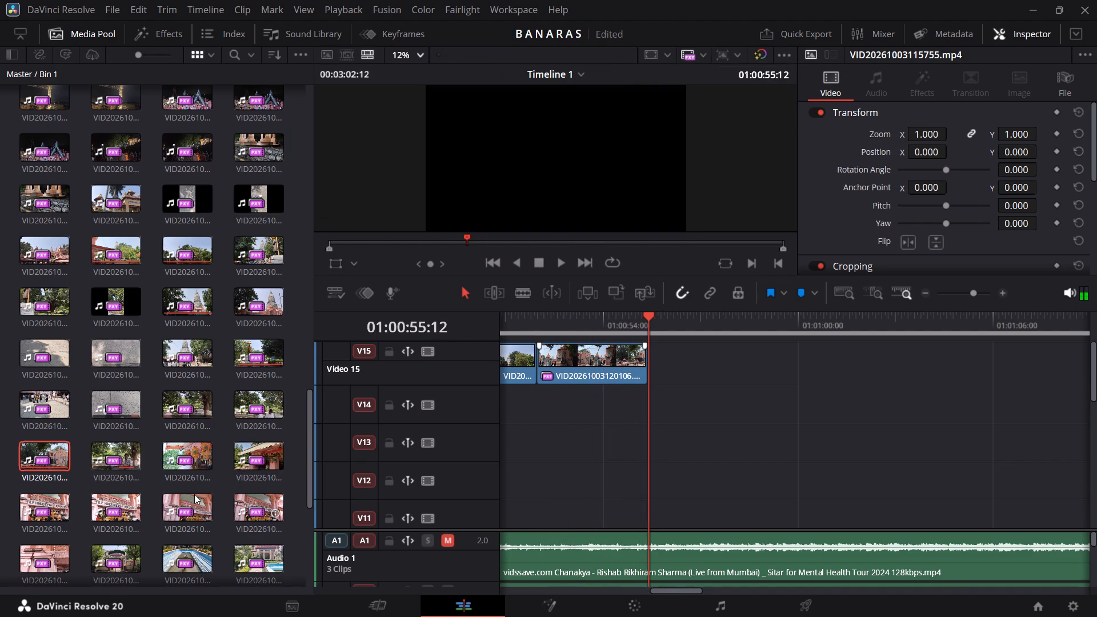
# Place only the video of VID20261003120048.mp4 on V15, directly after VID20261003120106.mp4.
pyautogui.doubleClick(264, 407)
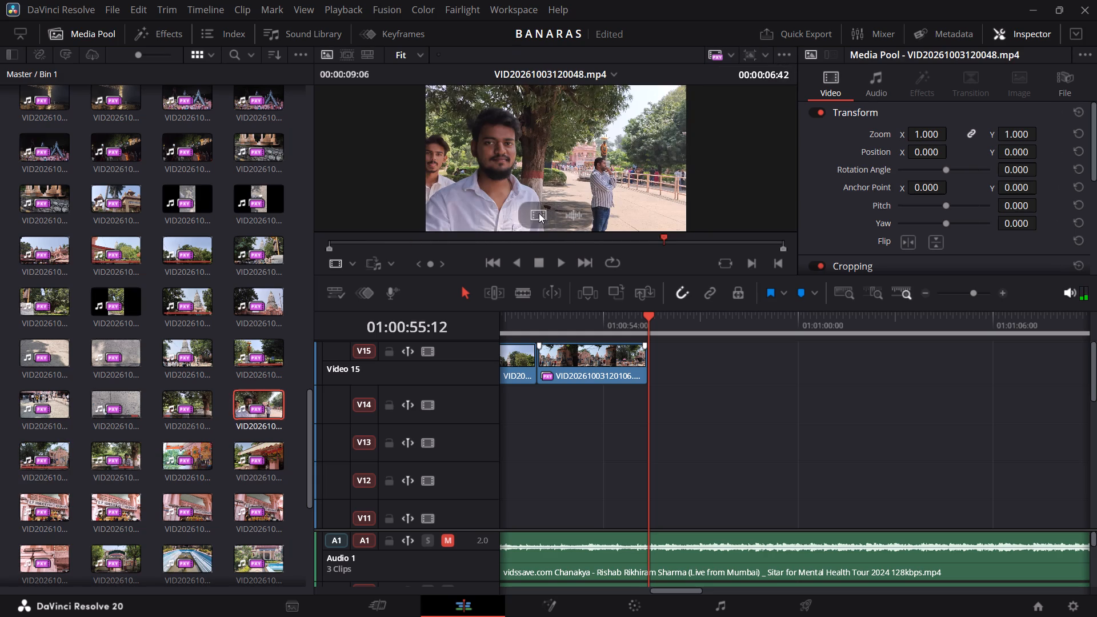
pyautogui.moveTo(535, 213); pyautogui.dragTo(646, 366)
# Select all the clips on V15 together, from VID20261003115755.mp4 through VID20261003120048.mp4.
pyautogui.hscroll(1, 626, 381)
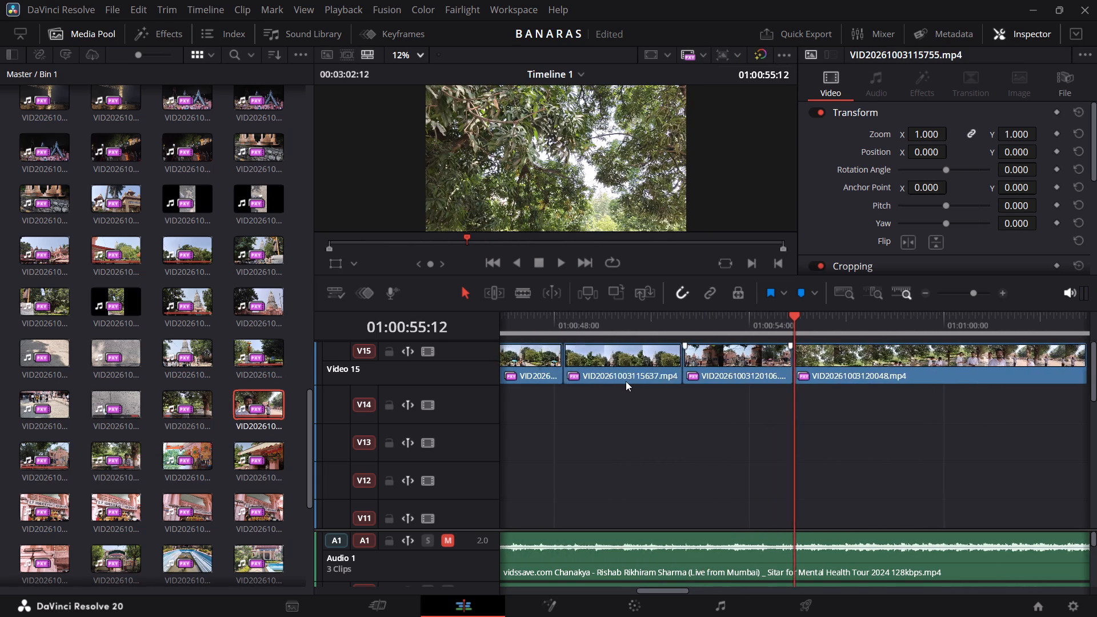
pyautogui.hscroll(4, 626, 381)
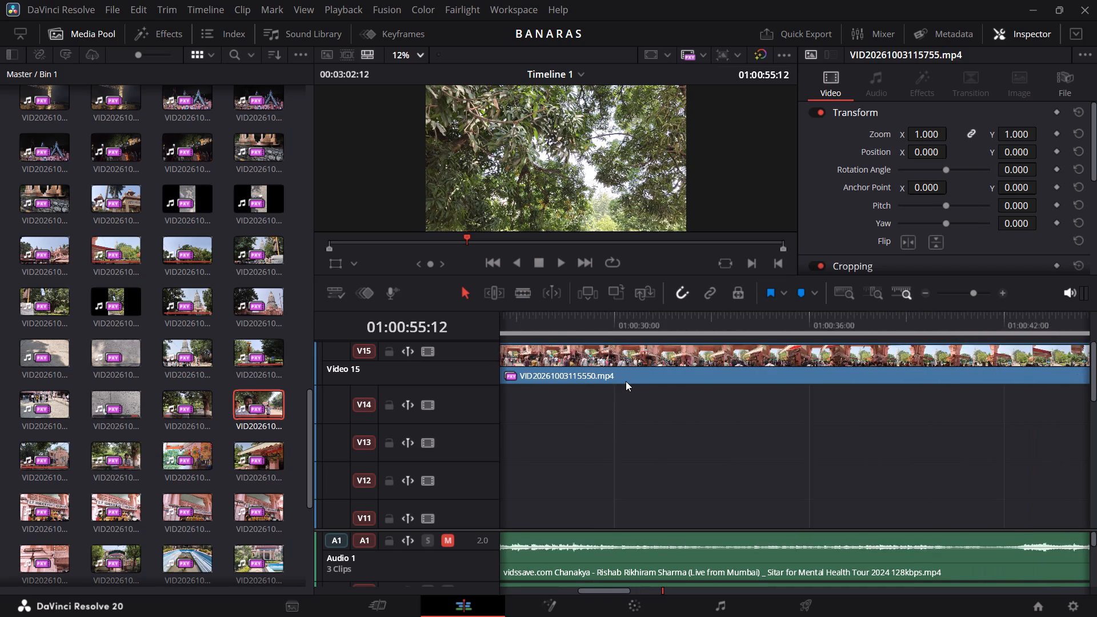
pyautogui.hscroll(5, 626, 381)
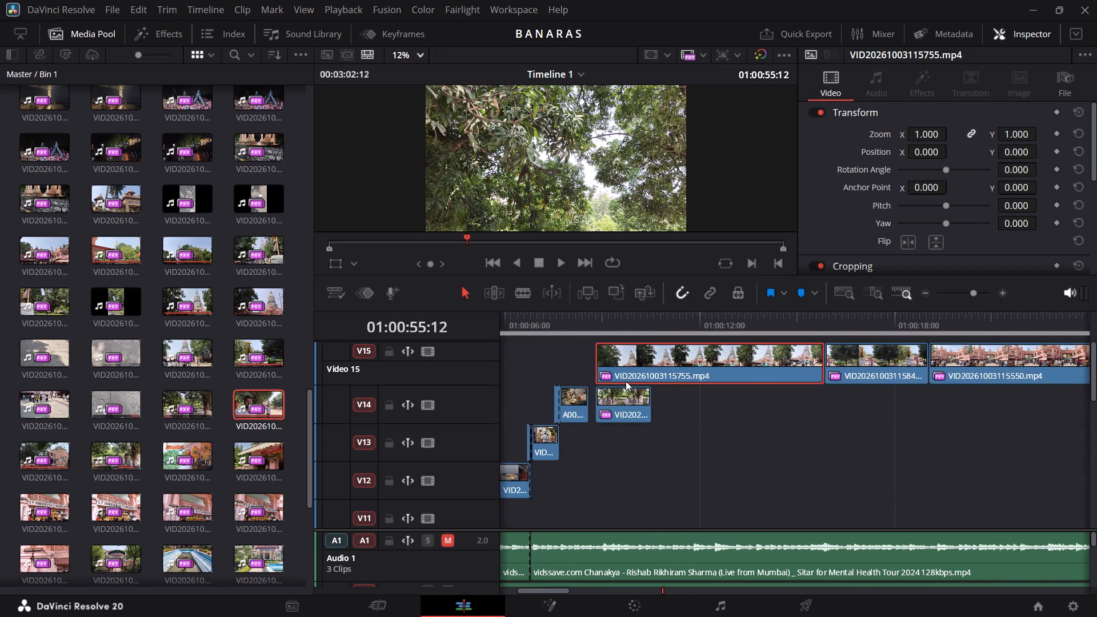
pyautogui.hscroll(1, 626, 381)
pyautogui.moveTo(591, 363); pyautogui.dragTo(649, 368)
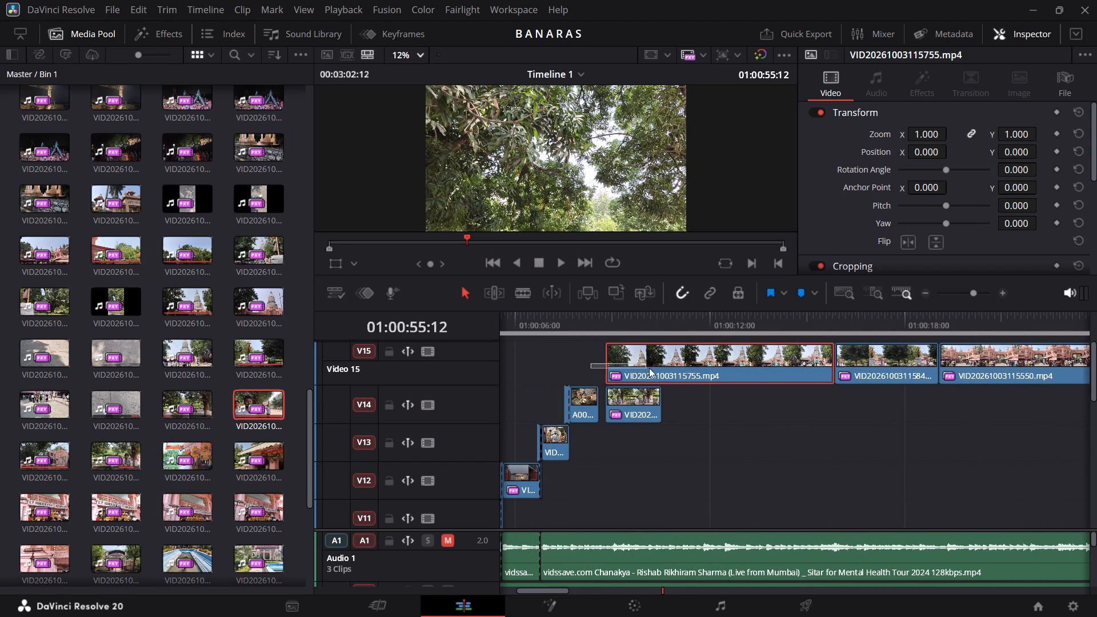
pyautogui.moveTo(649, 368); pyautogui.dragTo(794, 362)
pyautogui.hscroll(1, 714, 367)
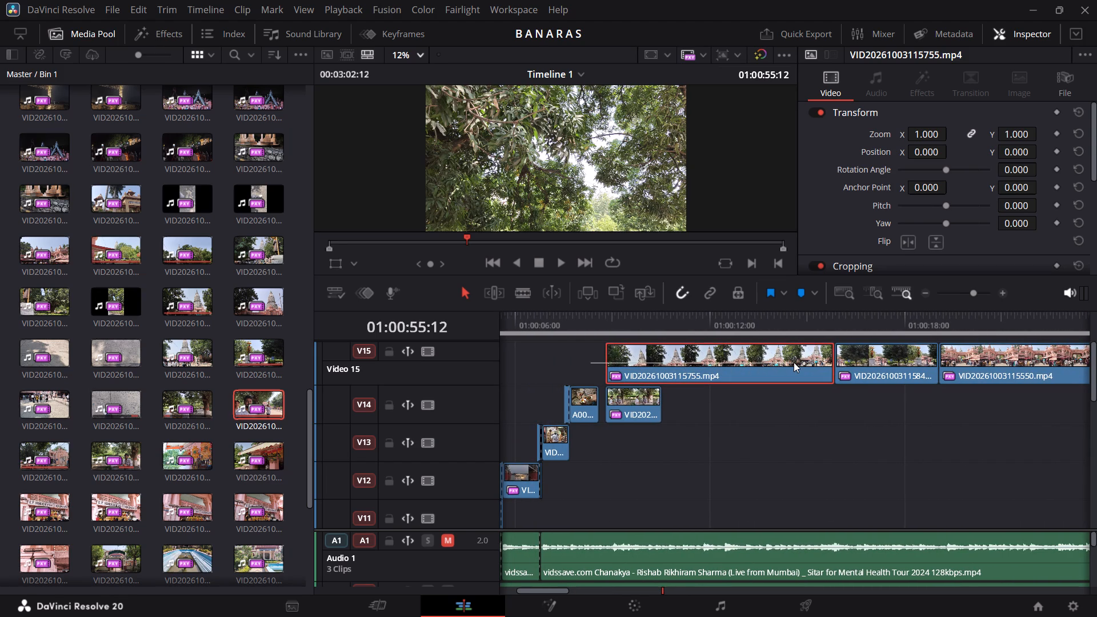
pyautogui.moveTo(794, 362); pyautogui.dragTo(915, 360)
pyautogui.hscroll(1, 851, 355)
pyautogui.hscroll(1, 912, 360)
pyautogui.moveTo(915, 360); pyautogui.dragTo(1042, 359)
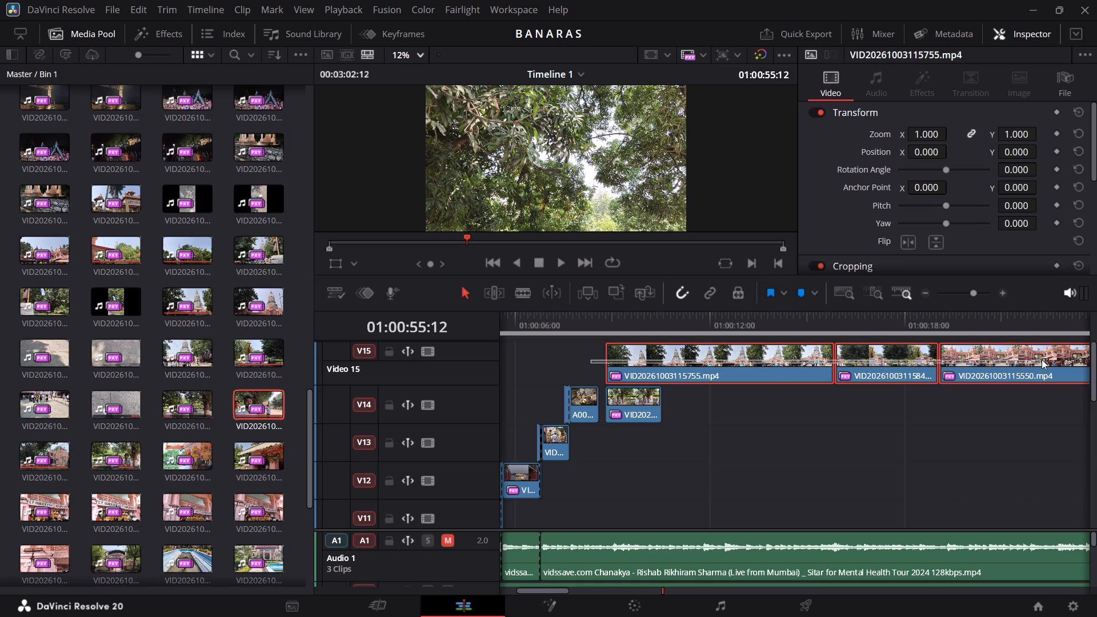
pyautogui.moveTo(1042, 359); pyautogui.dragTo(1096, 363)
pyautogui.hscroll(1, 1048, 362)
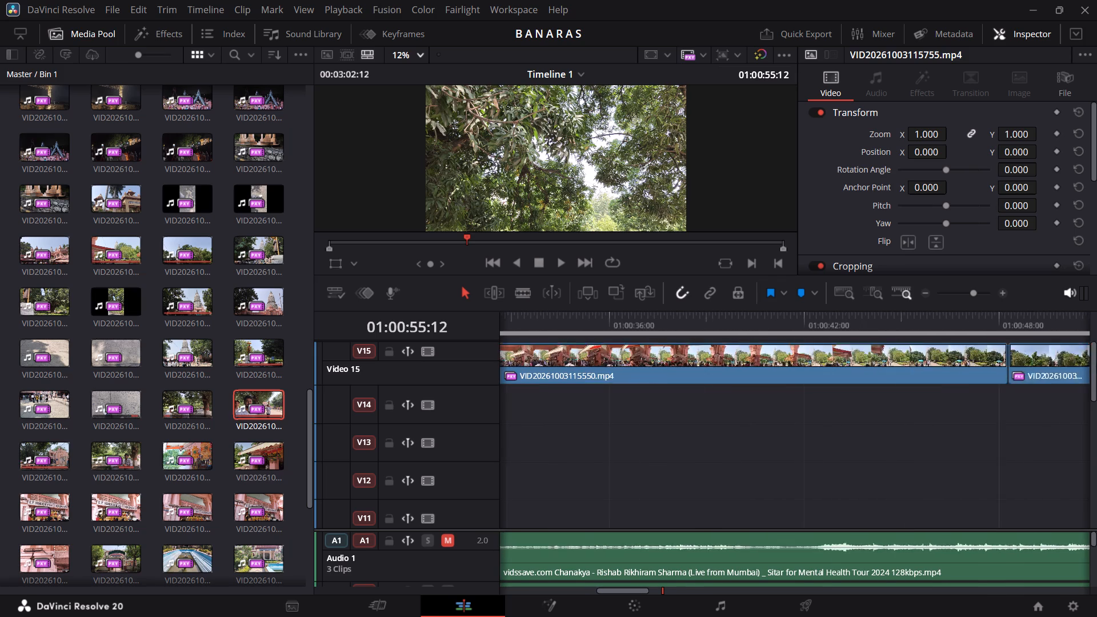
pyautogui.moveTo(1096, 363); pyautogui.dragTo(1096, 360)
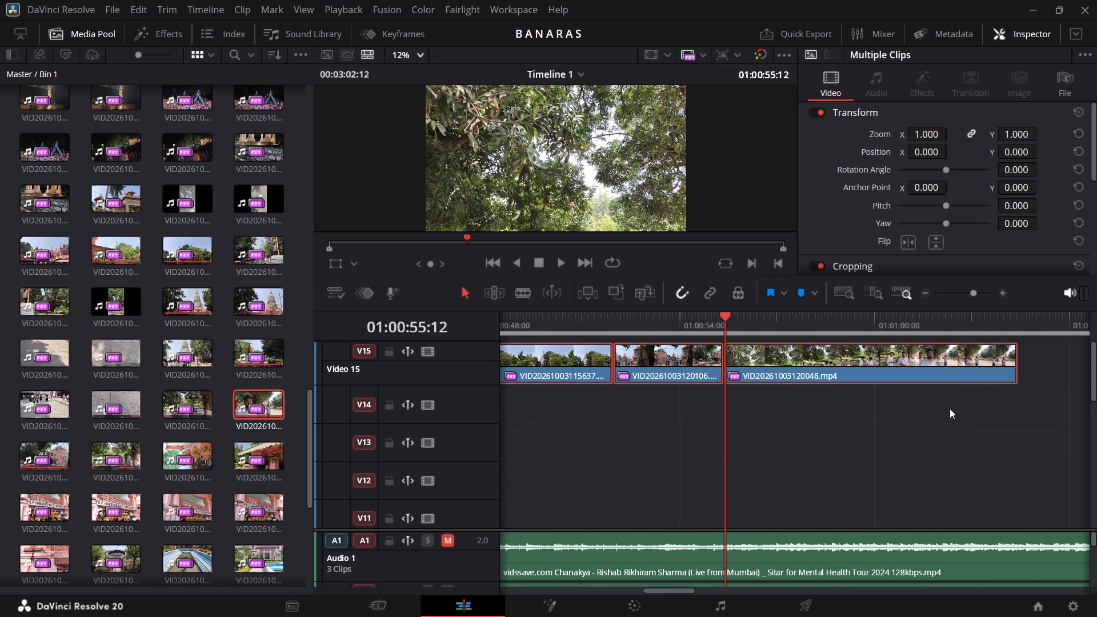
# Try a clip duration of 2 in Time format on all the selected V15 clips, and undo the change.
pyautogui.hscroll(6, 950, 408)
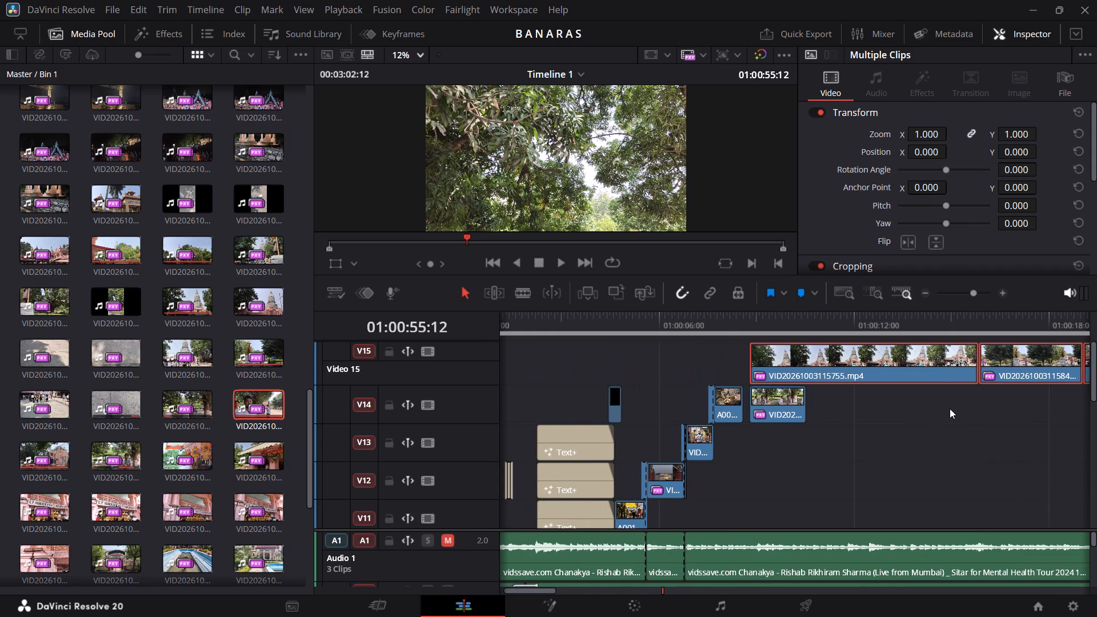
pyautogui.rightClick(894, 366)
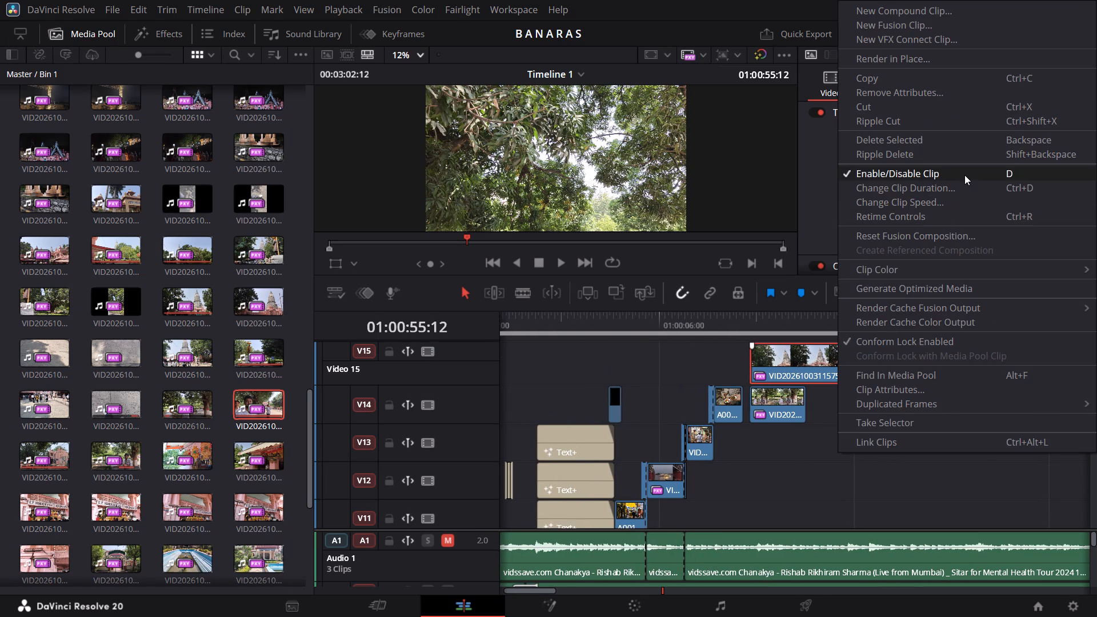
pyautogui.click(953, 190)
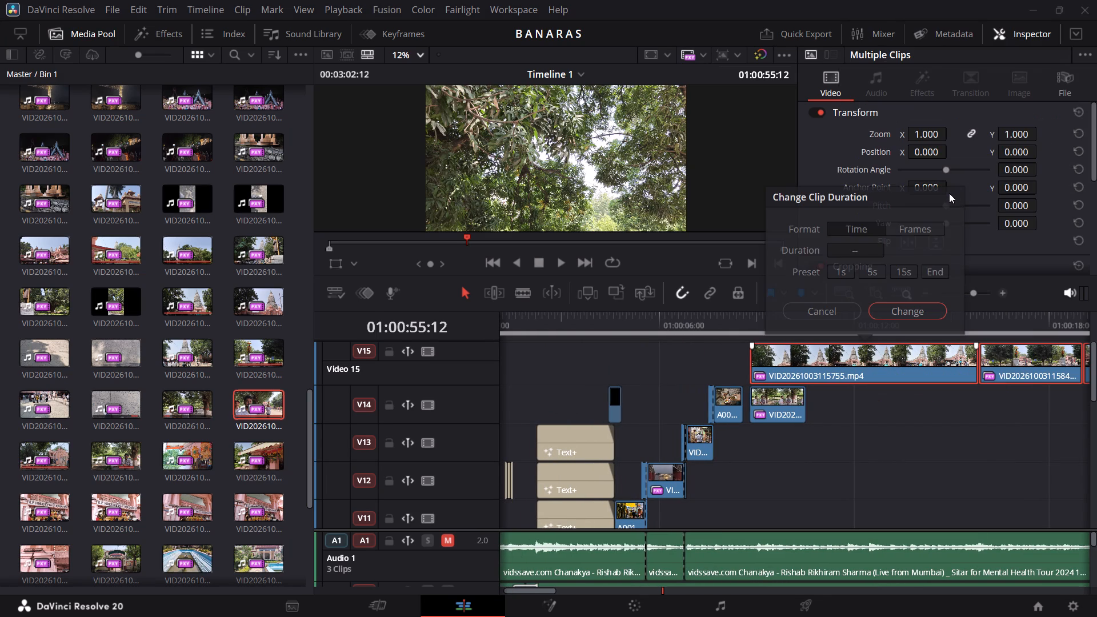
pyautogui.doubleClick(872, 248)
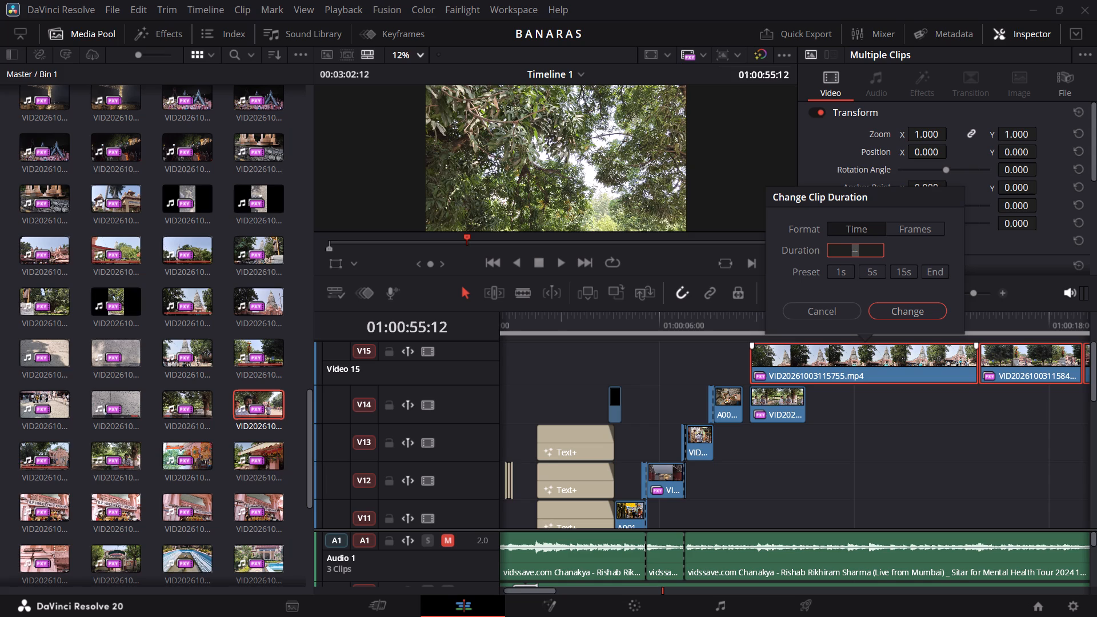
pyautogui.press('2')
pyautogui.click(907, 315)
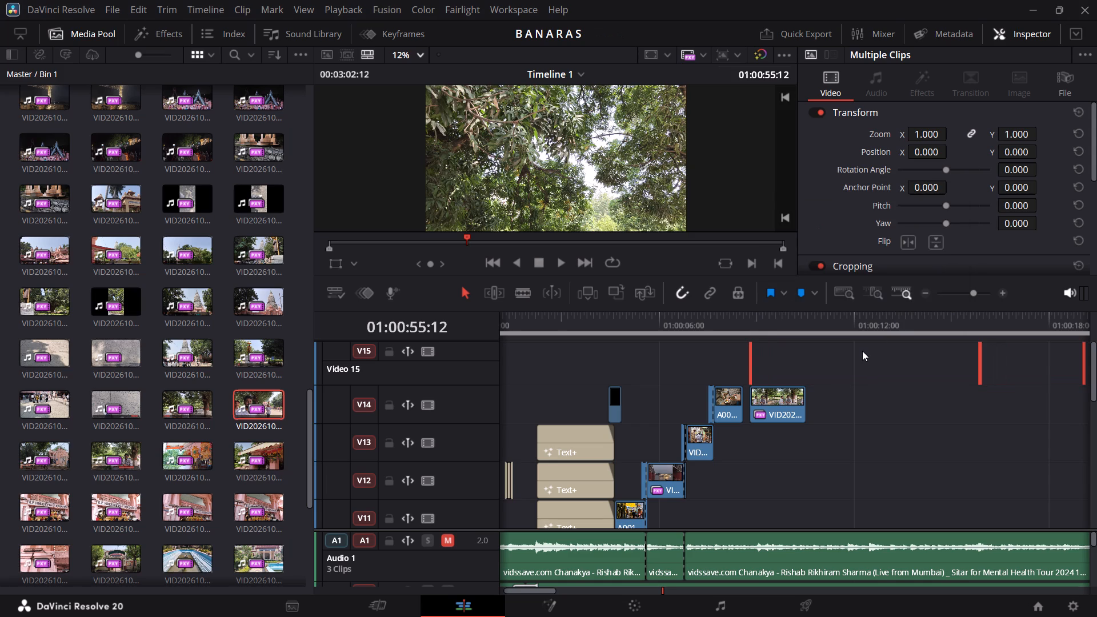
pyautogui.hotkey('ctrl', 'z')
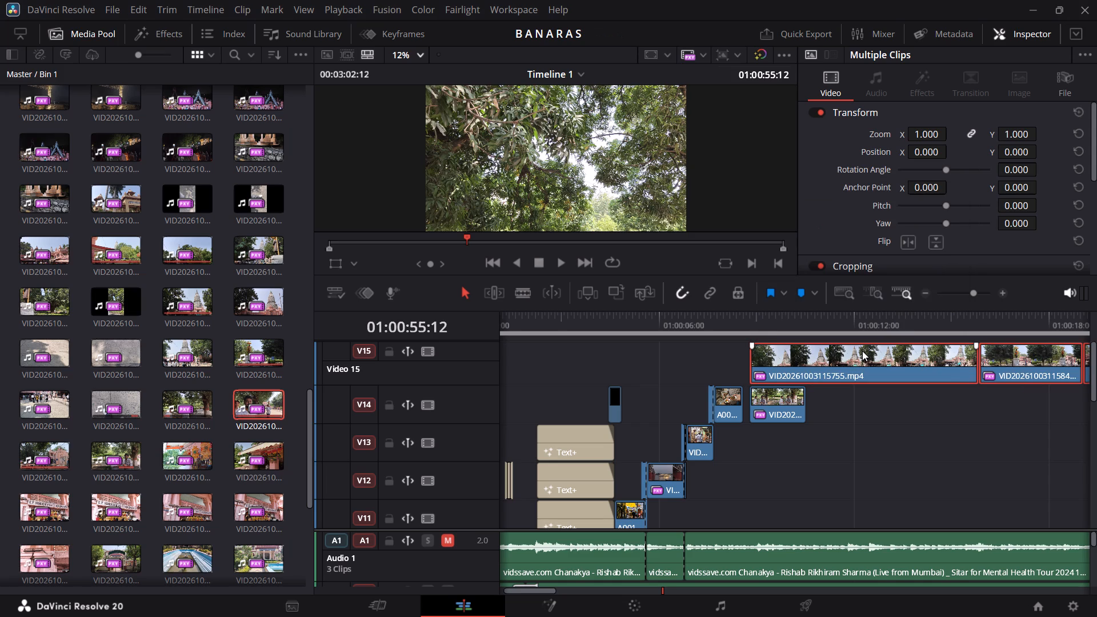
# Open the Change Clip Speed settings for the selected V15 clips.
pyautogui.rightClick(862, 351)
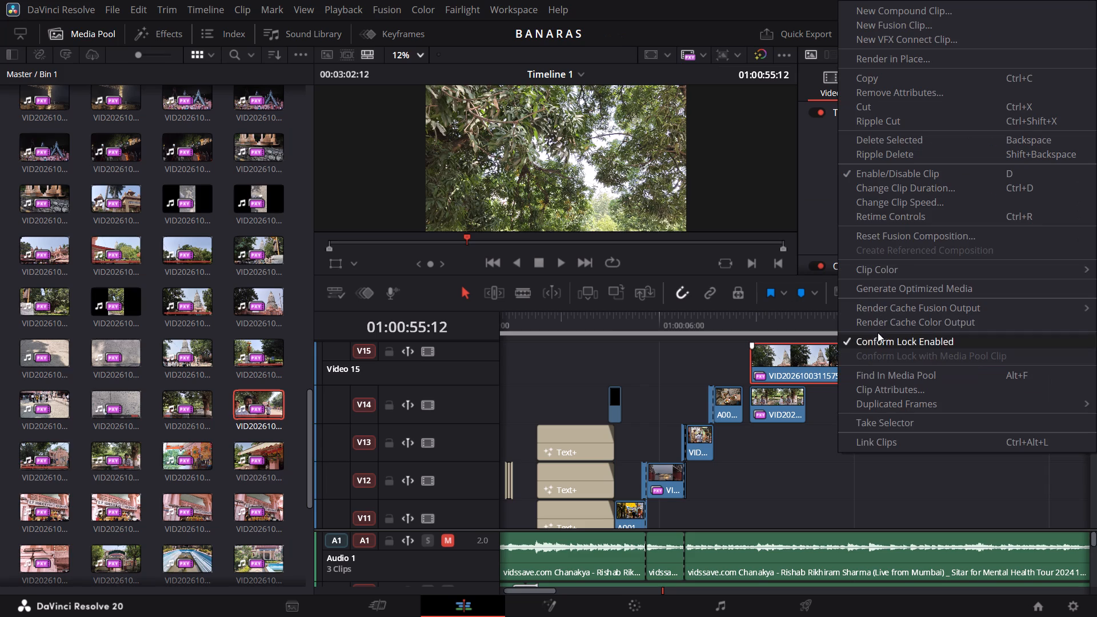
pyautogui.click(898, 195)
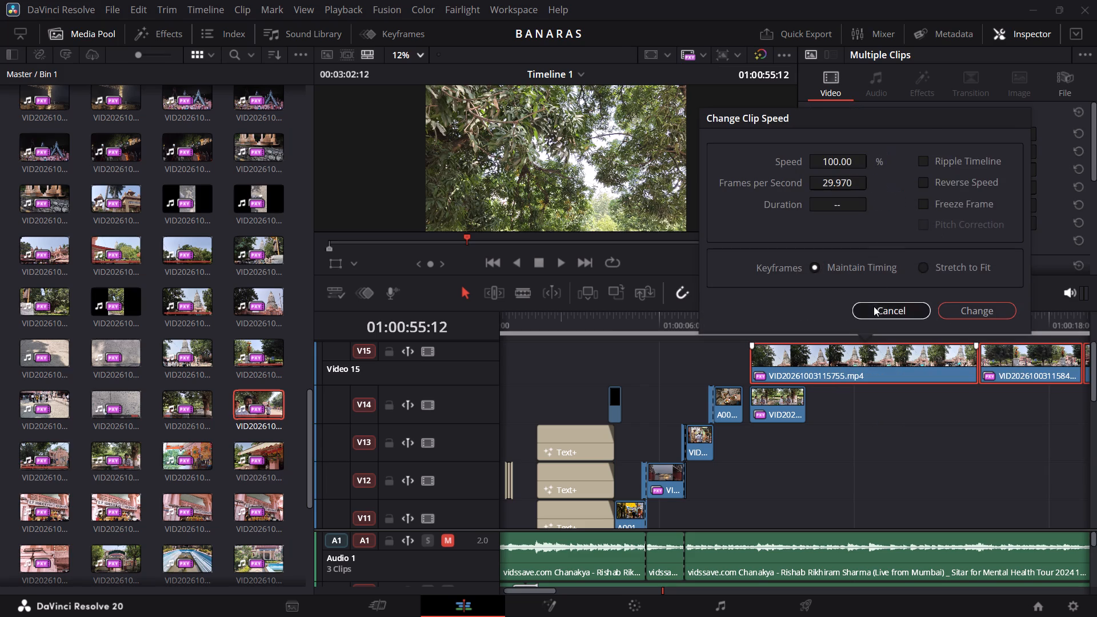
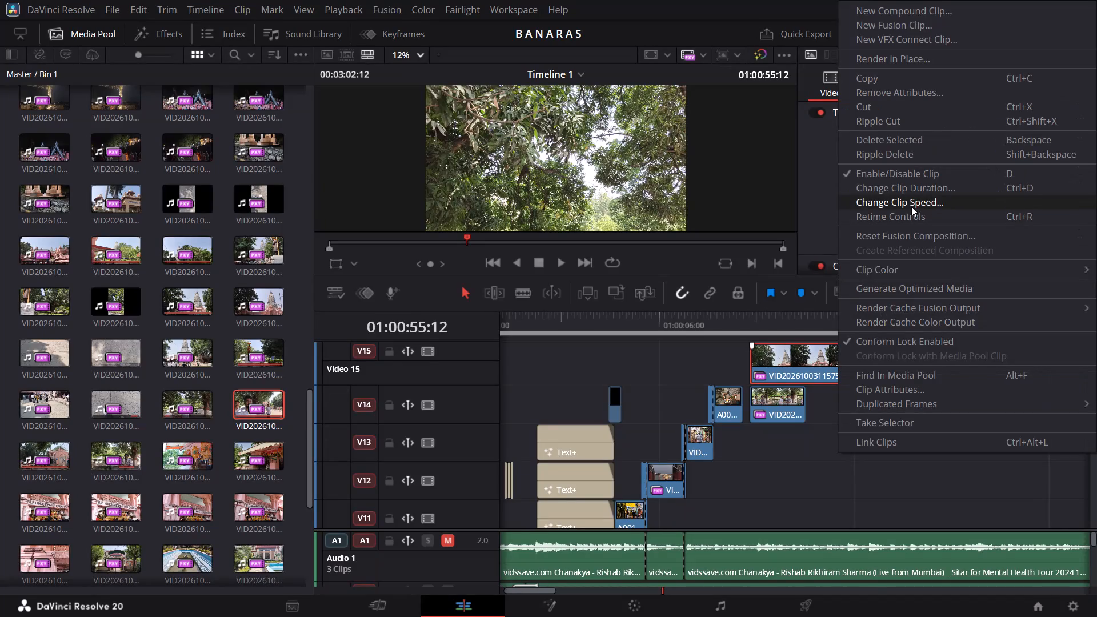
# Set the clip duration of all the selected V15 clips to 00:00:02:00 and deselect them.
pyautogui.click(929, 186)
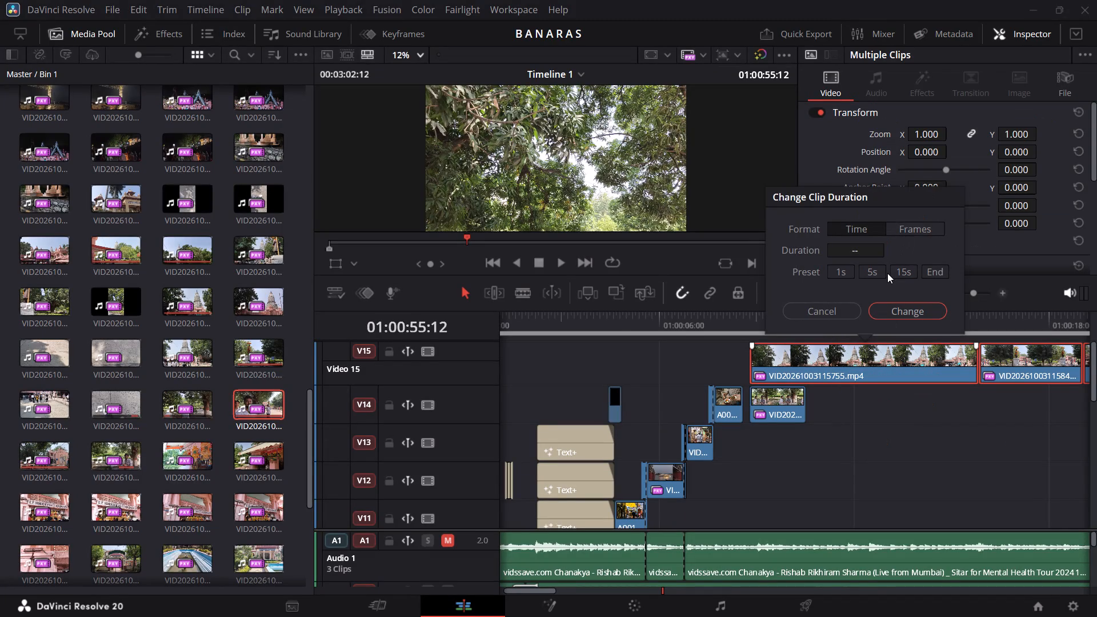
pyautogui.click(845, 270)
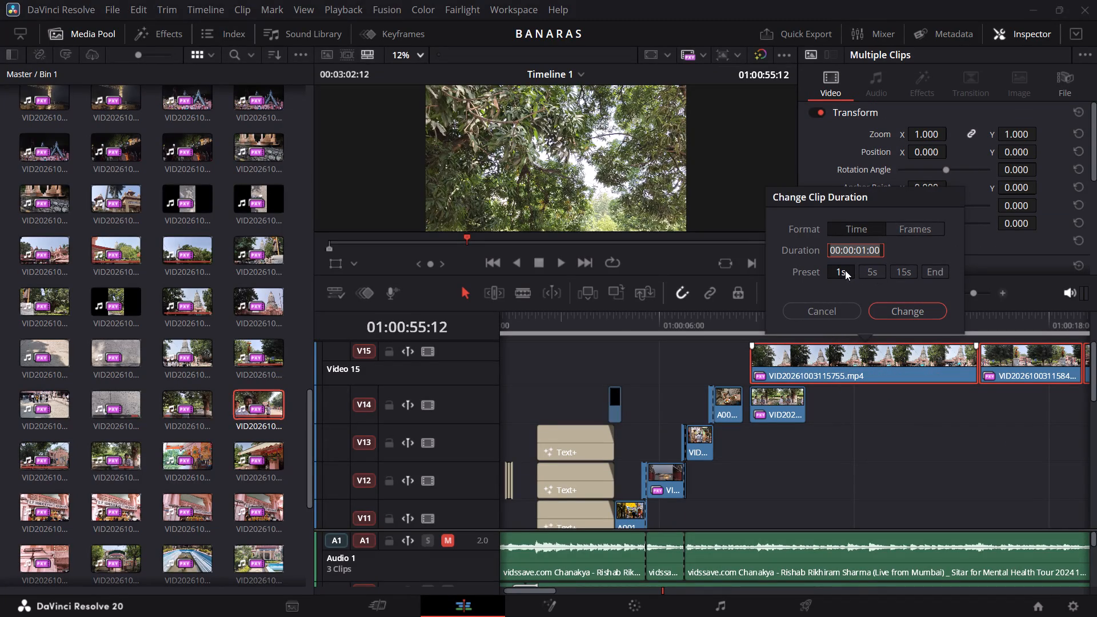
pyautogui.press('BackSpace')
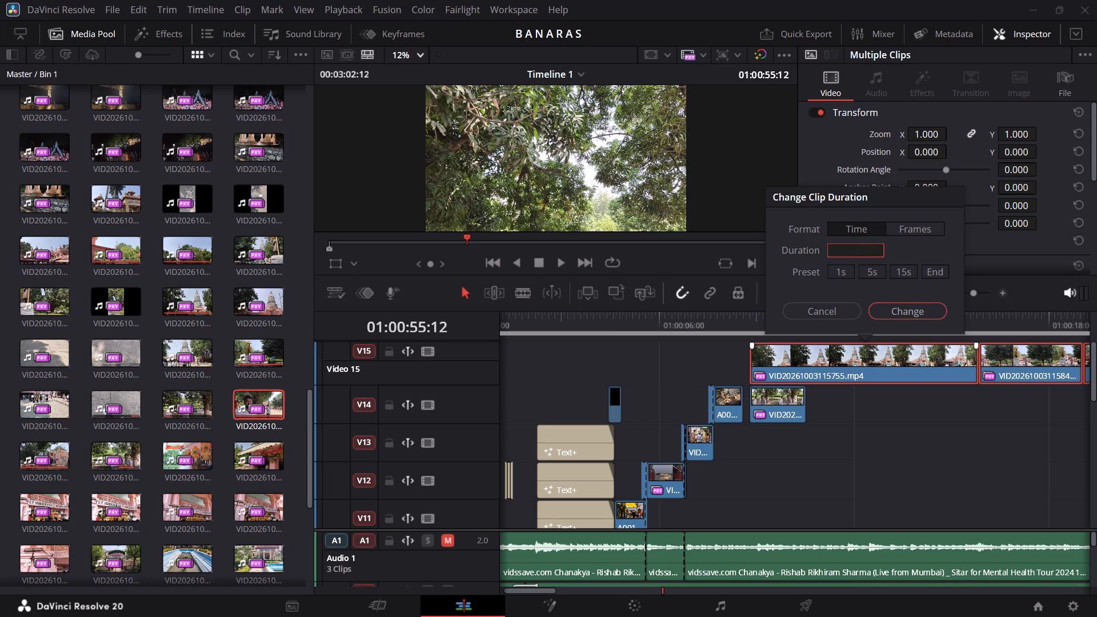
pyautogui.click(857, 232)
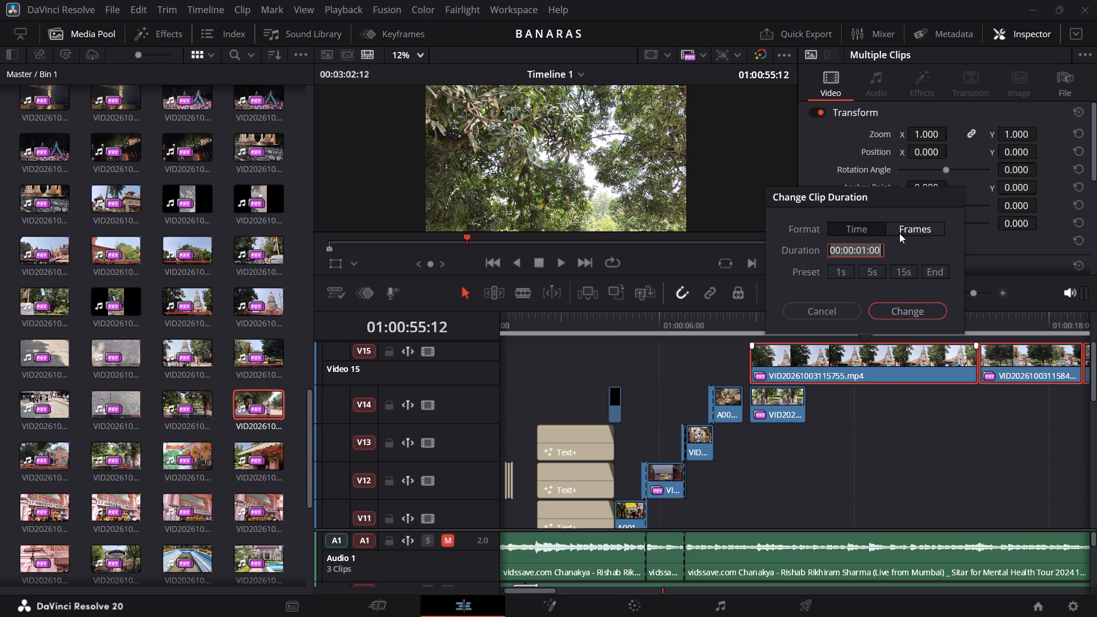
pyautogui.click(911, 229)
pyautogui.click(867, 229)
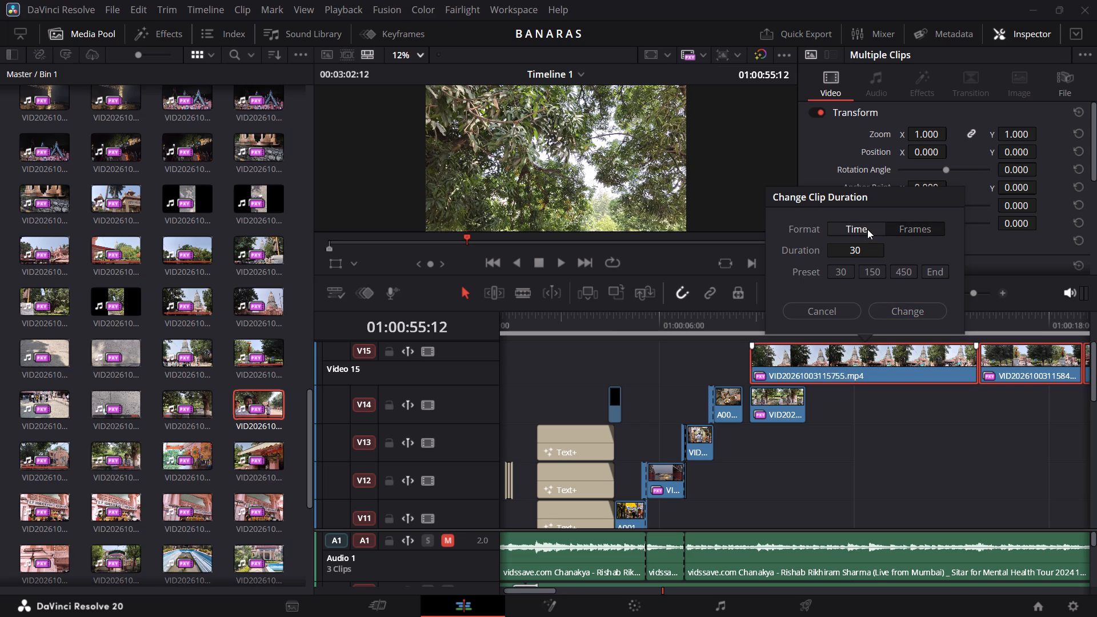
pyautogui.press('BackSpace')
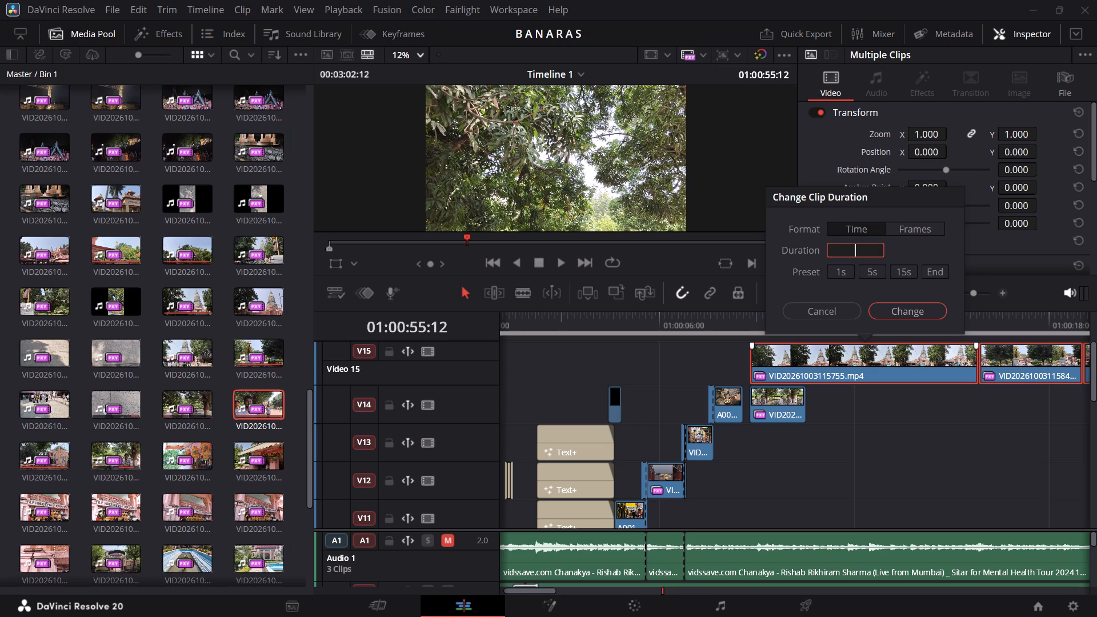
pyautogui.press('2')
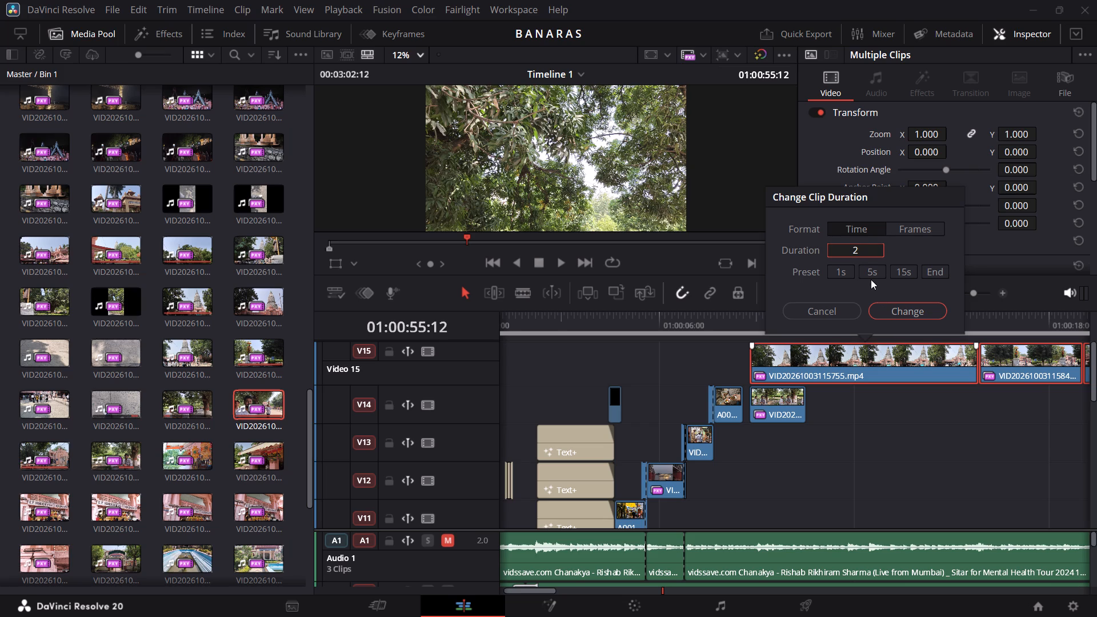
pyautogui.click(871, 279)
pyautogui.click(878, 275)
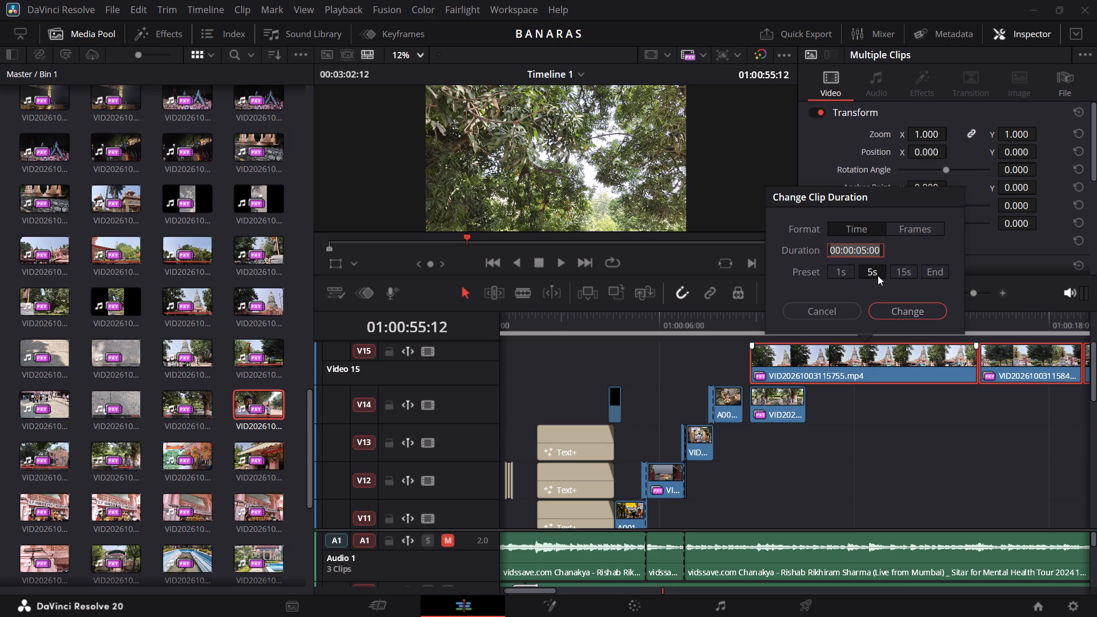
pyautogui.click(935, 271)
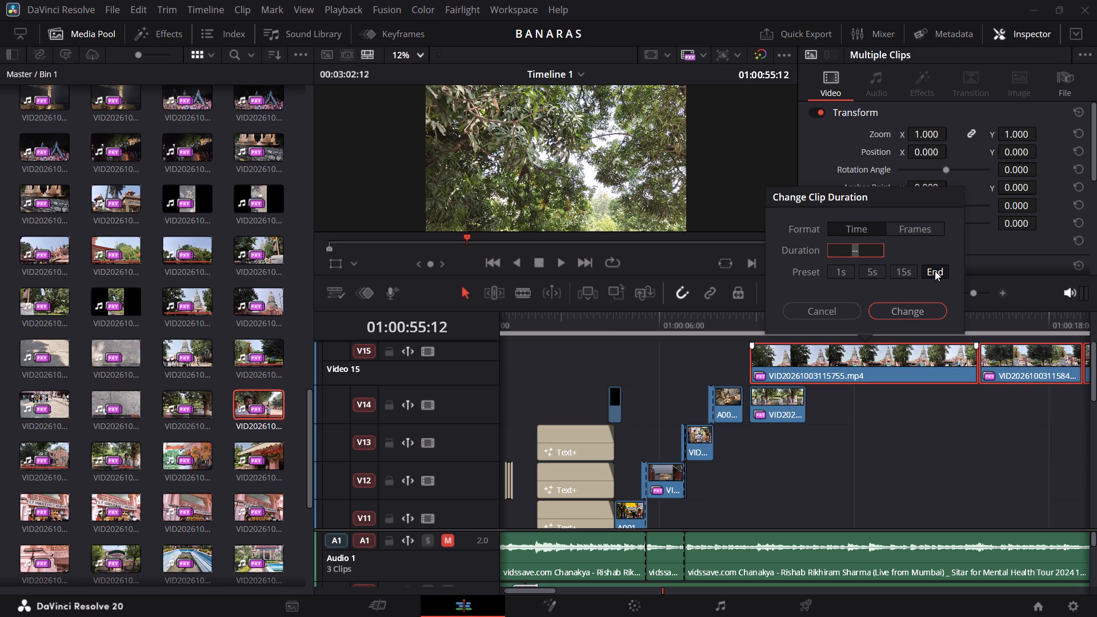
pyautogui.write('0000')
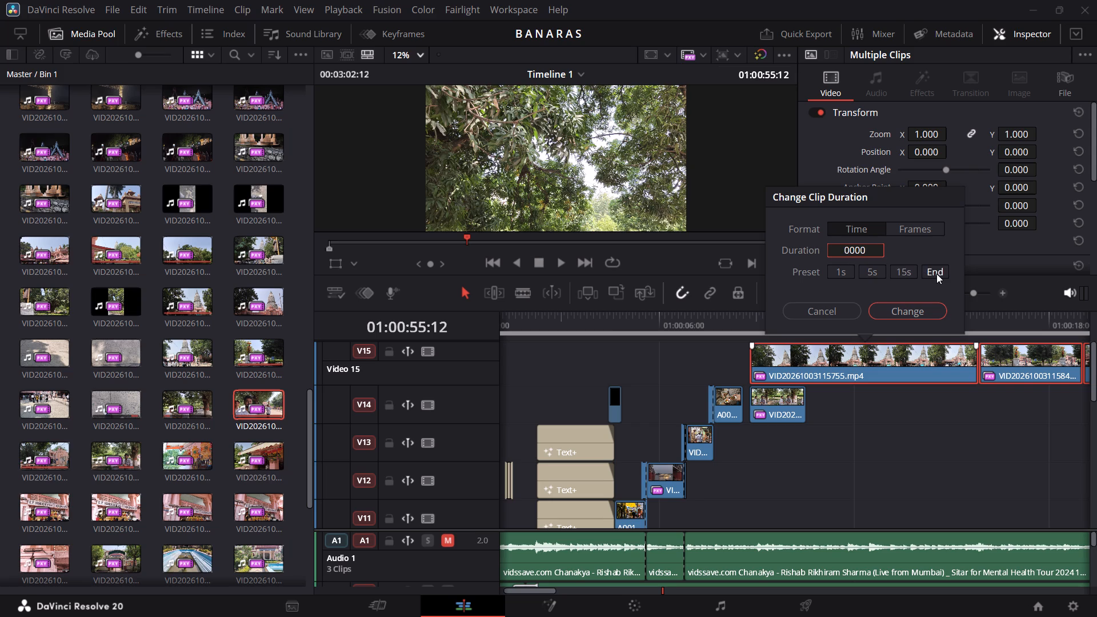
pyautogui.click(936, 274)
pyautogui.click(936, 274)
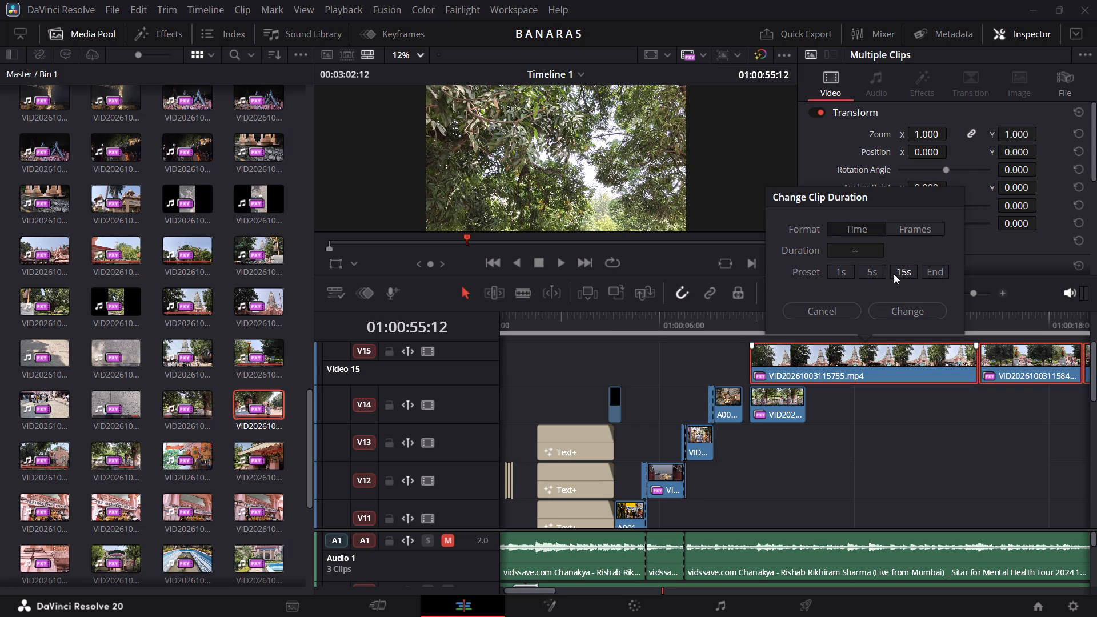
pyautogui.click(894, 274)
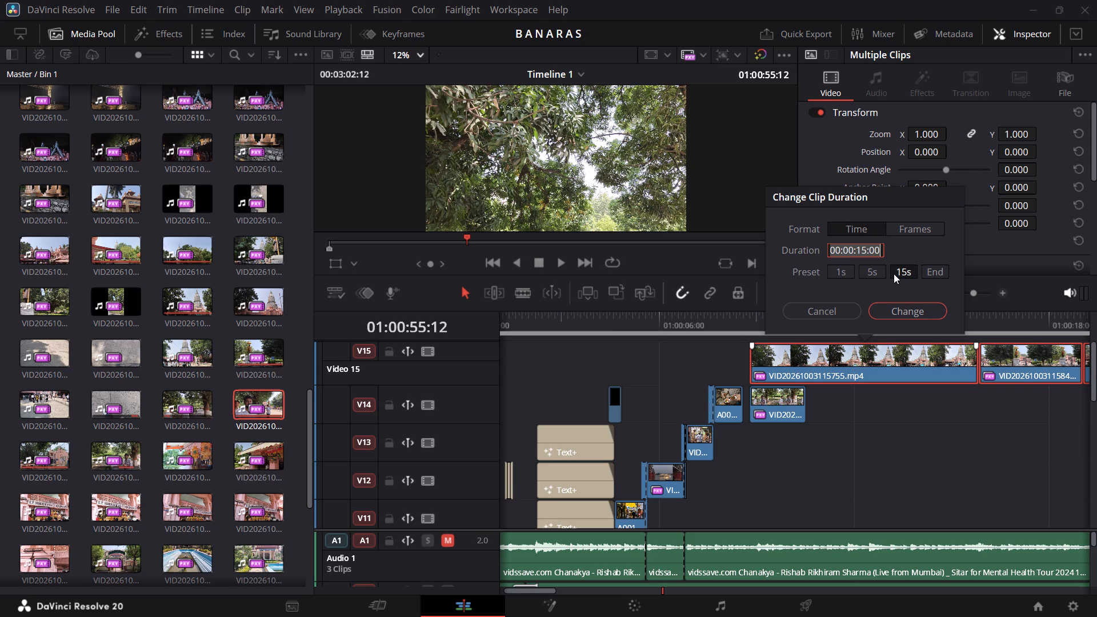
pyautogui.write('00')
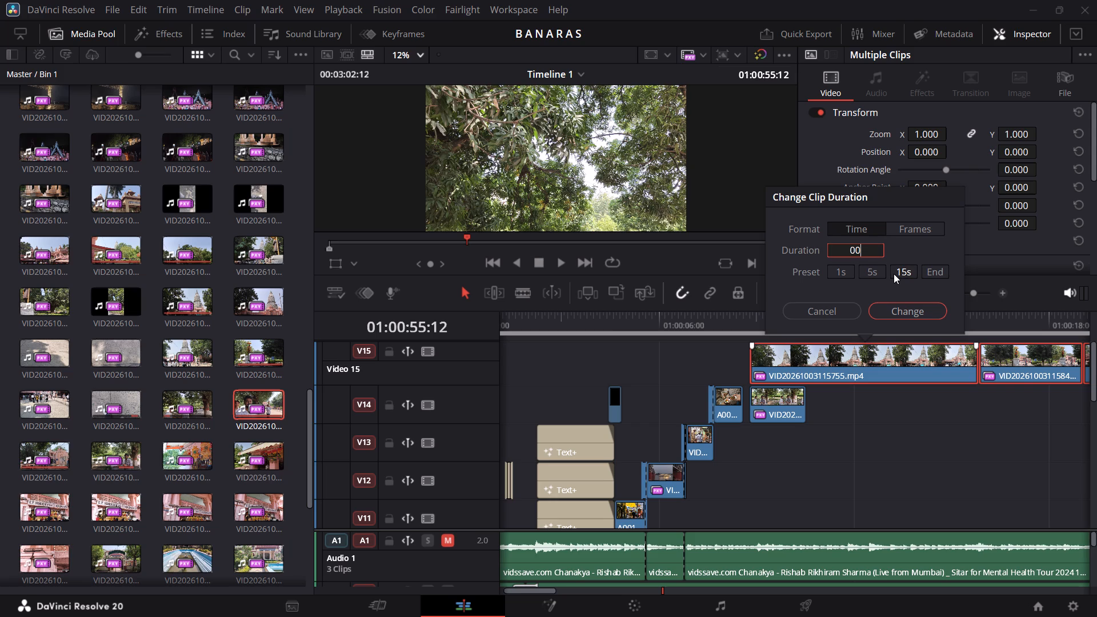
pyautogui.press(';')
pyautogui.press('BackSpace')
pyautogui.hotkey('shift', ':')
pyautogui.write('00')
pyautogui.write(':02')
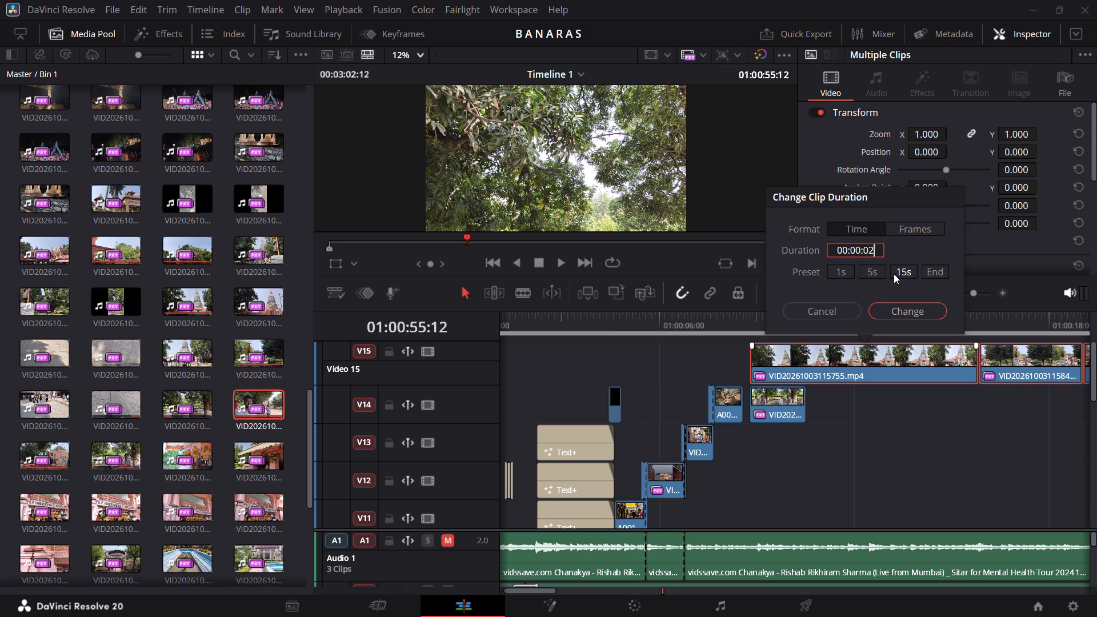
pyautogui.write(':00')
pyautogui.click(910, 234)
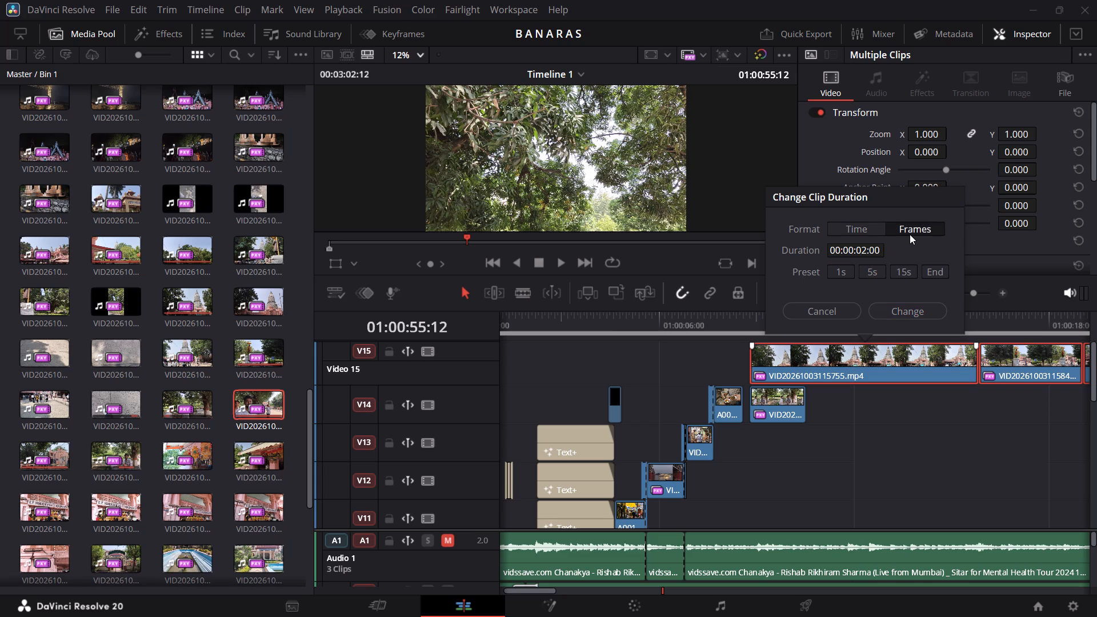
pyautogui.click(890, 306)
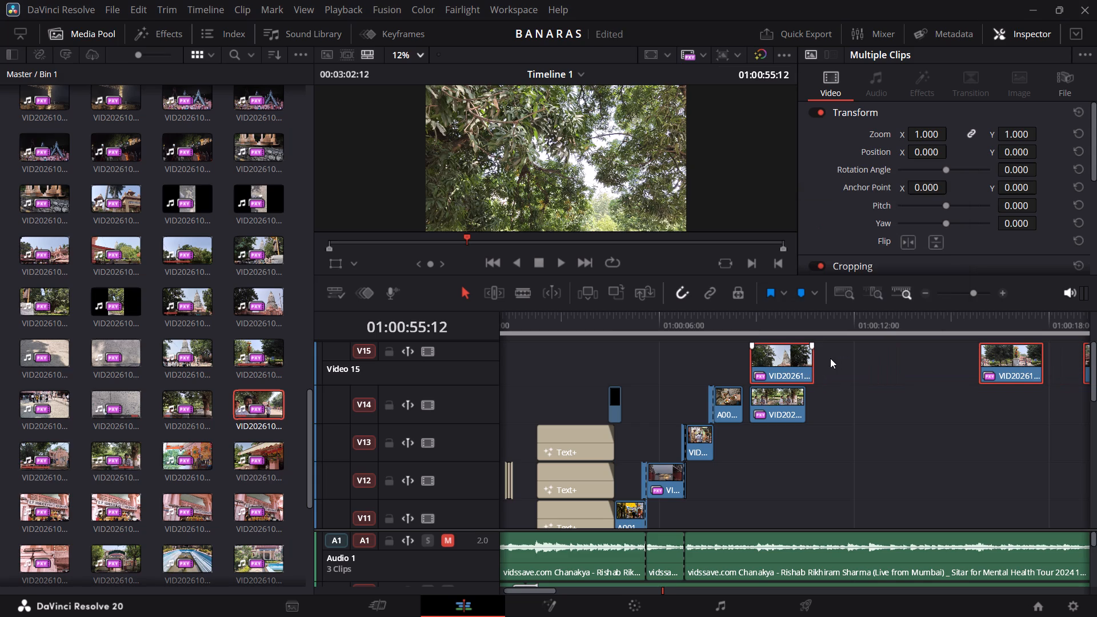
pyautogui.click(830, 358)
pyautogui.click(830, 358)
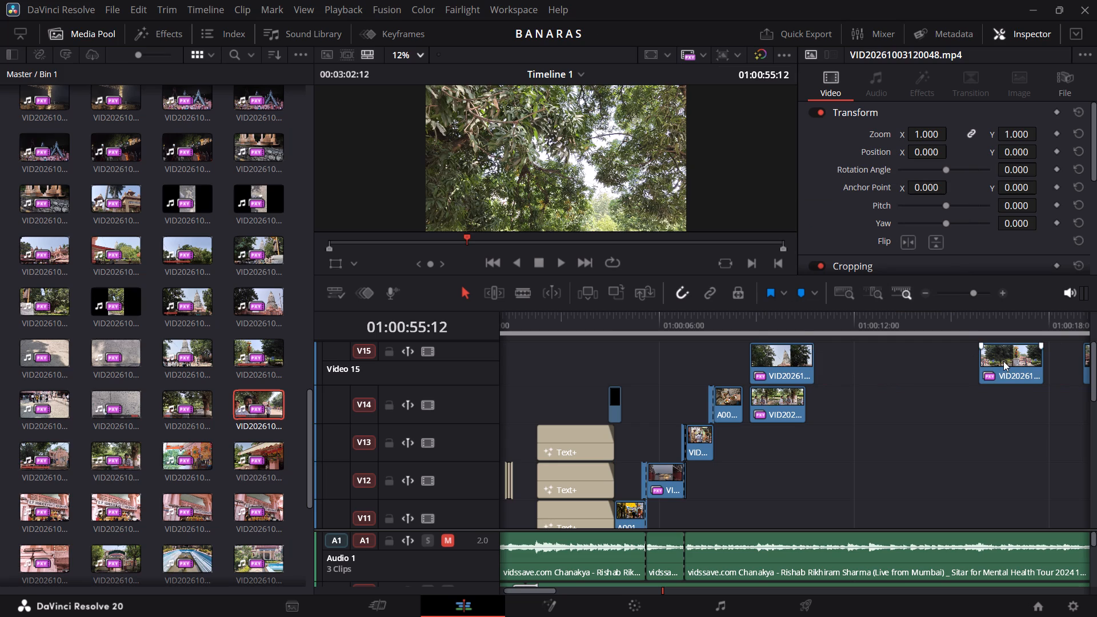
# Close the first gaps on V15 by placing VID20261003115840.mp4 directly after VID20261003115755.mp4, followed by VID20261003115550.mp4.
pyautogui.moveTo(1003, 361); pyautogui.dragTo(842, 358)
pyautogui.hscroll(-1, 842, 358)
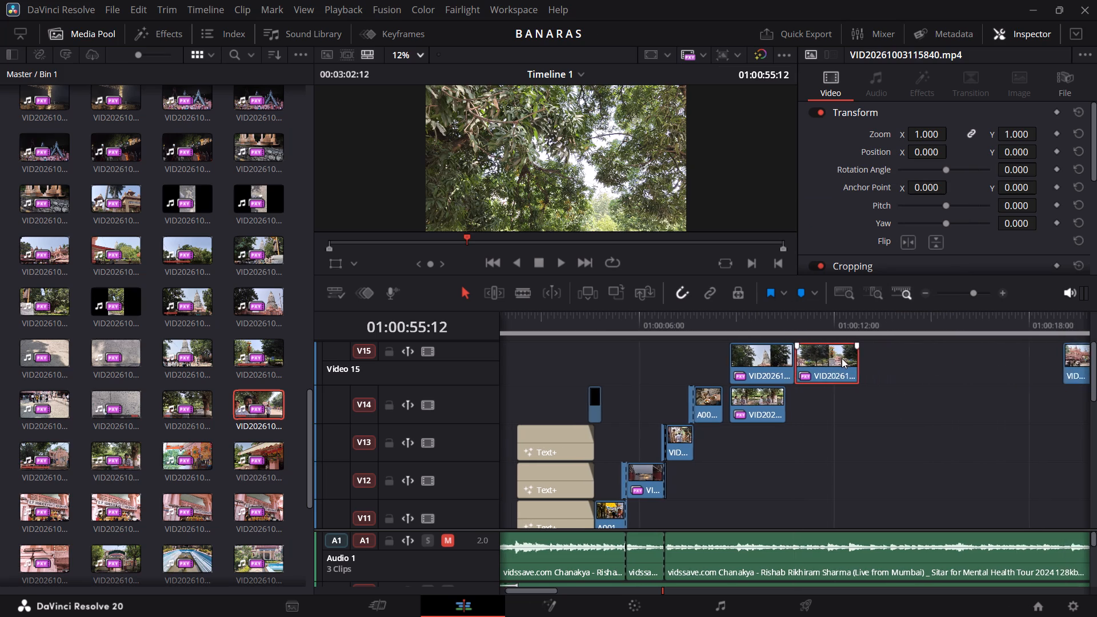
pyautogui.hscroll(-1, 842, 358)
pyautogui.moveTo(1003, 364); pyautogui.dragTo(819, 363)
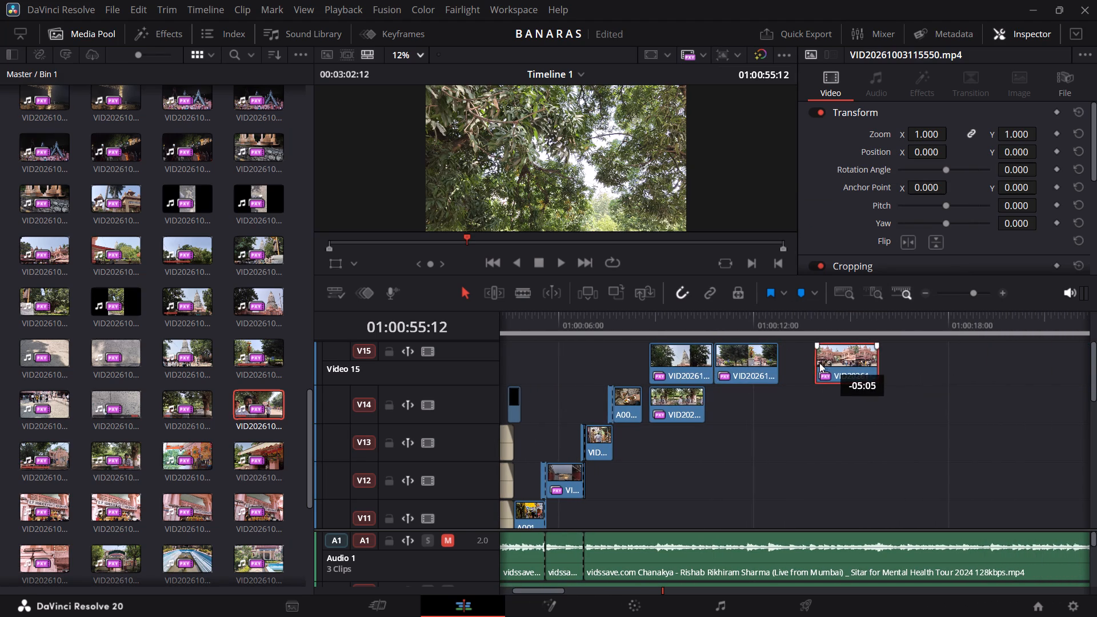
pyautogui.moveTo(819, 363); pyautogui.dragTo(794, 363)
# Move VID20261003115637.mp4 back along V15 so it sits directly after VID20261003115550.mp4.
pyautogui.hscroll(-3, 794, 363)
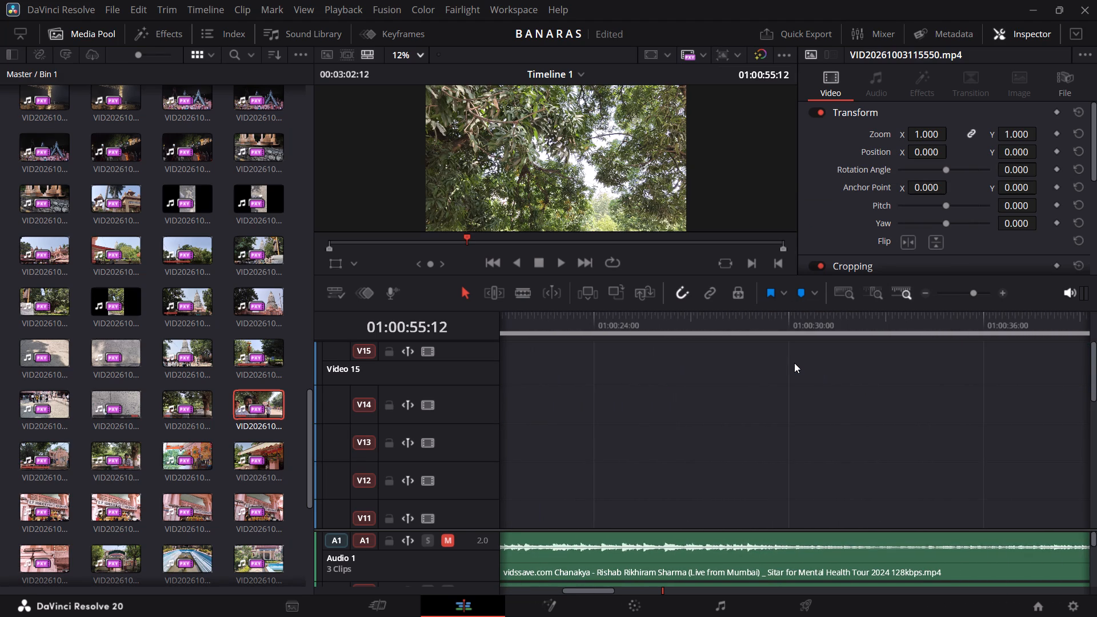
pyautogui.hscroll(-2, 794, 363)
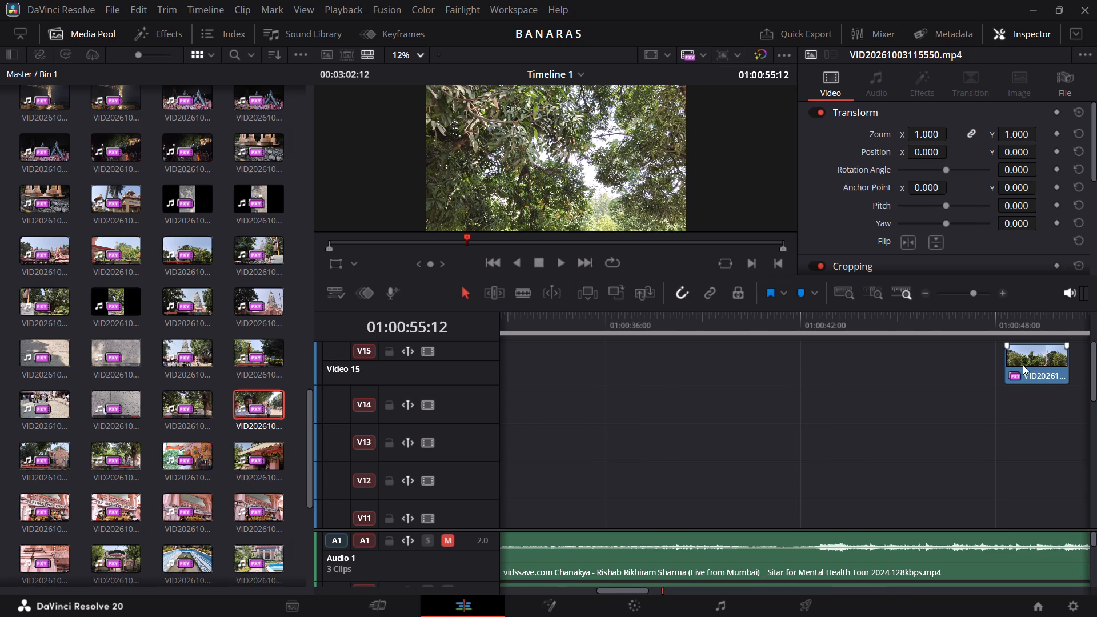
pyautogui.moveTo(1023, 365); pyautogui.dragTo(588, 368)
pyautogui.hscroll(1, 588, 368)
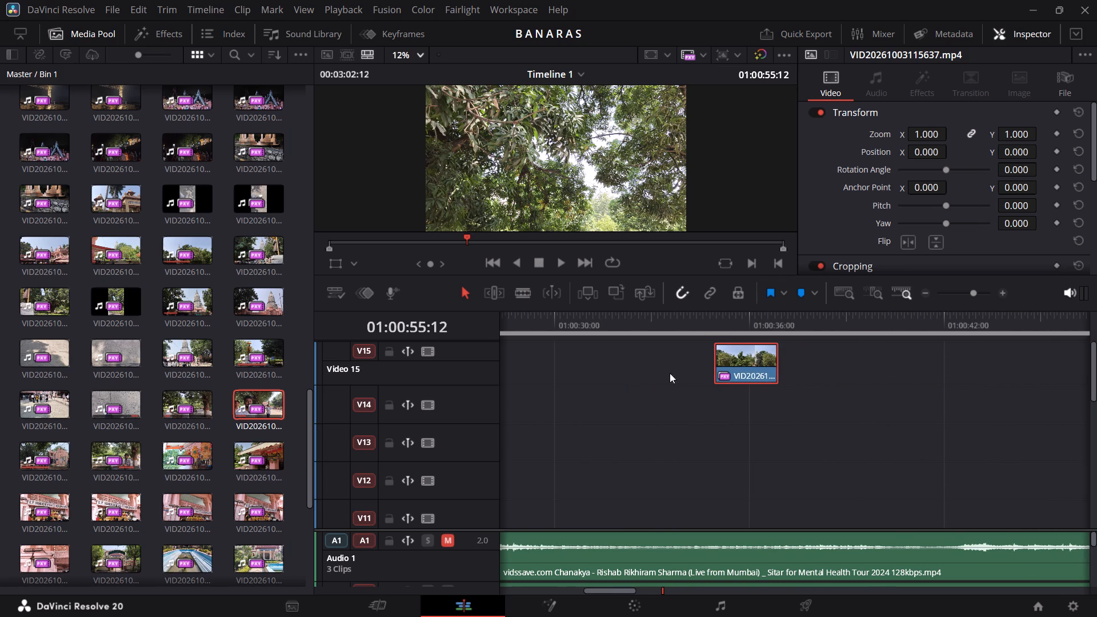
pyautogui.moveTo(753, 365); pyautogui.dragTo(563, 371)
pyautogui.hscroll(1, 563, 371)
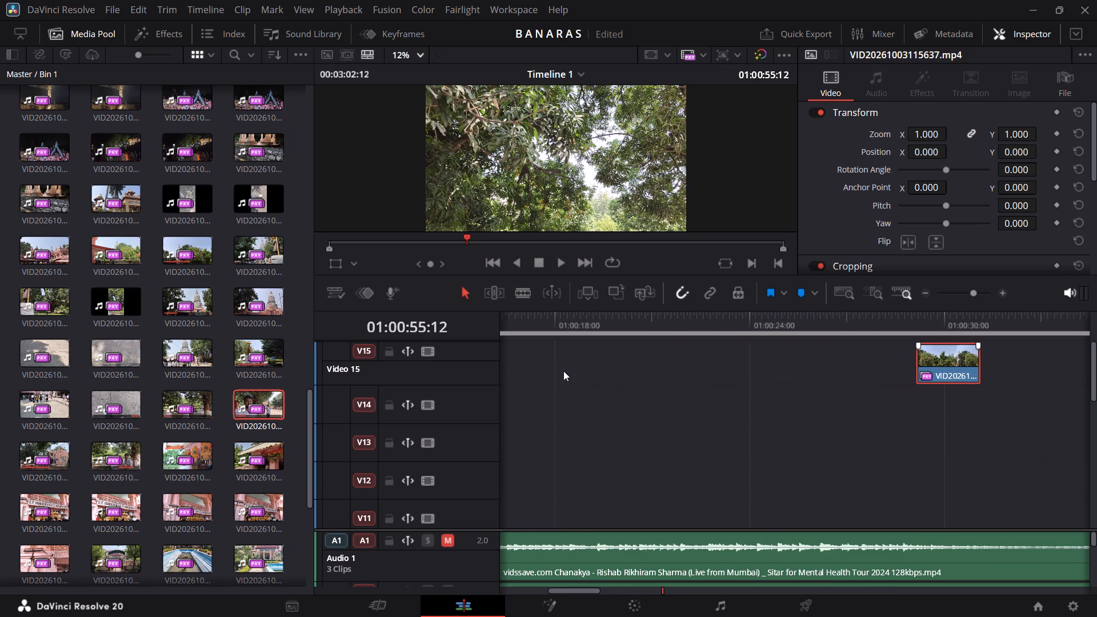
pyautogui.hscroll(1, 563, 371)
pyautogui.moveTo(969, 371); pyautogui.dragTo(590, 360)
pyautogui.hscroll(1, 590, 360)
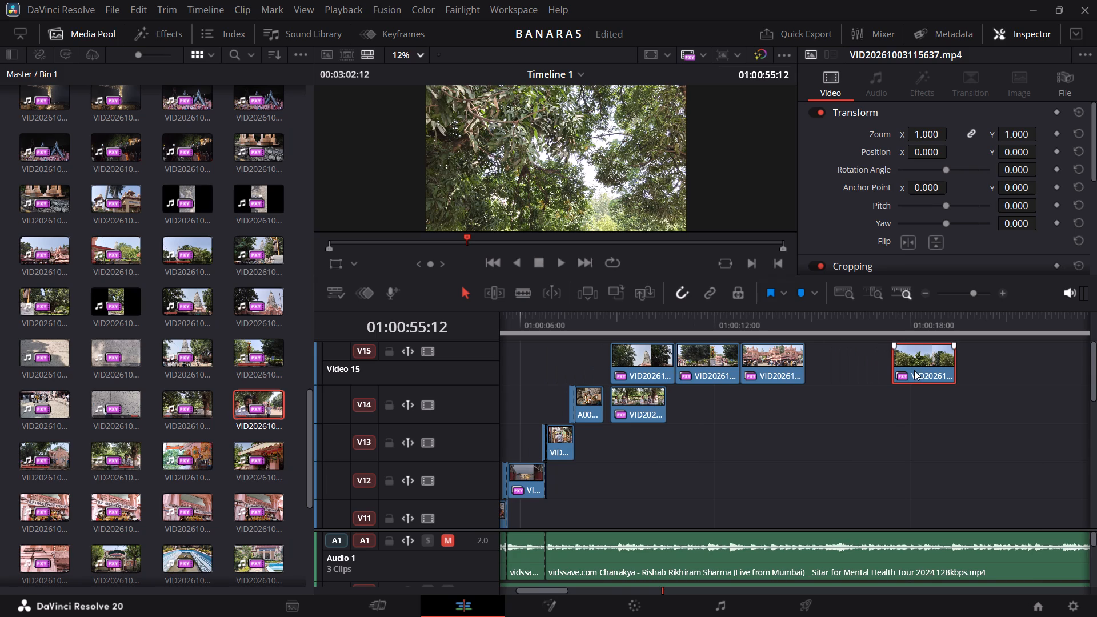
pyautogui.moveTo(914, 370); pyautogui.dragTo(822, 375)
# Move VID20261003120106.mp4 on V15 so it ends exactly where VID20261003120048.mp4 starts, without overlapping it.
pyautogui.hscroll(-3, 822, 375)
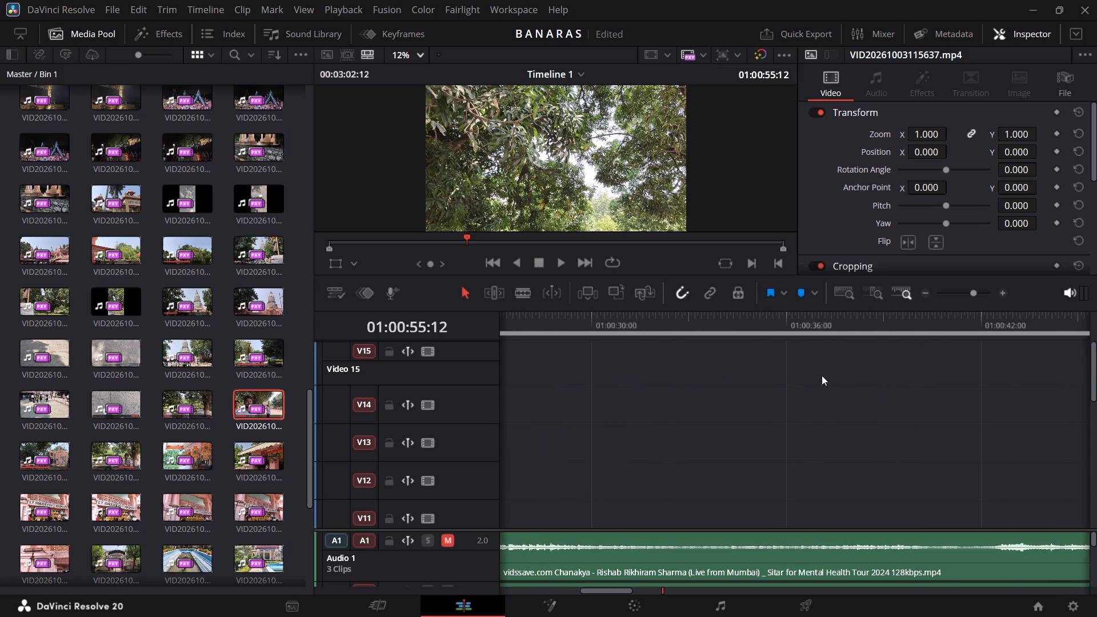
pyautogui.hscroll(-1, 822, 375)
pyautogui.moveTo(846, 370); pyautogui.dragTo(908, 366)
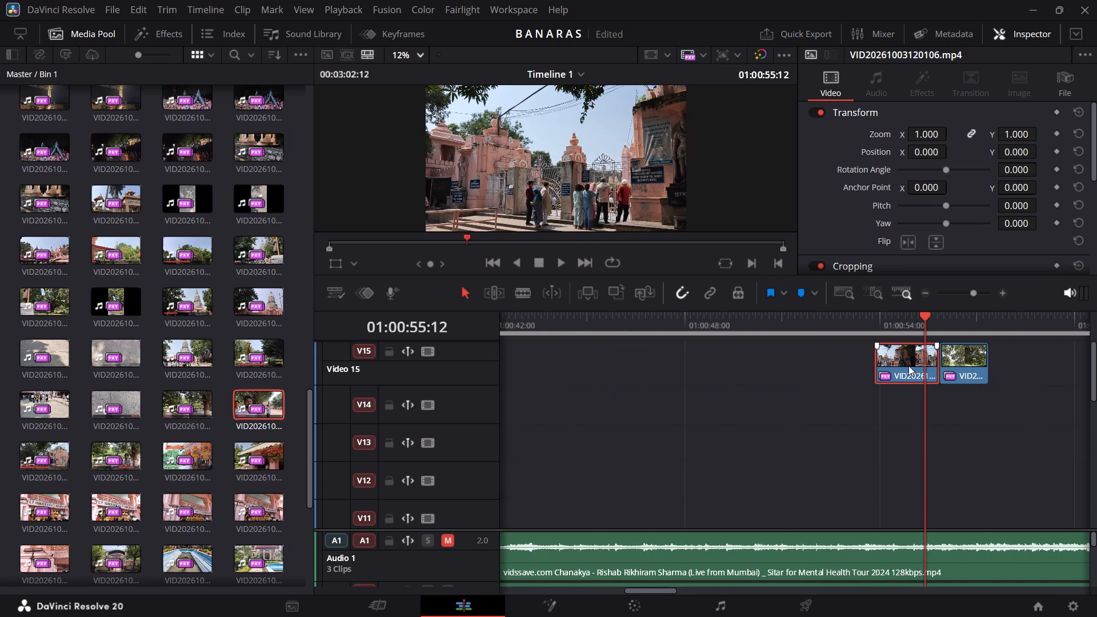
pyautogui.hotkey('ctrl', 'z')
pyautogui.moveTo(864, 369); pyautogui.dragTo(882, 370)
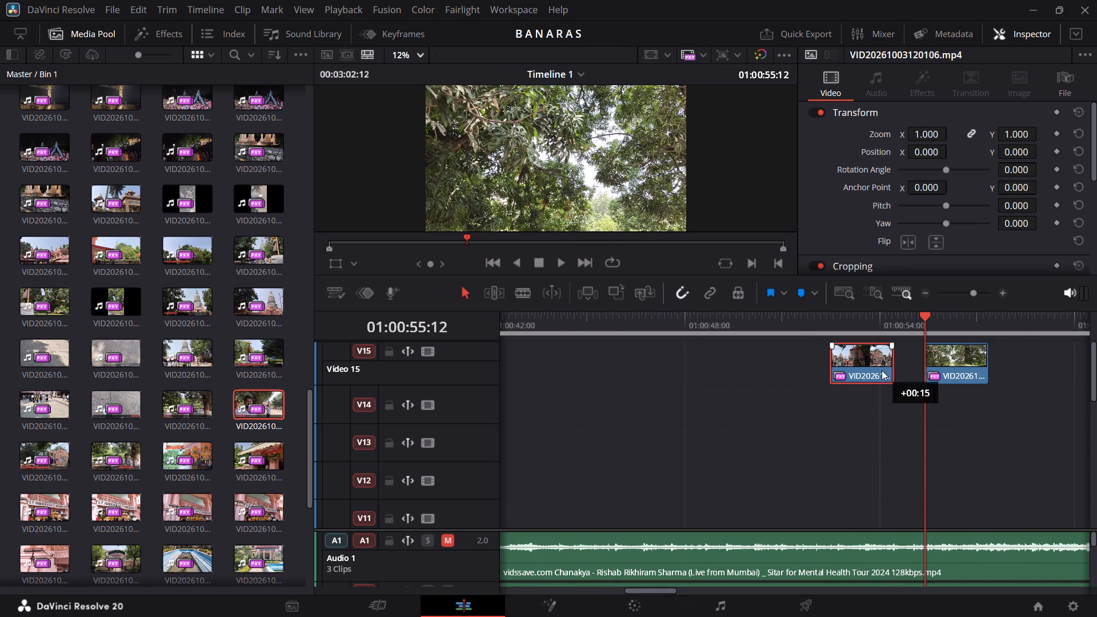
pyautogui.moveTo(882, 370); pyautogui.dragTo(908, 371)
# Select VID20261003120106.mp4 and VID20261003120048.mp4 together and move them directly after VID20261003115637.mp4 on V15.
pyautogui.moveTo(820, 370); pyautogui.dragTo(946, 364)
pyautogui.moveTo(946, 364); pyautogui.dragTo(588, 370)
pyautogui.hscroll(2, 588, 370)
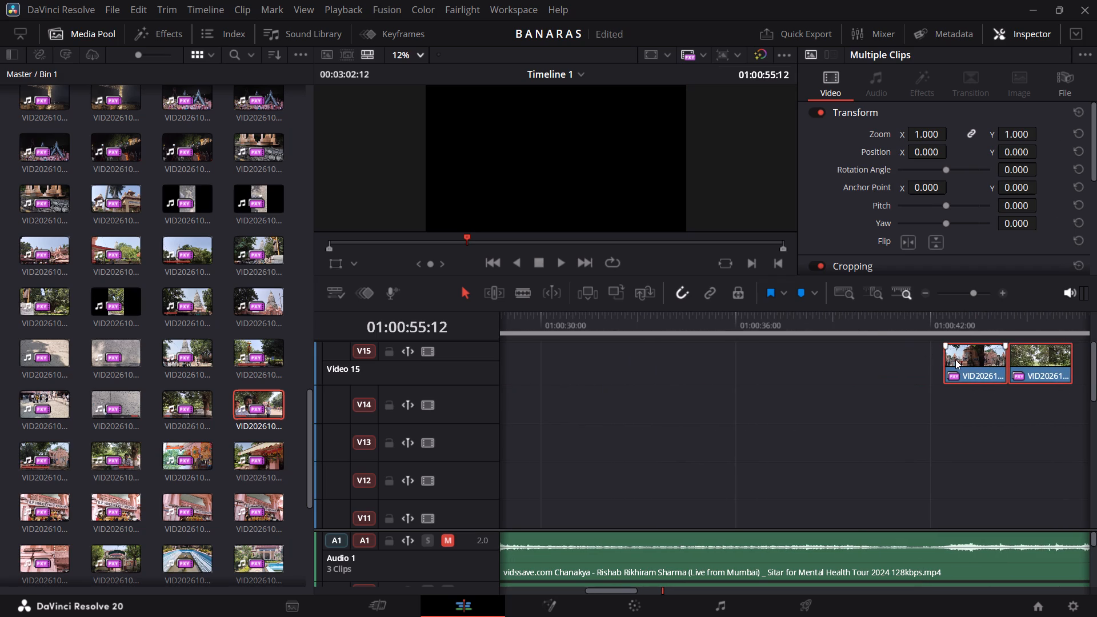
pyautogui.moveTo(955, 359); pyautogui.dragTo(502, 374)
pyautogui.hscroll(1, 502, 374)
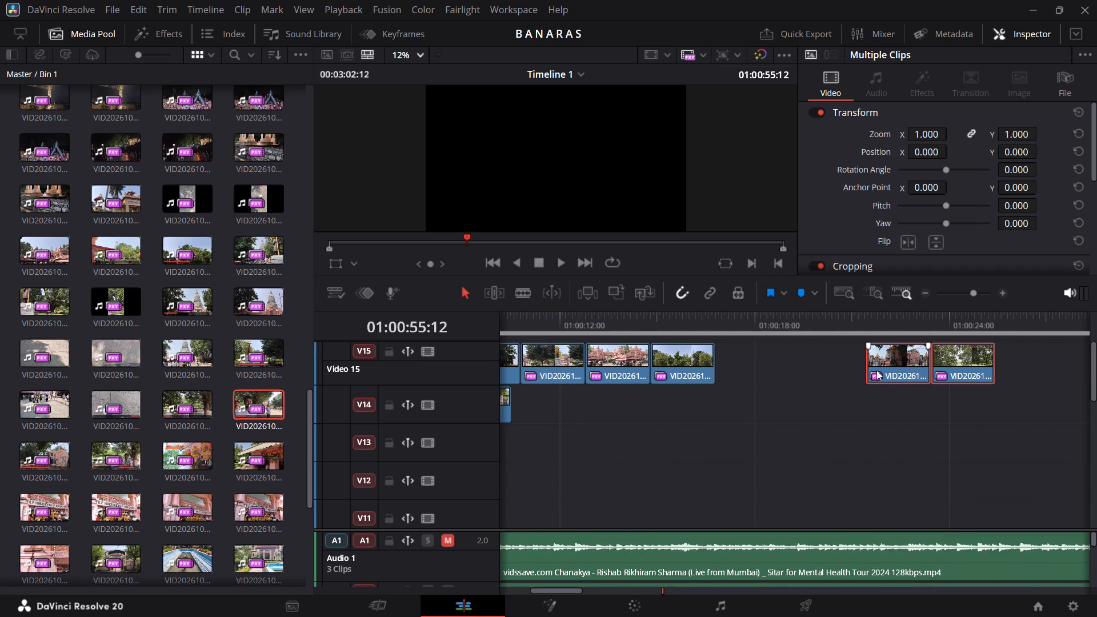
pyautogui.moveTo(903, 372); pyautogui.dragTo(753, 382)
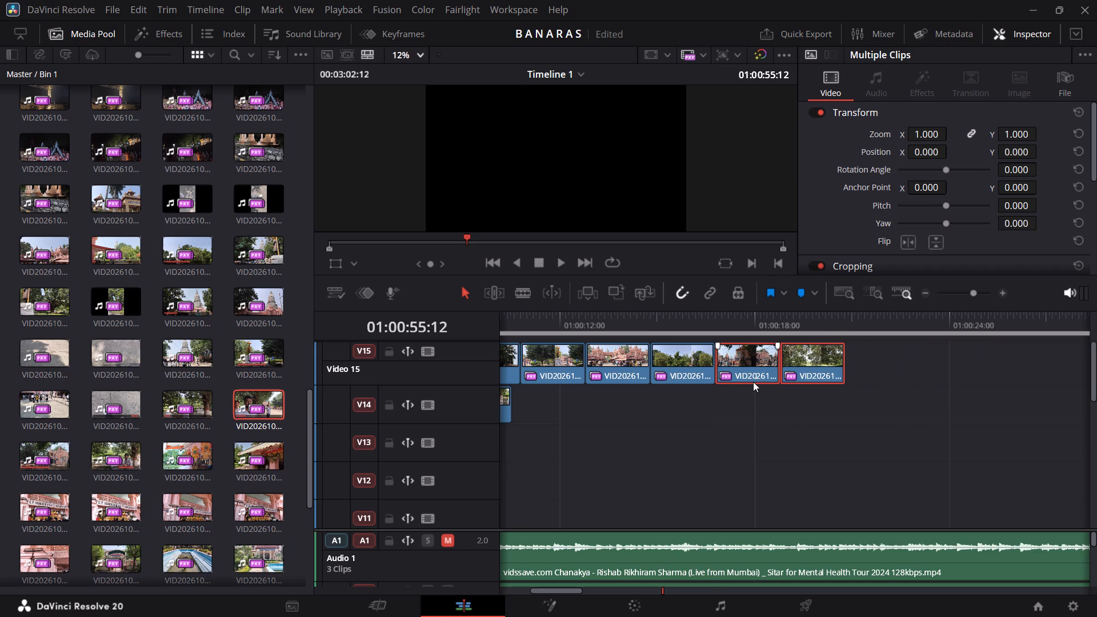
pyautogui.hscroll(1, 753, 382)
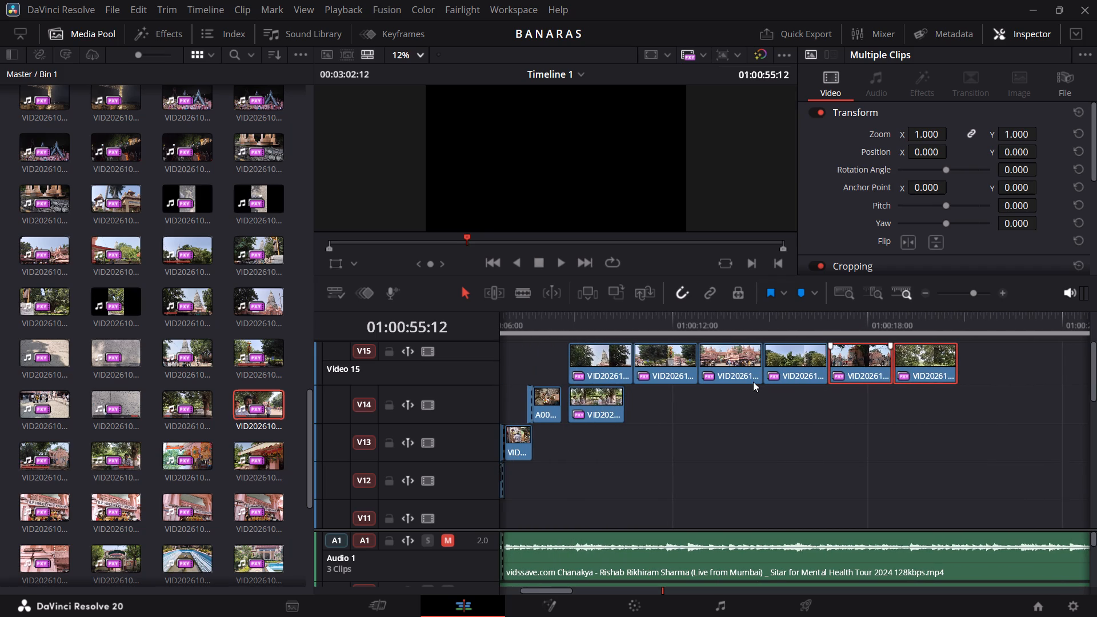
# Glance at the tutorial in the browser, and move all six V15 clips together about 3 seconds later, starting near 01:00:12:00.
pyautogui.hotkey('alt', 'Tab')
pyautogui.press('space')
pyautogui.press('space')
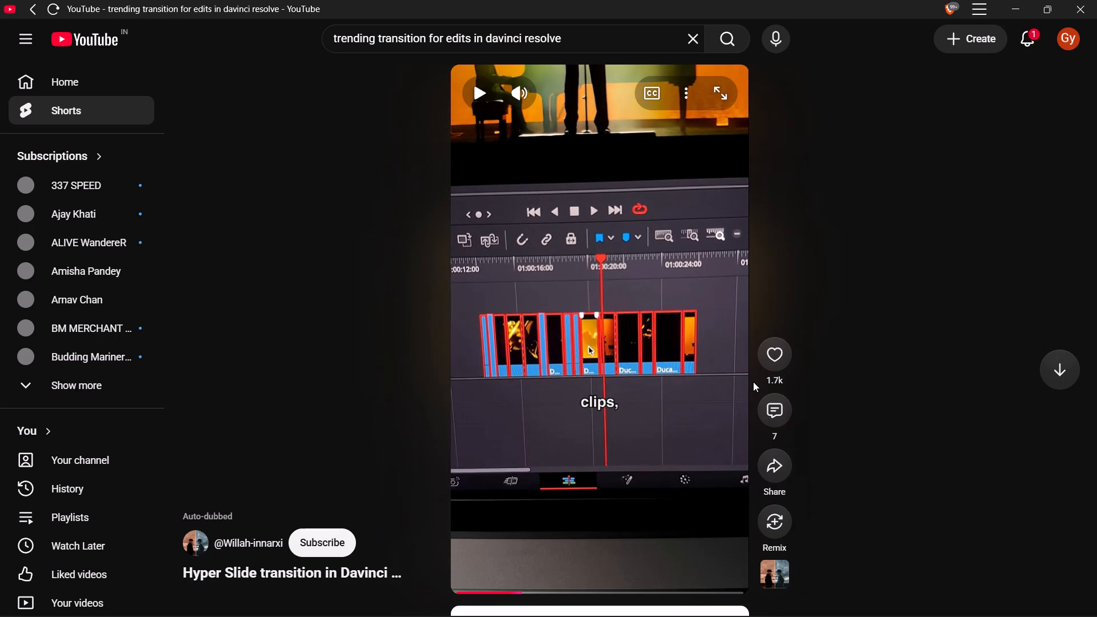
pyautogui.hotkey('alt', 'Tab')
pyautogui.click(1019, 358)
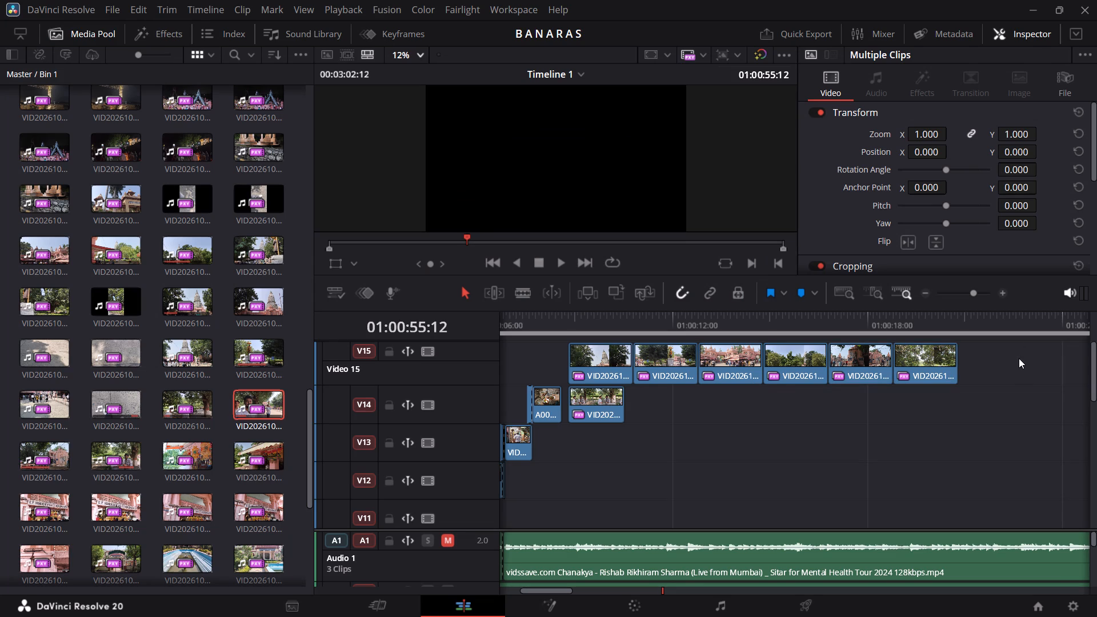
pyautogui.moveTo(1019, 358); pyautogui.dragTo(657, 361)
pyautogui.moveTo(556, 352); pyautogui.dragTo(954, 362)
pyautogui.moveTo(922, 364); pyautogui.dragTo(1020, 363)
# Replay the Hyper Slide tutorial in the browser through the part on turning selected clips into a compound clip, and return to DaVinci Resolve.
pyautogui.hotkey('alt', 'Tab')
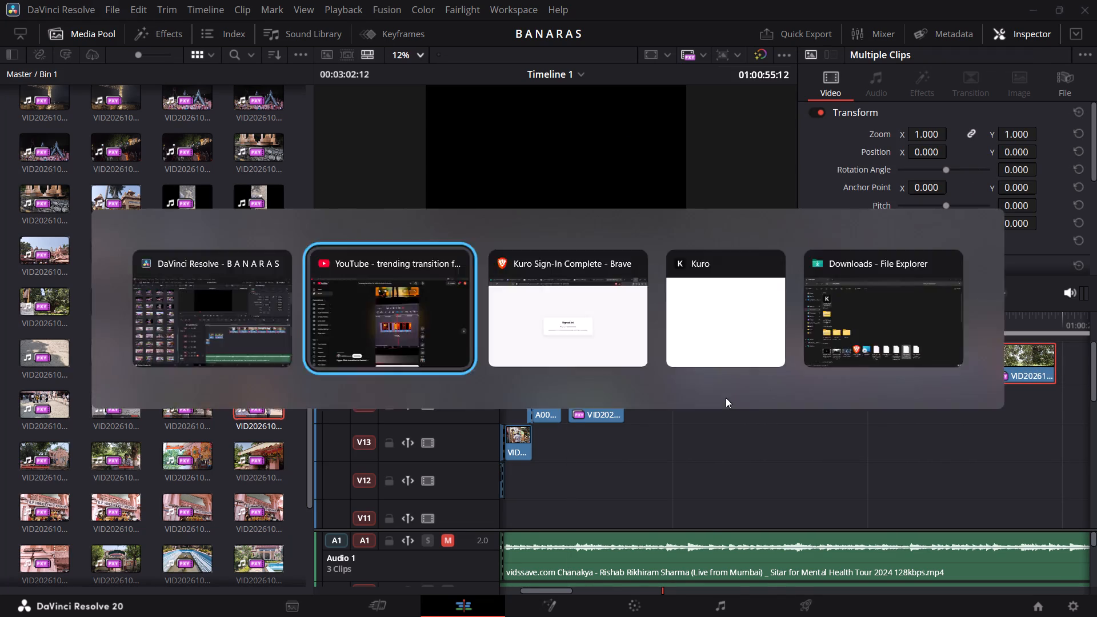
pyautogui.press('space')
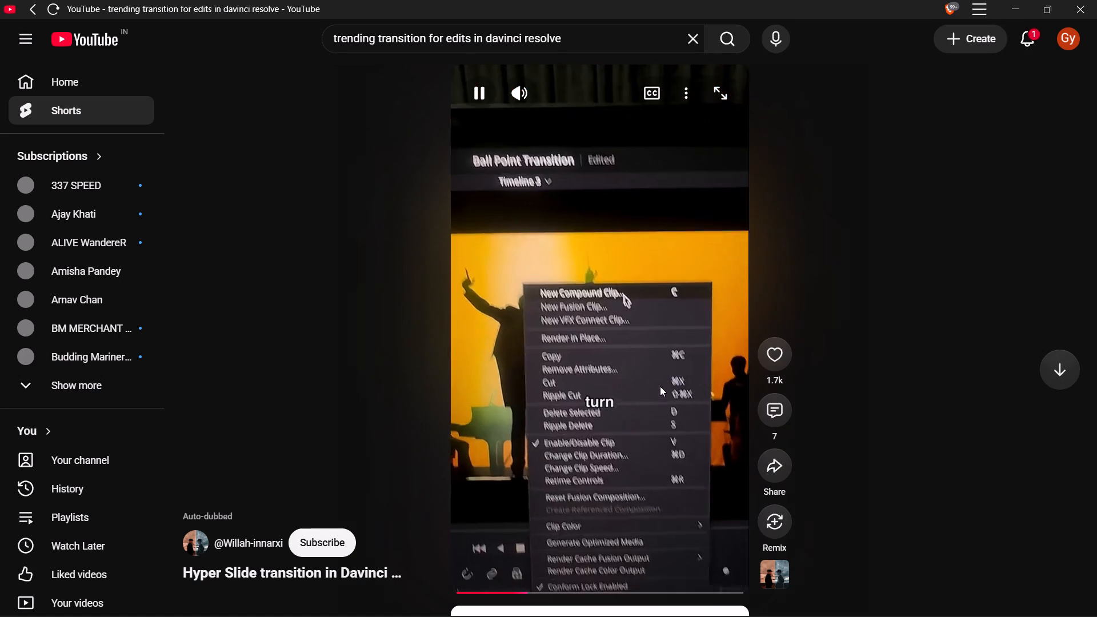
pyautogui.press('space')
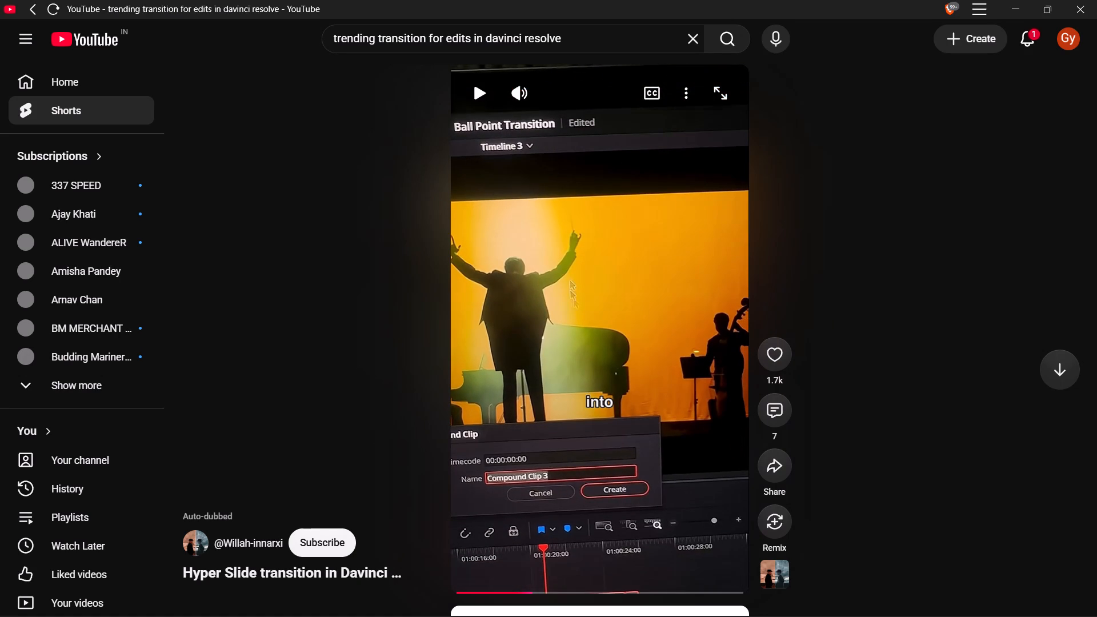
pyautogui.hotkey('alt', 'Tab')
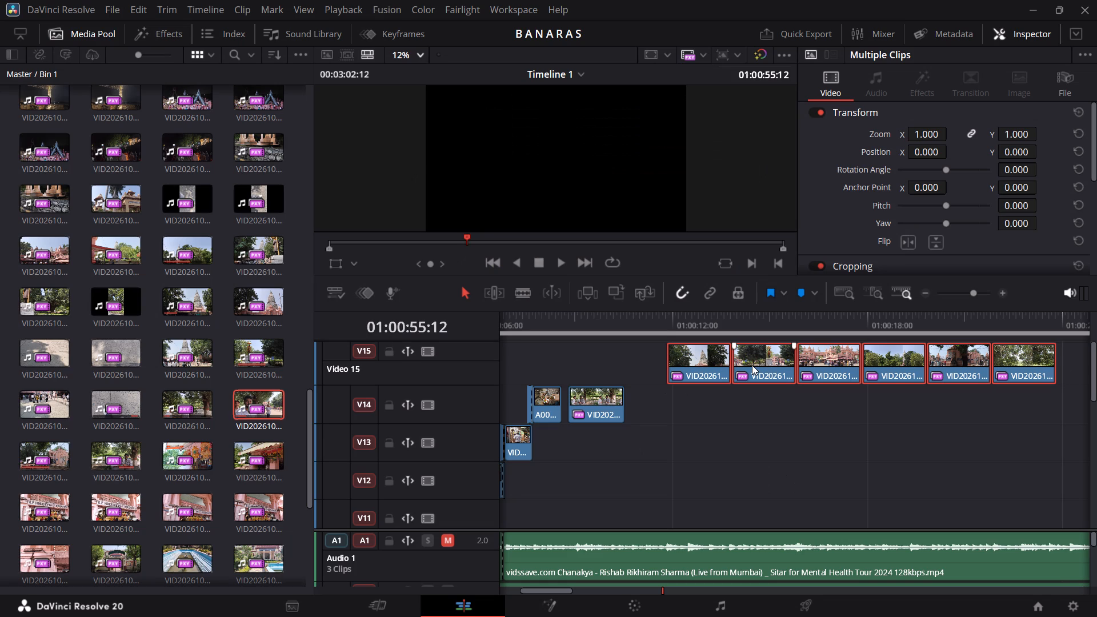
pyautogui.rightClick(752, 365)
pyautogui.hotkey('alt', 'Tab')
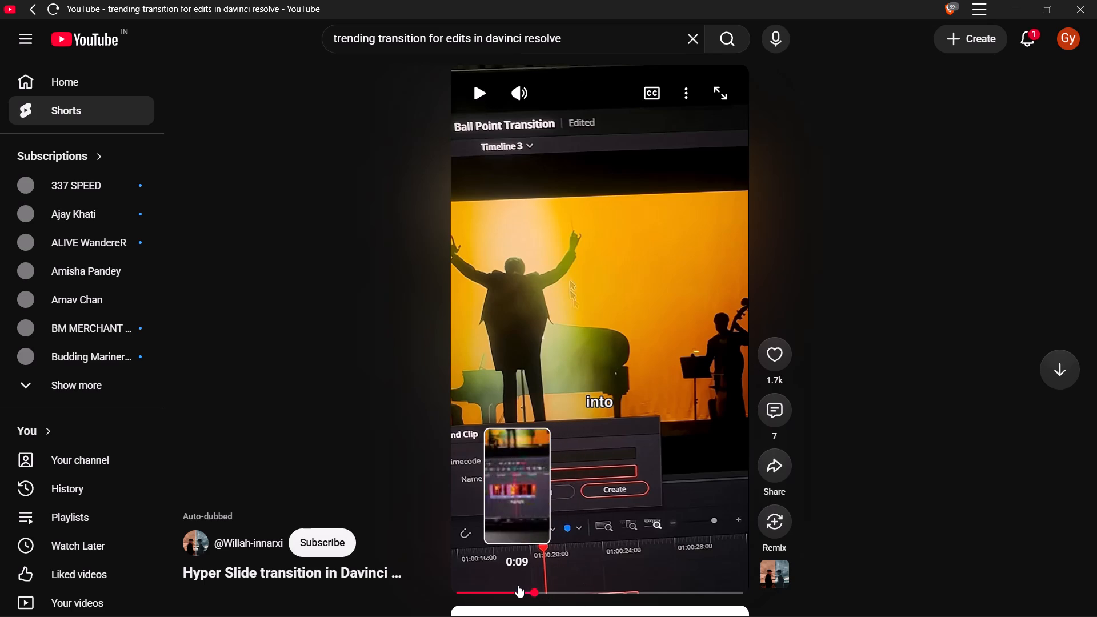
pyautogui.click(518, 585)
pyautogui.press('space')
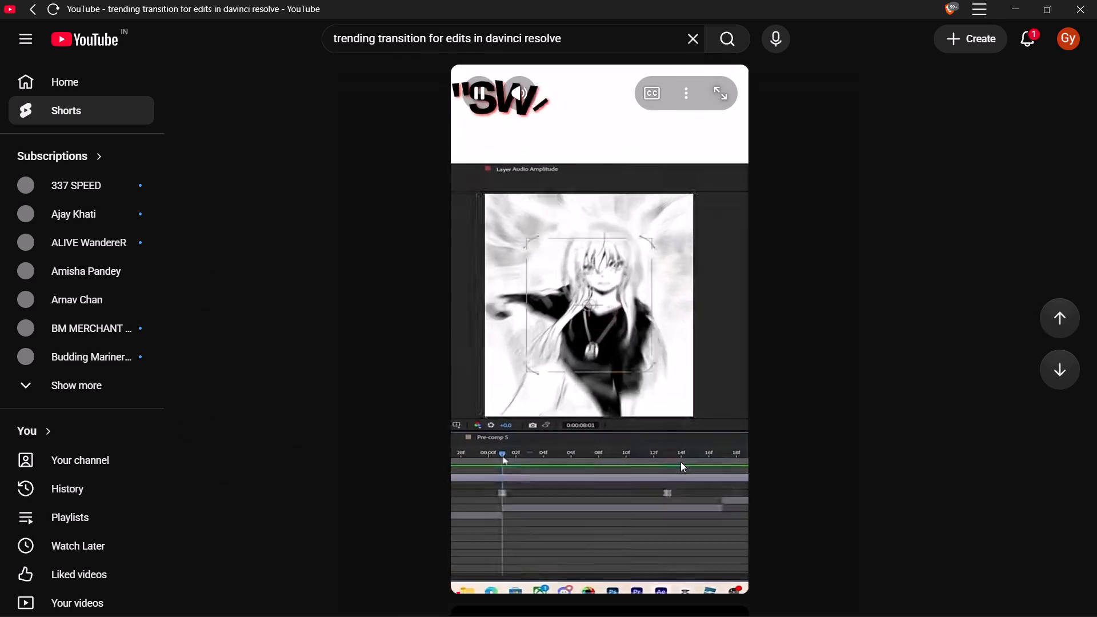
pyautogui.scroll(4, 680, 462)
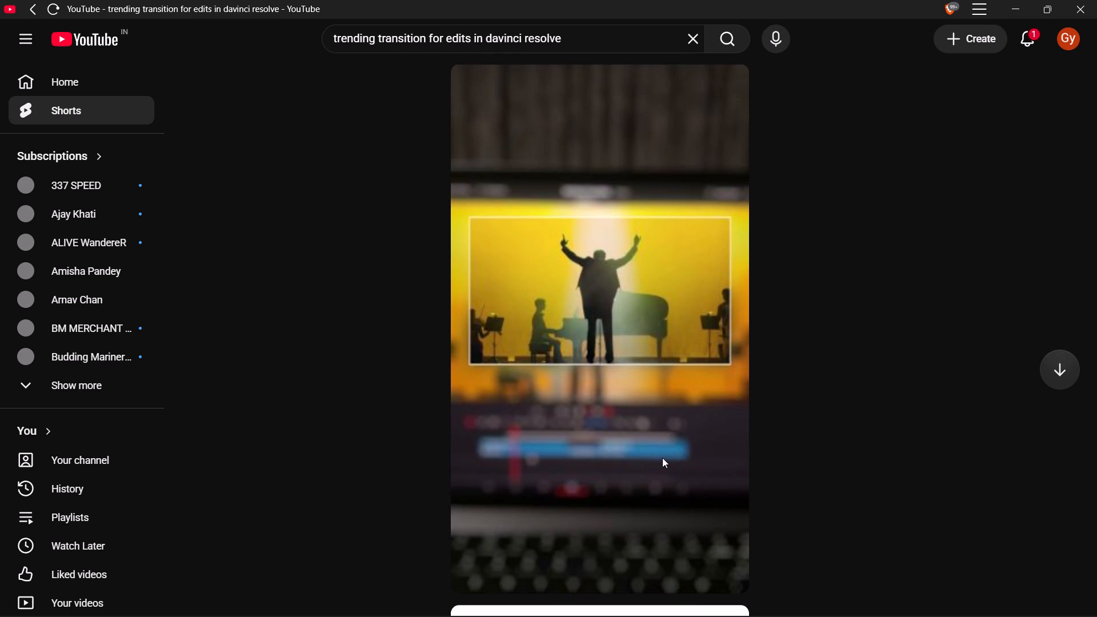
pyautogui.press('space')
pyautogui.click(592, 343)
pyautogui.click(595, 498)
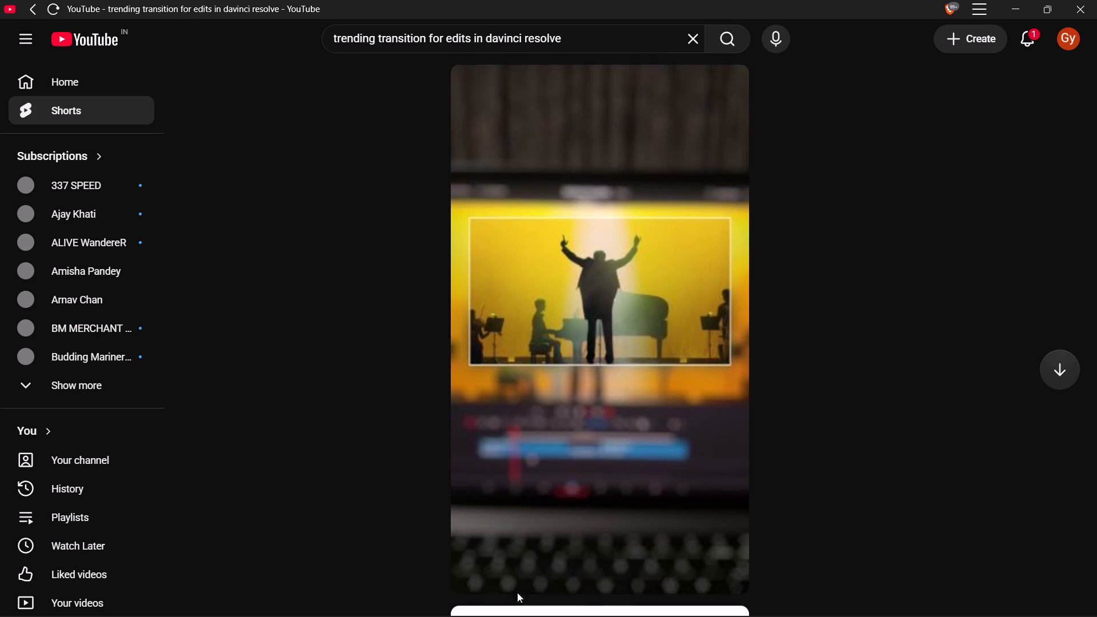
pyautogui.doubleClick(555, 152)
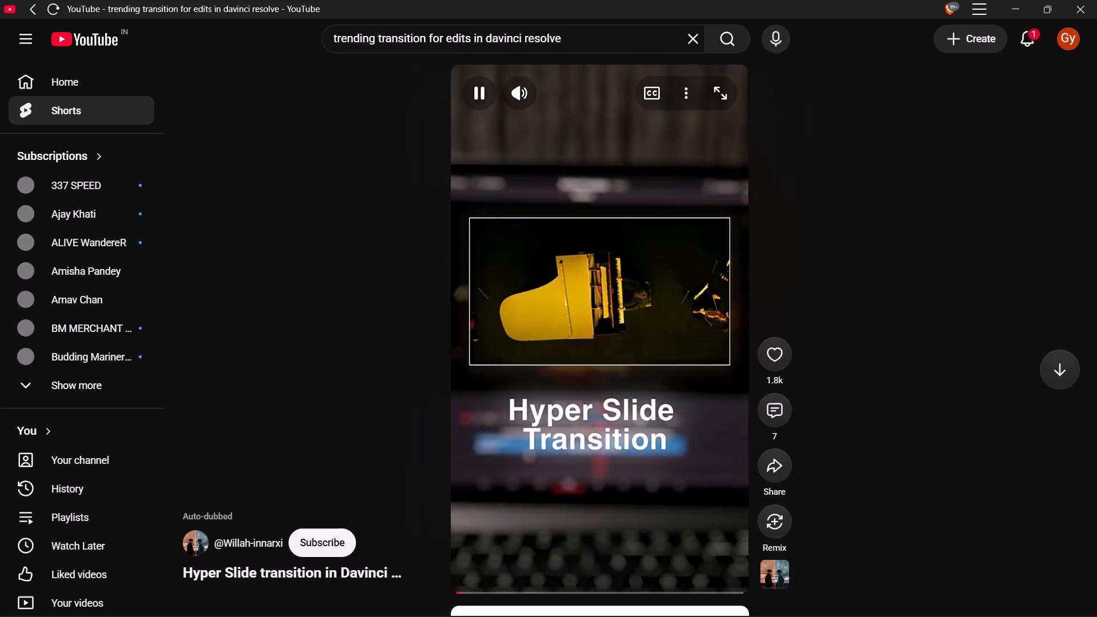
pyautogui.press('space')
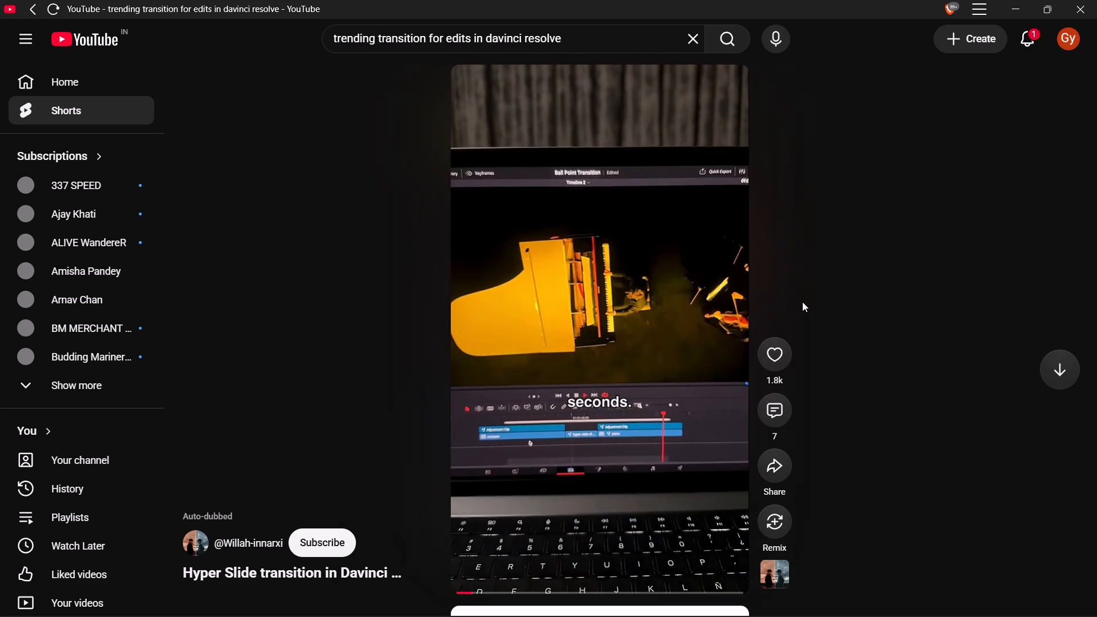
pyautogui.press('space')
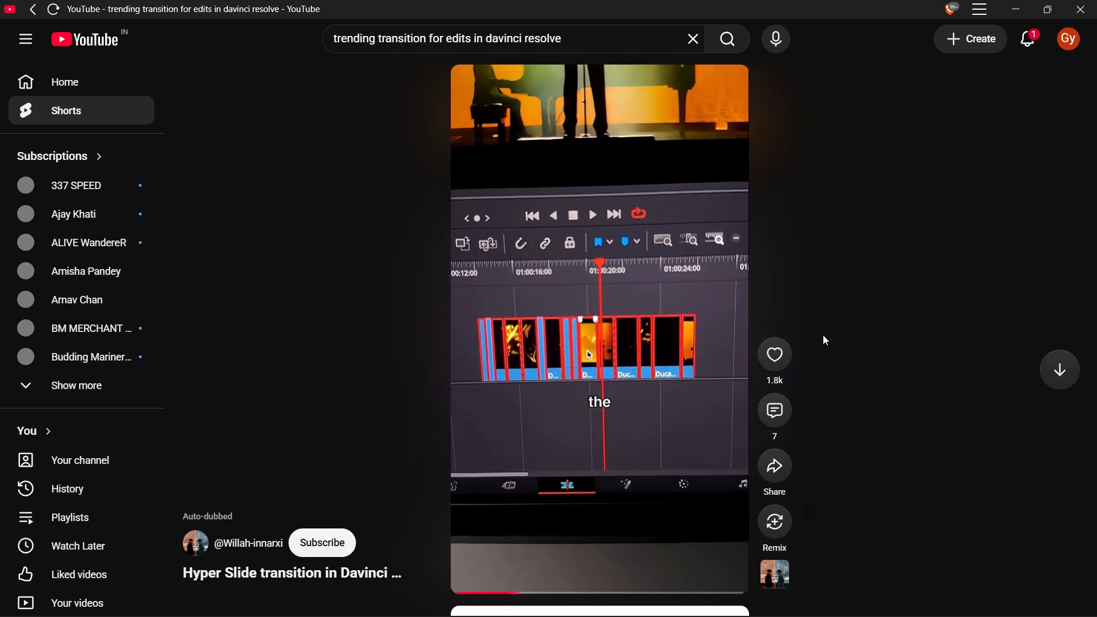
pyautogui.press('space')
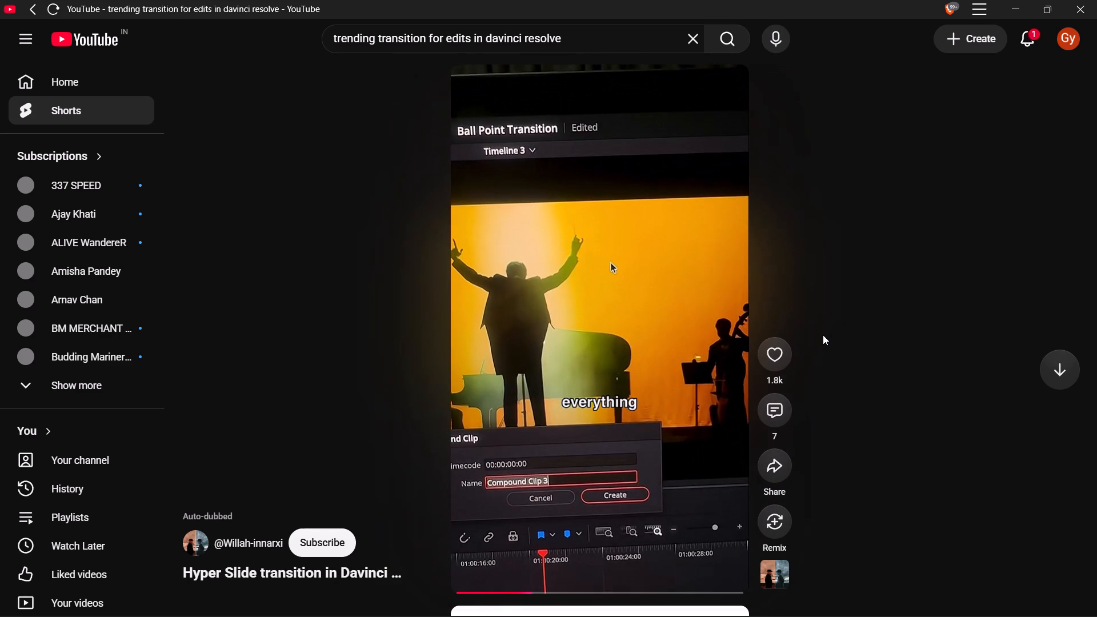
pyautogui.press('space')
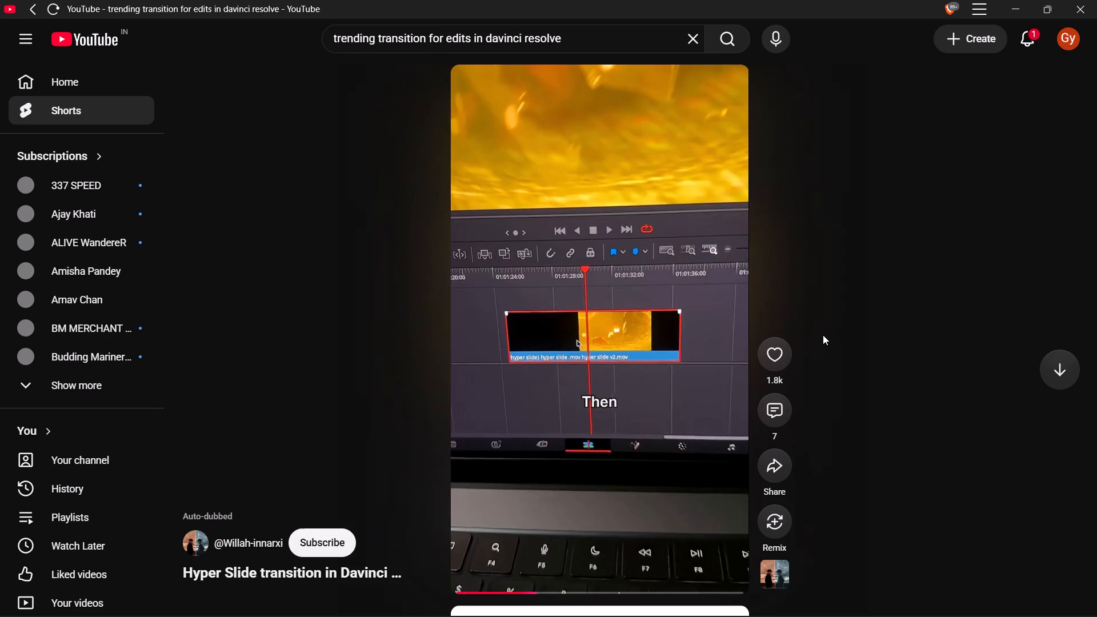
pyautogui.press('space')
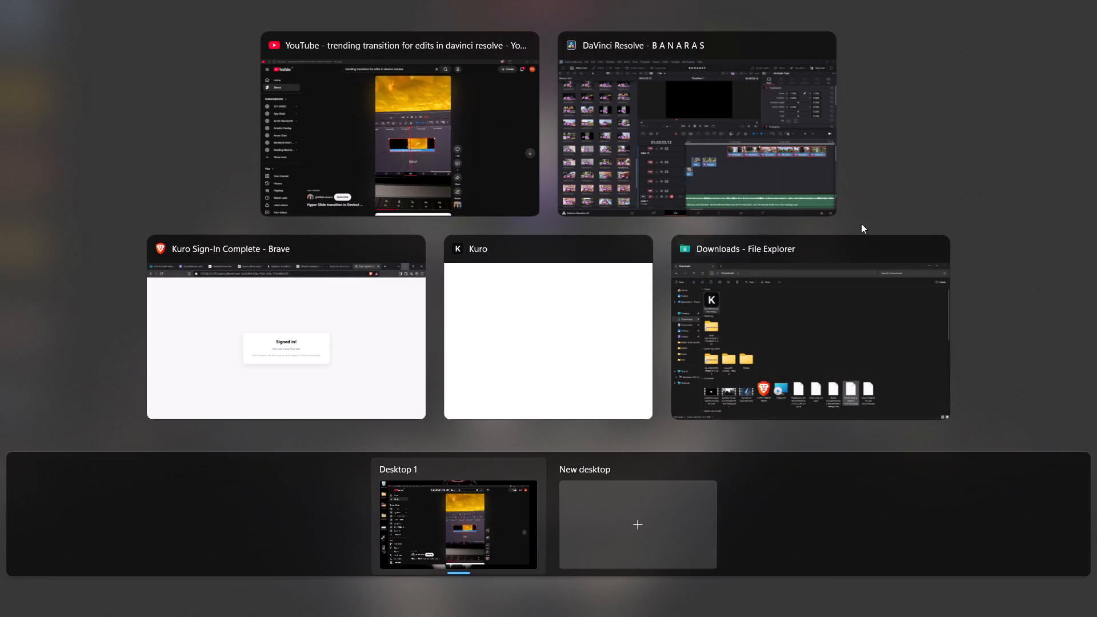
pyautogui.click(751, 162)
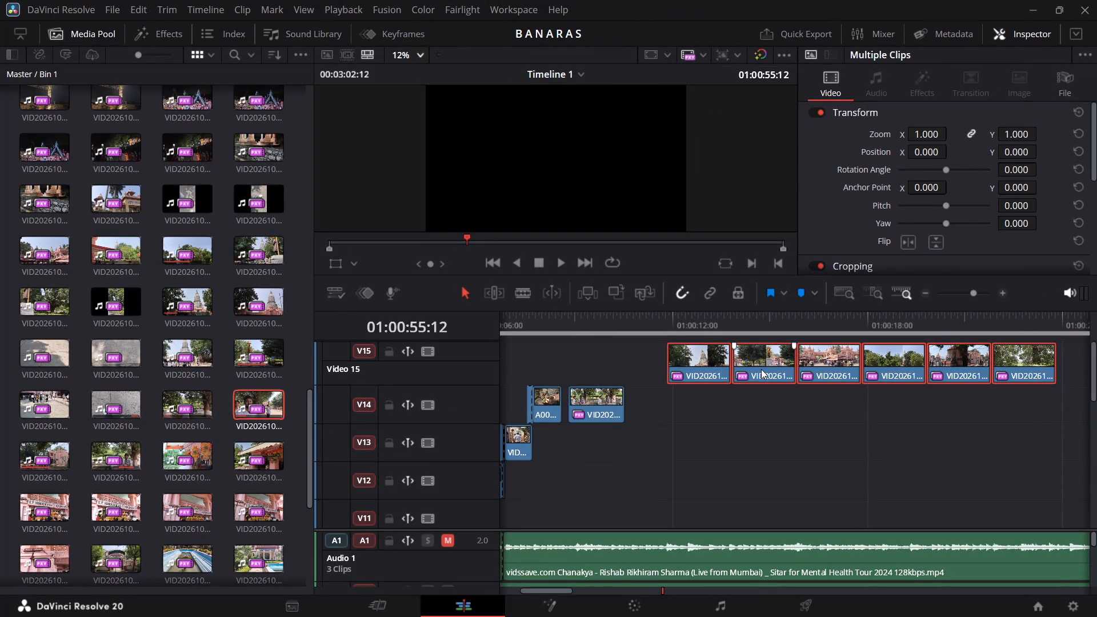
# Combine the six selected temple clips on V15 into a new compound clip, keeping the default name.
pyautogui.rightClick(761, 369)
pyautogui.click(852, 14)
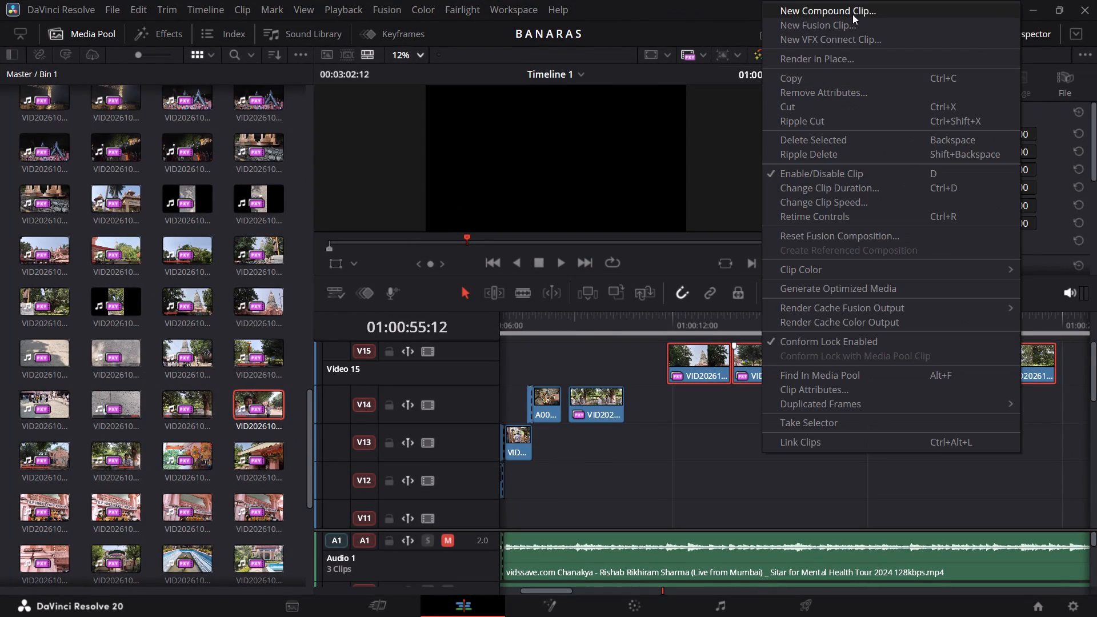
pyautogui.click(652, 334)
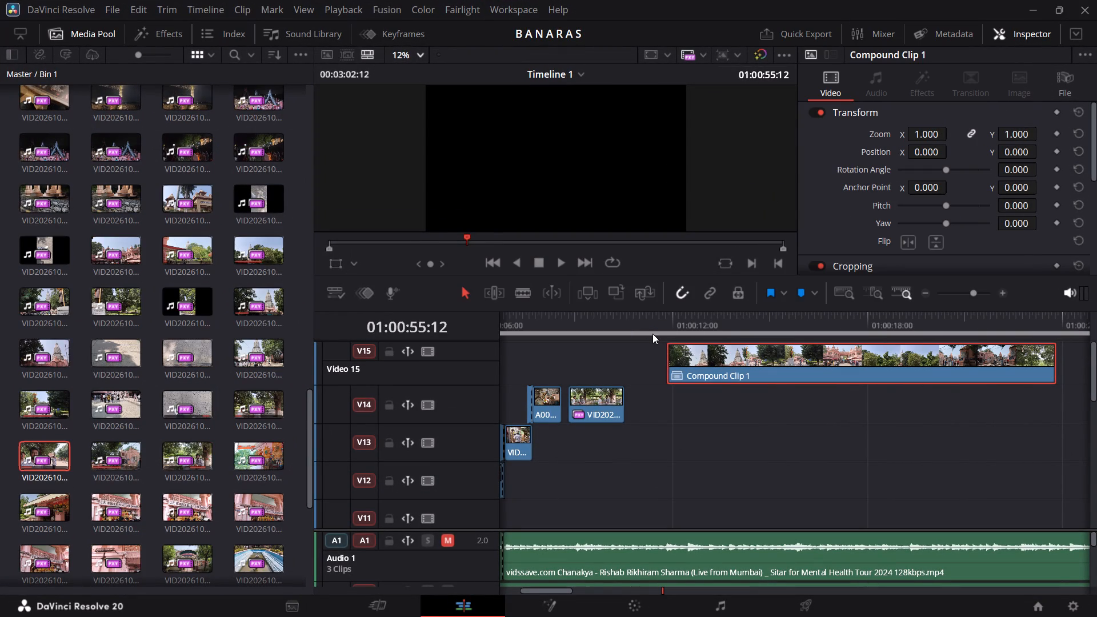
# Study the tutorial's part on the compound clip's Render in Place settings in the browser, and return to DaVinci Resolve.
pyautogui.hotkey('alt', 'Tab')
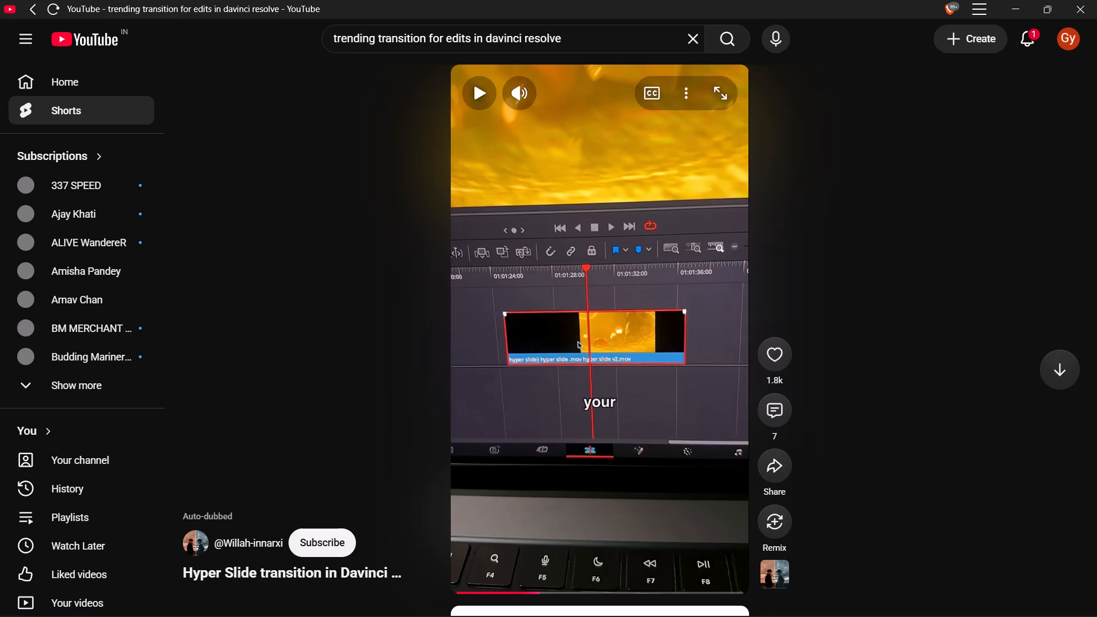
pyautogui.press('space')
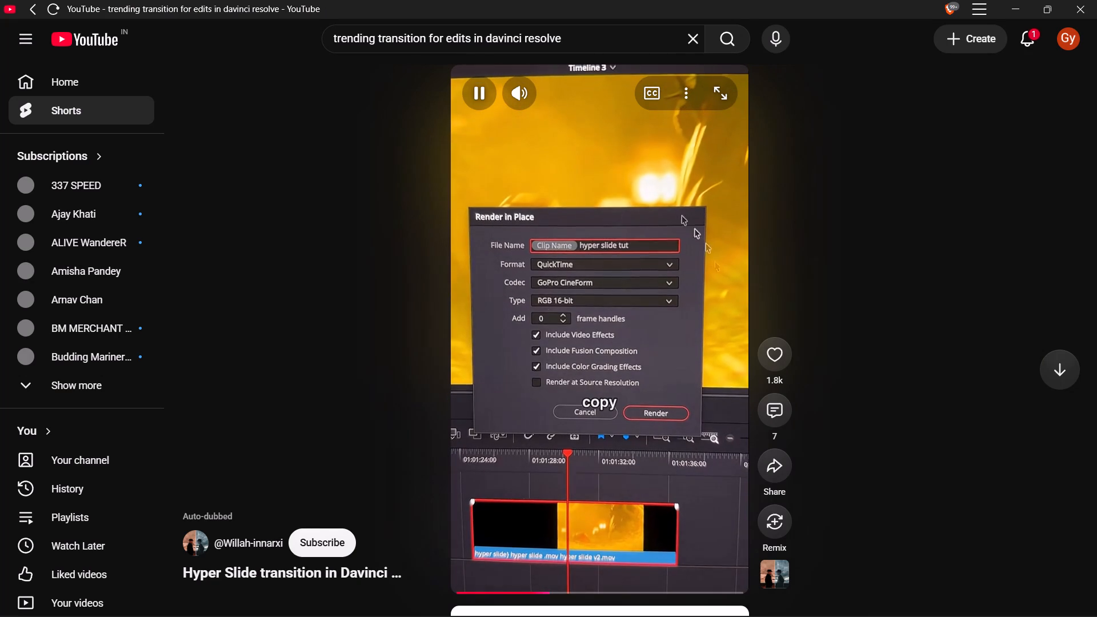
pyautogui.press('space')
pyautogui.press('Left')
pyautogui.press('space')
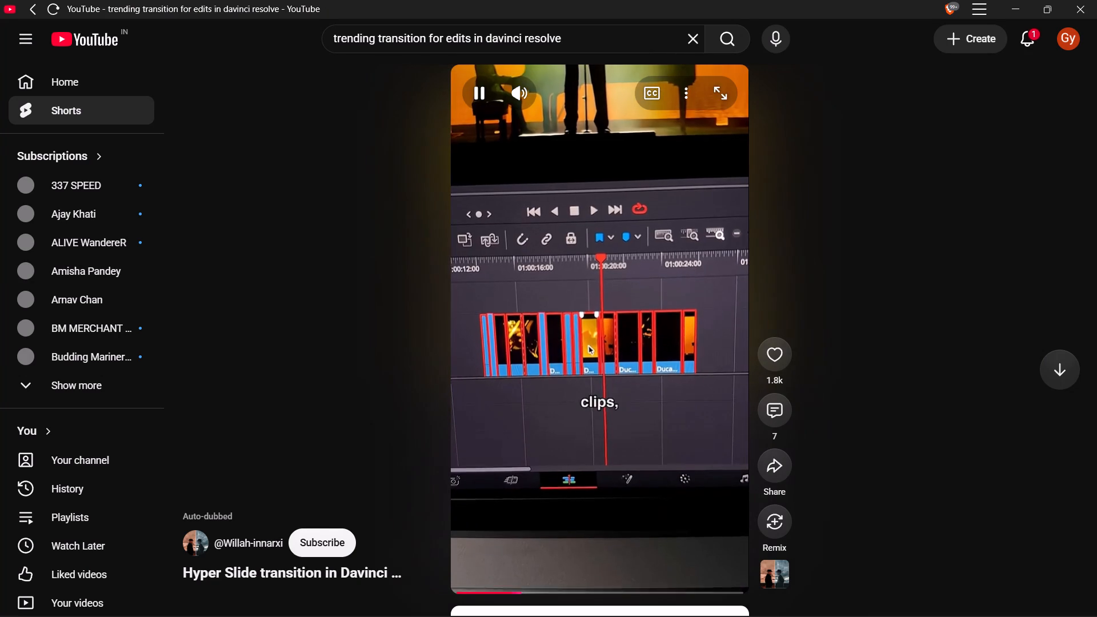
pyautogui.press('space')
pyautogui.press('space')
pyautogui.press('space')
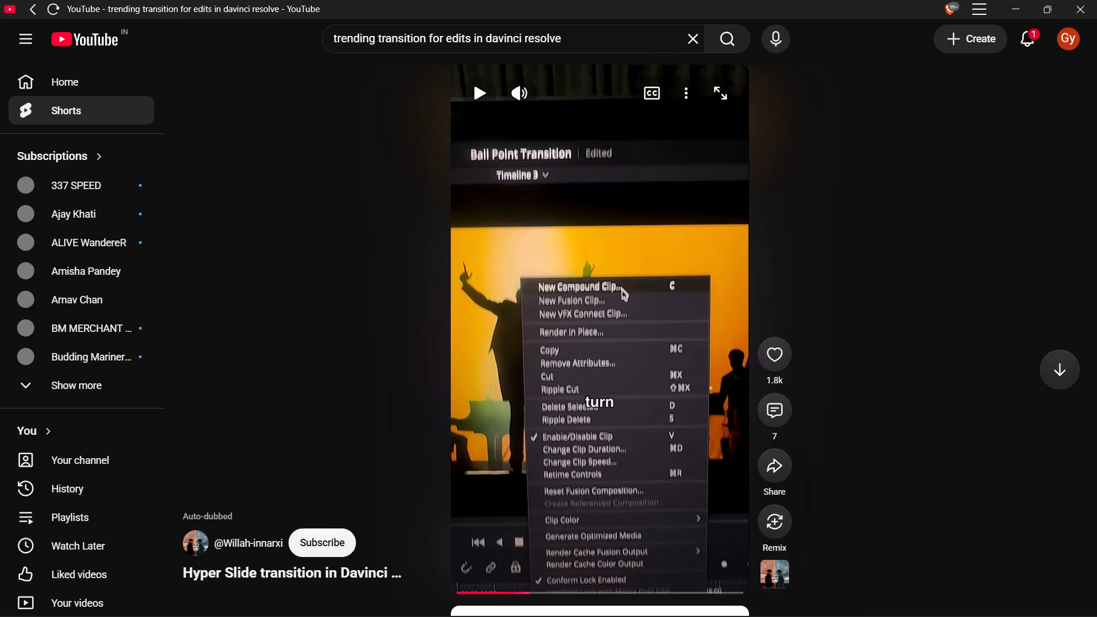
pyautogui.press('space')
pyautogui.press('space')
pyautogui.press('space')
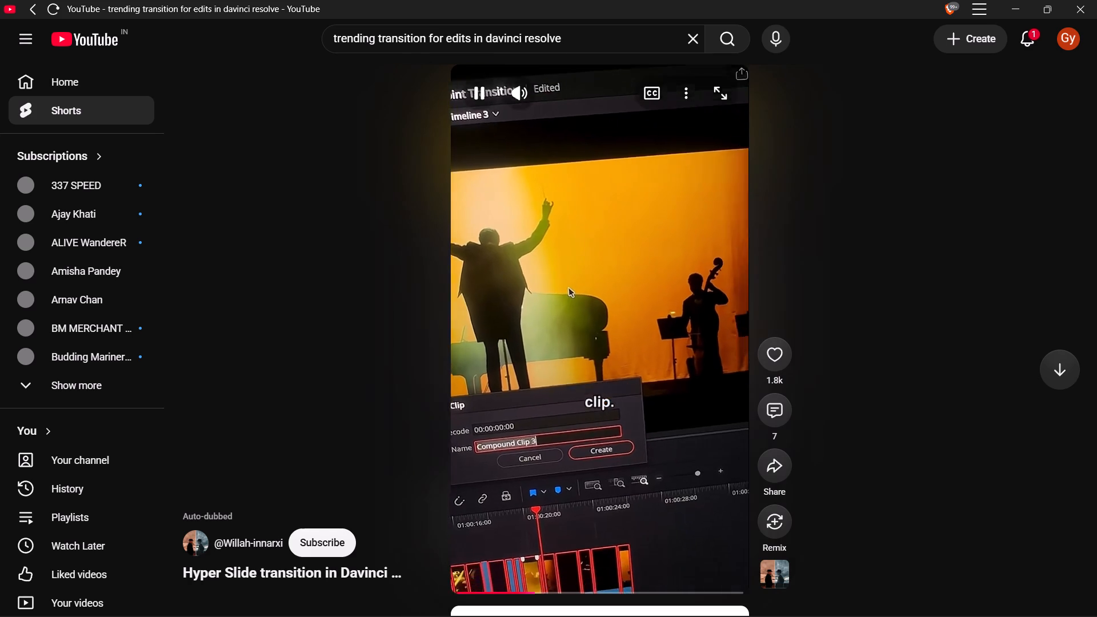
pyautogui.press('space')
pyautogui.press('space')
pyautogui.press('space')
pyautogui.press('space')
pyautogui.press('space')
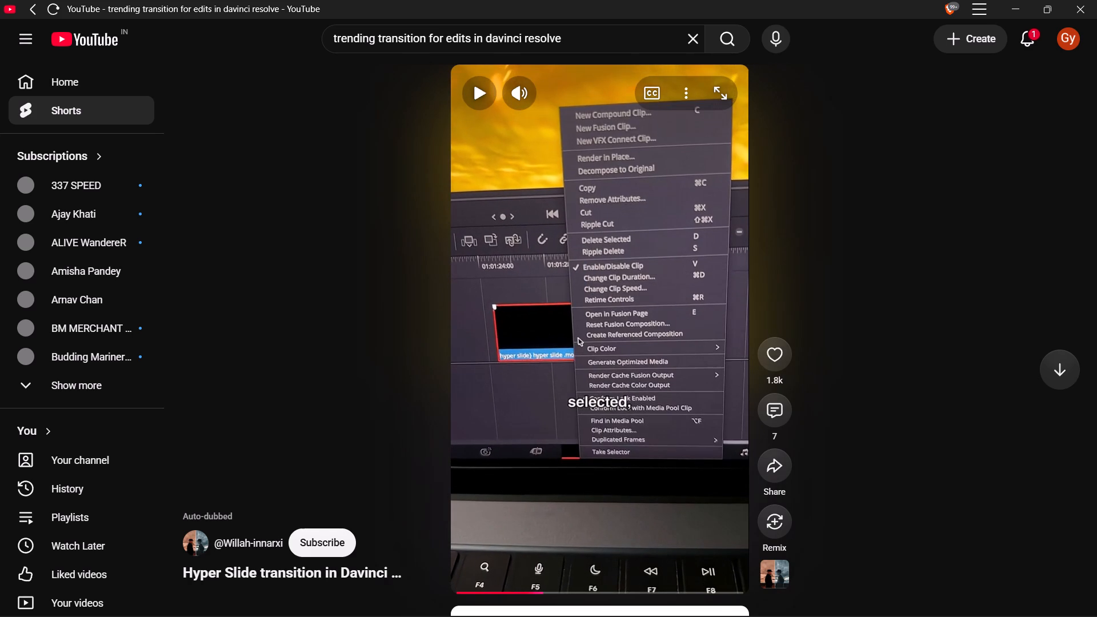
pyautogui.press('space')
pyautogui.press('space')
pyautogui.press('space')
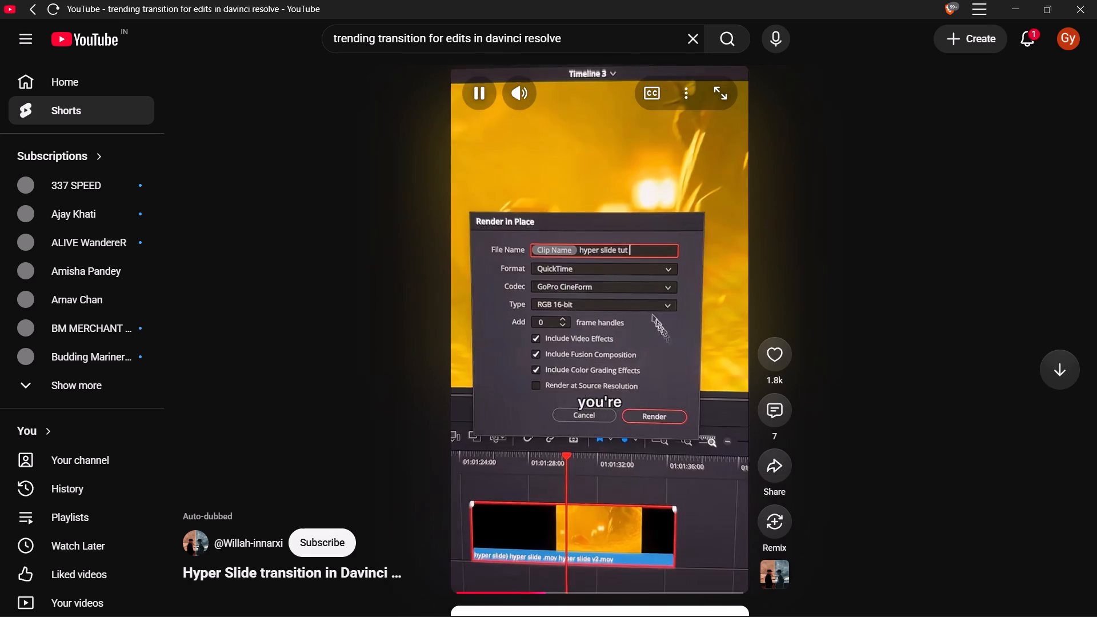
pyautogui.press('space')
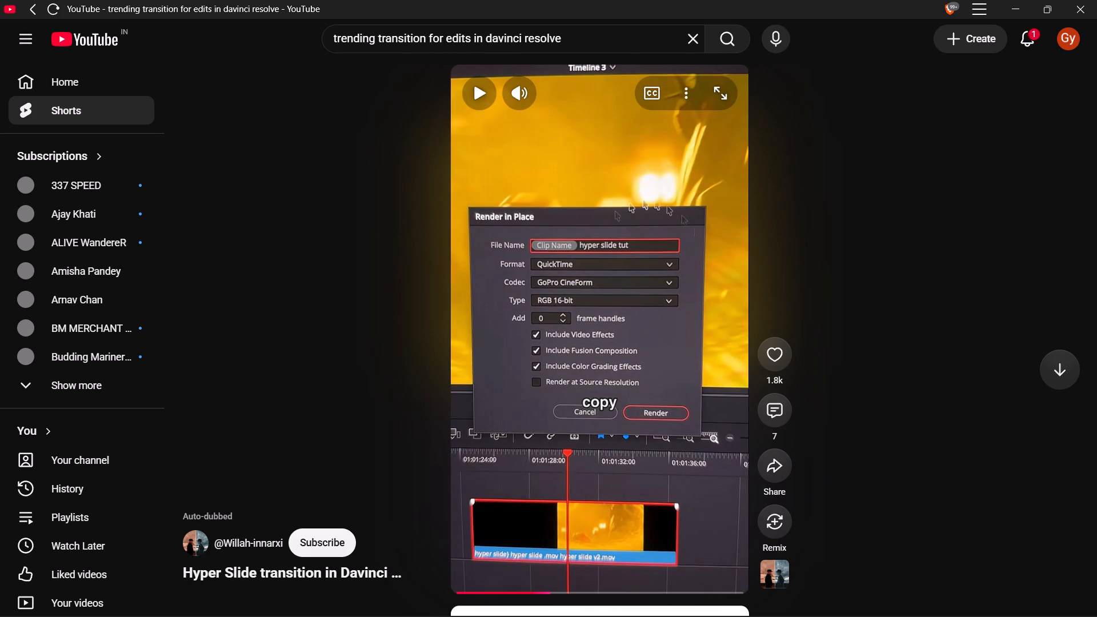
pyautogui.hotkey('alt', 'Tab')
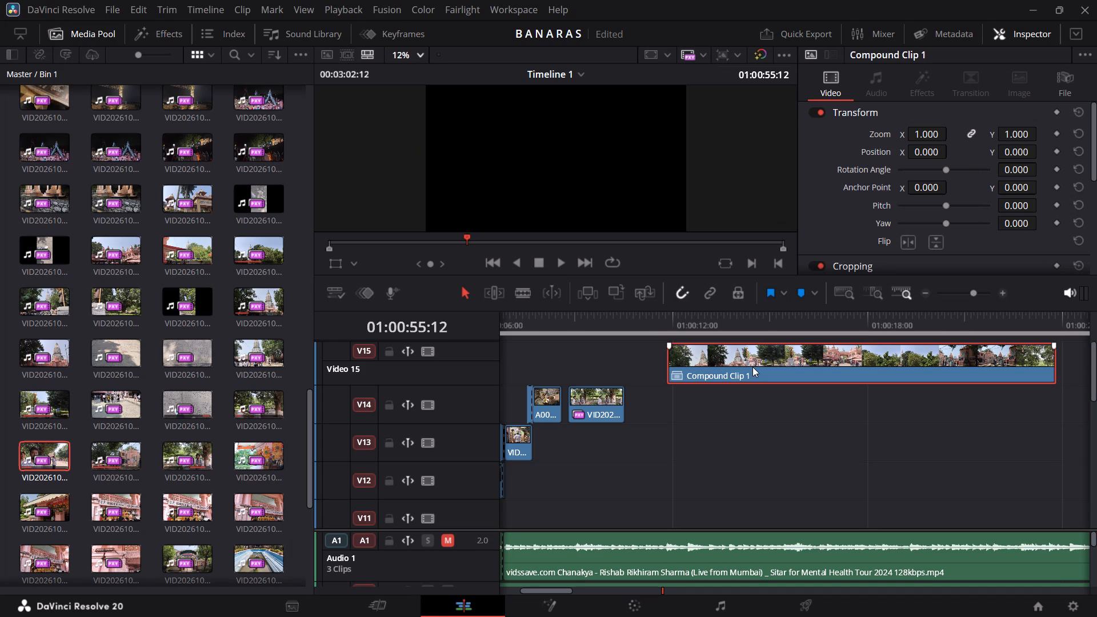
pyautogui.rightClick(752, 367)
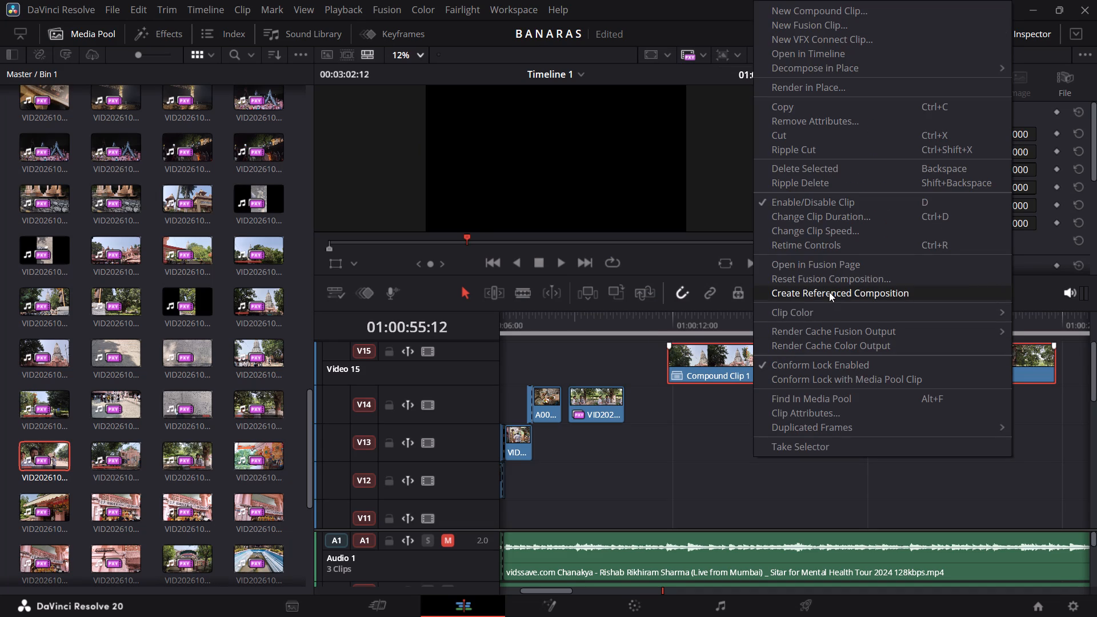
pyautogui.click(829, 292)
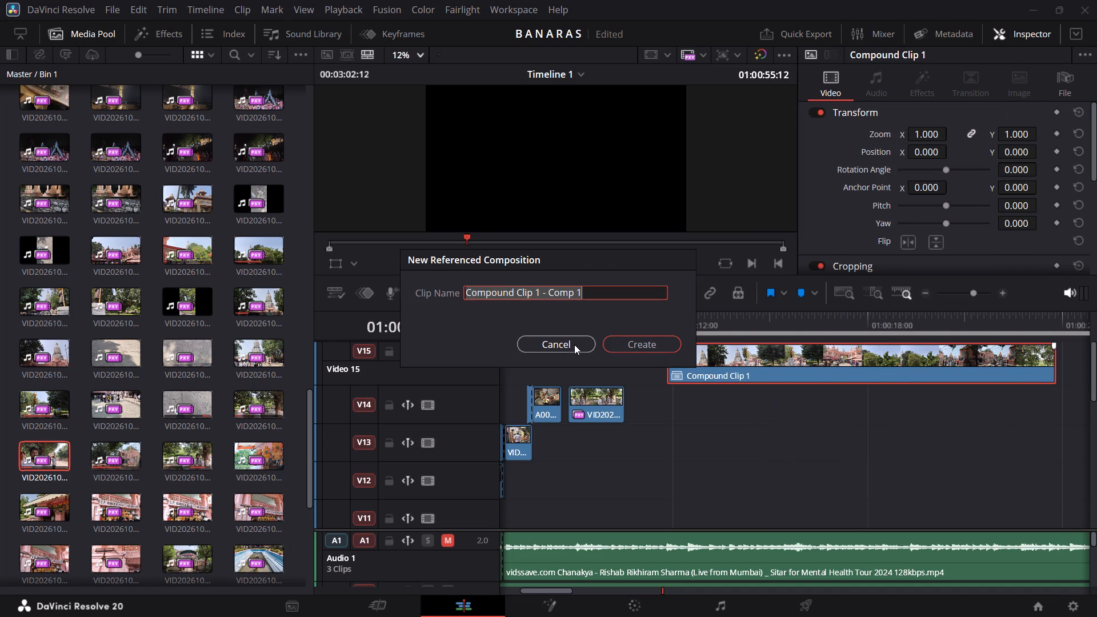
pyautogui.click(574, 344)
# Open the Render in Place settings for Compound Clip 1 on V15 and check them against the tutorial in the browser.
pyautogui.rightClick(706, 360)
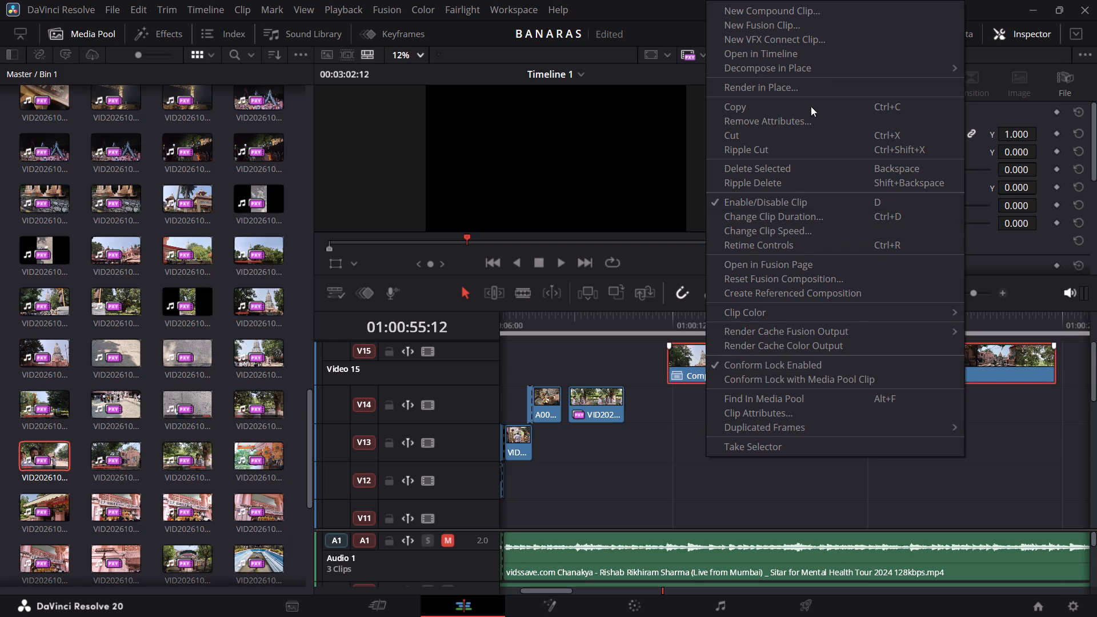
pyautogui.click(799, 90)
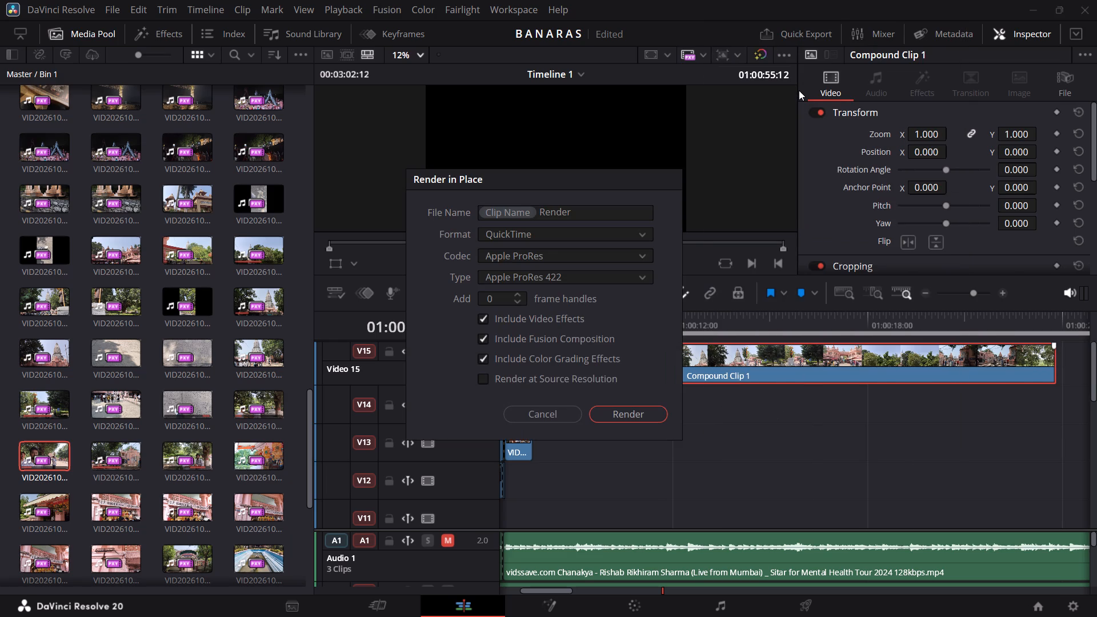
pyautogui.hotkey('alt', 'Tab')
pyautogui.hotkey('alt', 'Tab')
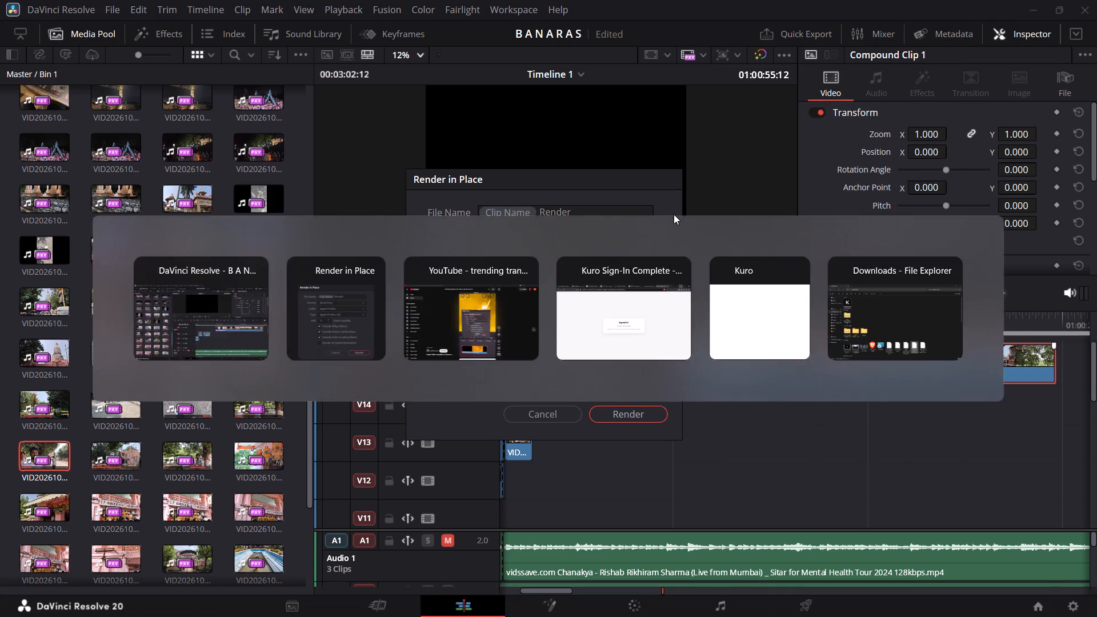
pyautogui.press('space')
pyautogui.press('space')
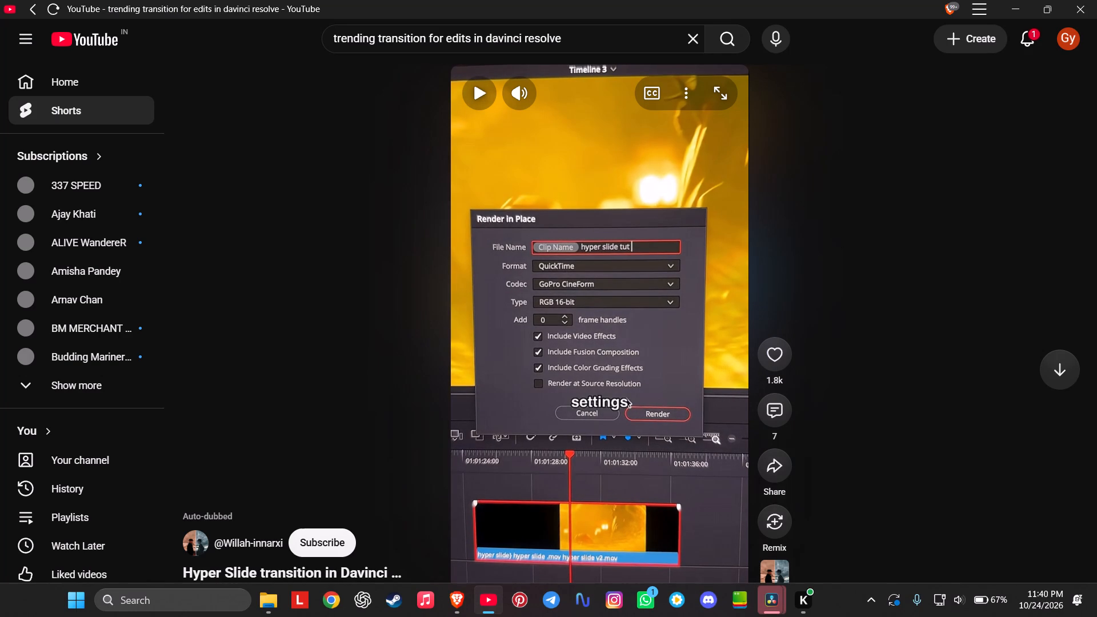
pyautogui.hotkey('alt', 'Tab')
# Set the render's file name to the clip name followed by Hyper Slide.
pyautogui.click(627, 217)
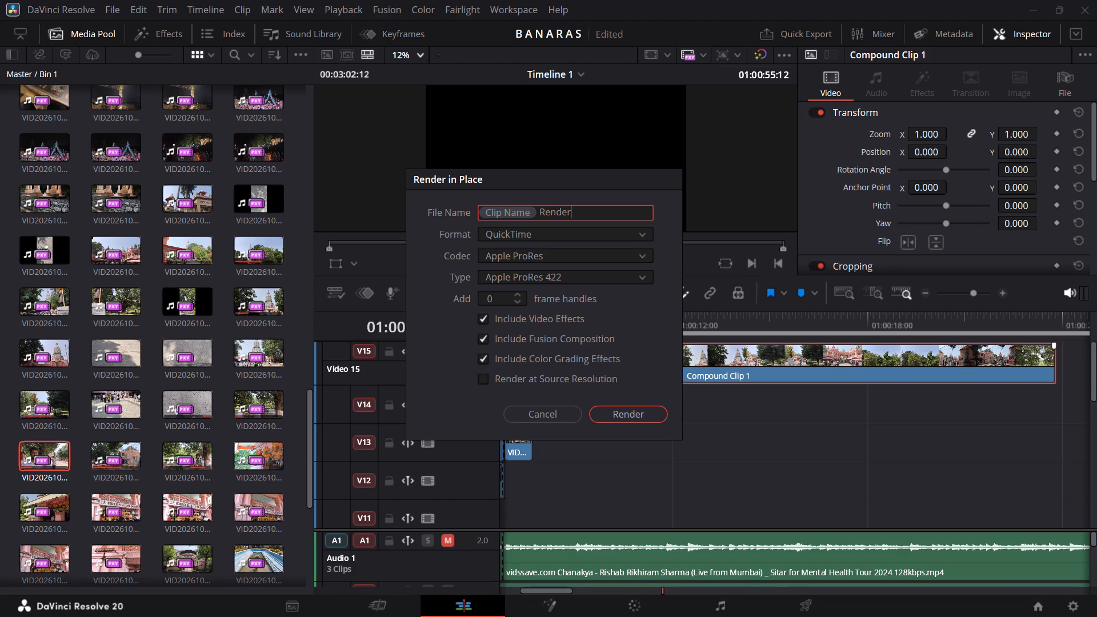
pyautogui.doubleClick(627, 217)
pyautogui.press('BackSpace')
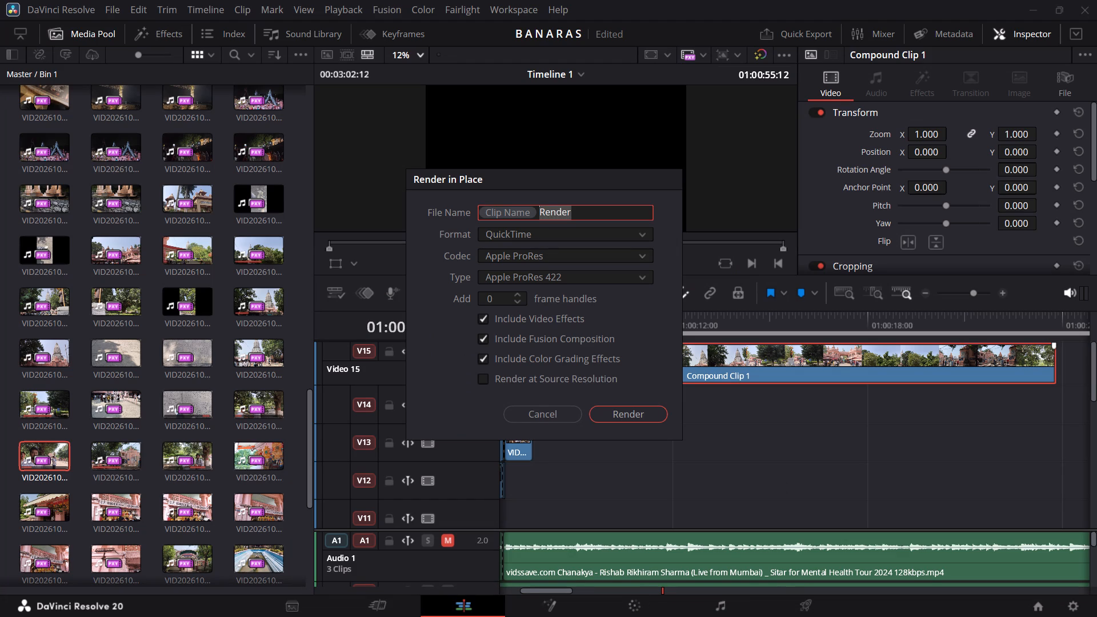
pyautogui.write('HY')
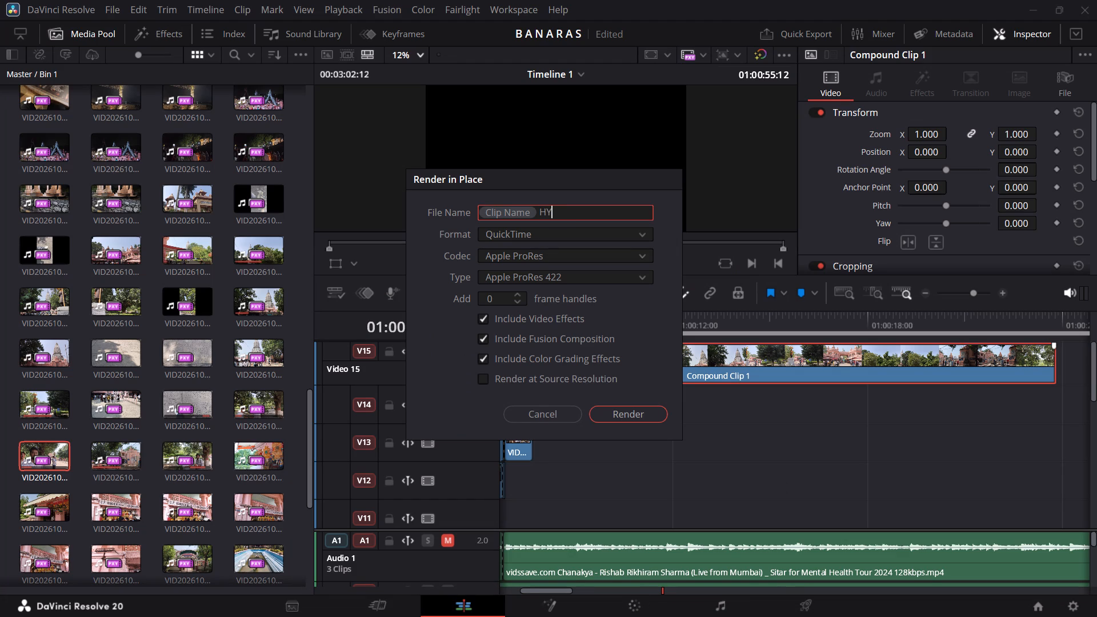
pyautogui.press('BackSpace')
pyautogui.press('u')
pyautogui.press('BackSpace')
pyautogui.press('y')
pyautogui.write('ep')
pyautogui.press('BackSpace')
pyautogui.press('BackSpace')
pyautogui.write('per')
pyautogui.press('space')
pyautogui.write('Slicce')
pyautogui.press('BackSpace')
pyautogui.press('BackSpace')
pyautogui.press('BackSpace')
pyautogui.write('de')
# Compare the tutorial's Render in Place settings in the browser with the open dialog, moving the dialog beside the video, and return to DaVinci Resolve.
pyautogui.hotkey('alt', 'Tab')
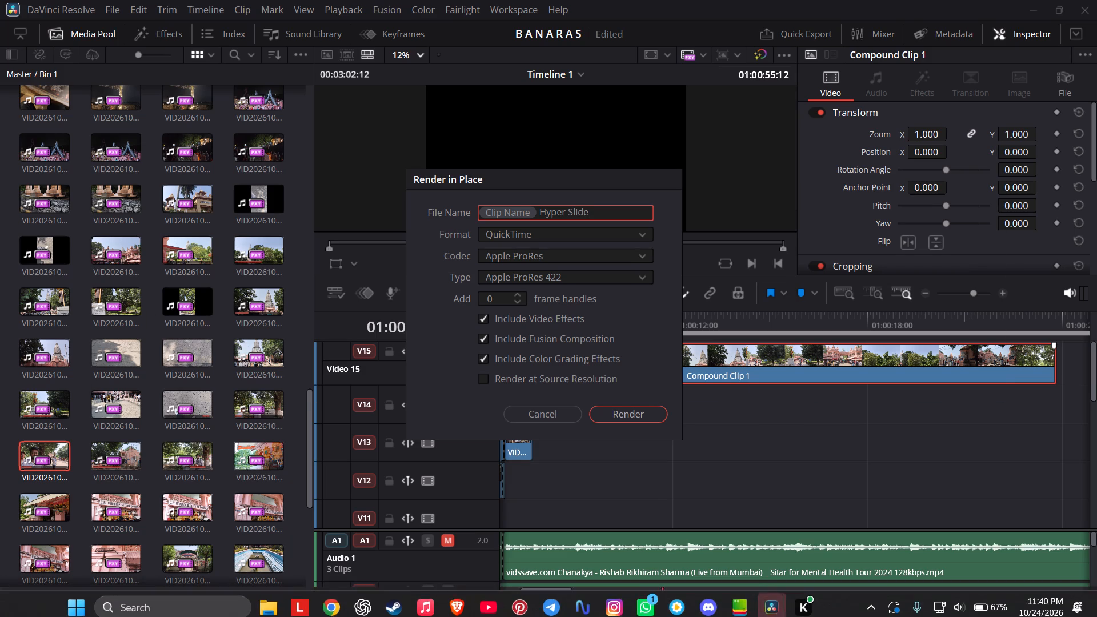
pyautogui.hotkey('alt', 'Tab')
pyautogui.hotkey('alt', 'Tab')
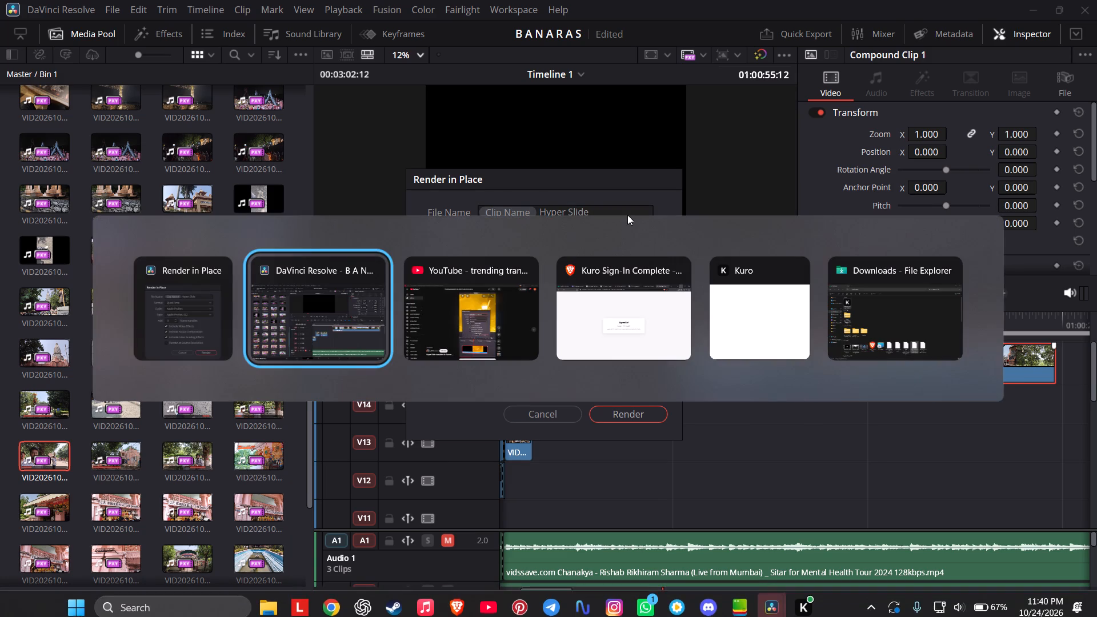
pyautogui.hotkey('alt', 'Tab')
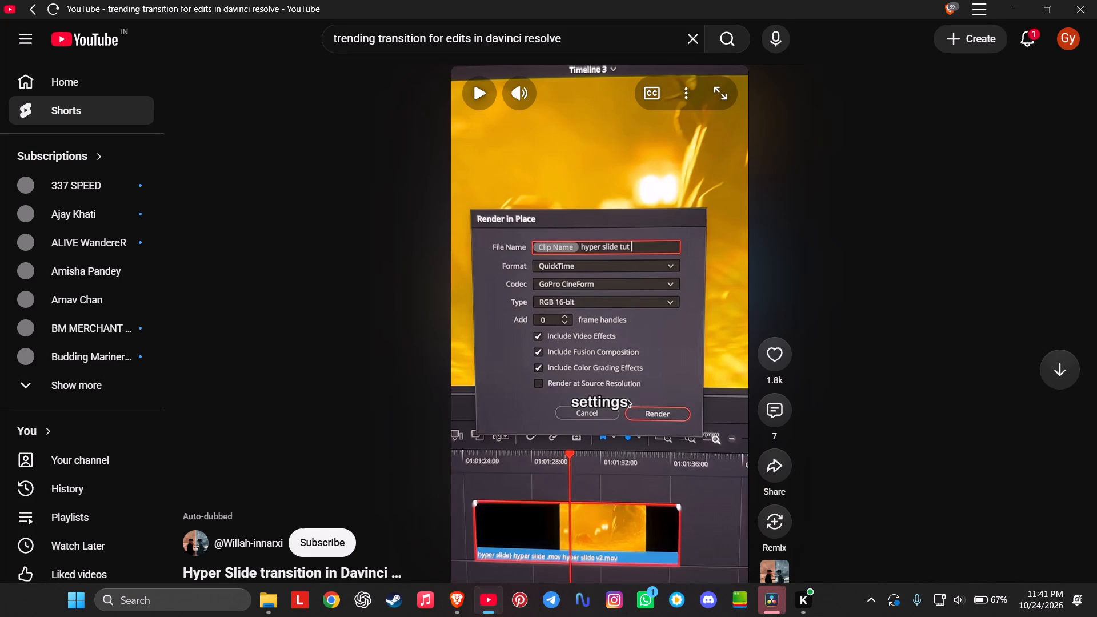
pyautogui.hotkey('alt', 'Tab')
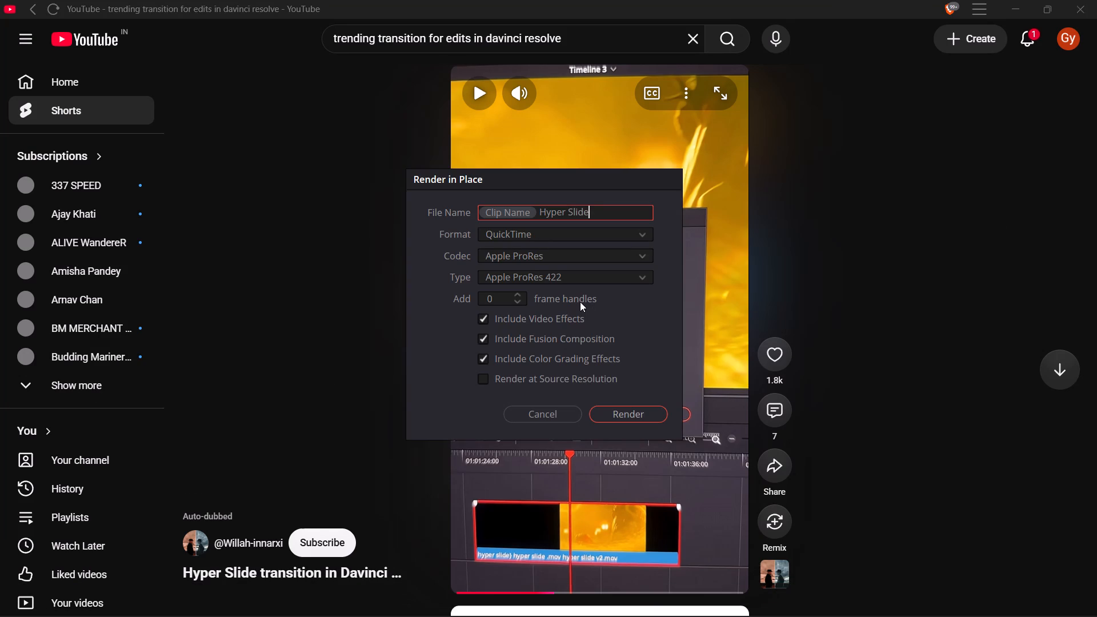
pyautogui.click(608, 259)
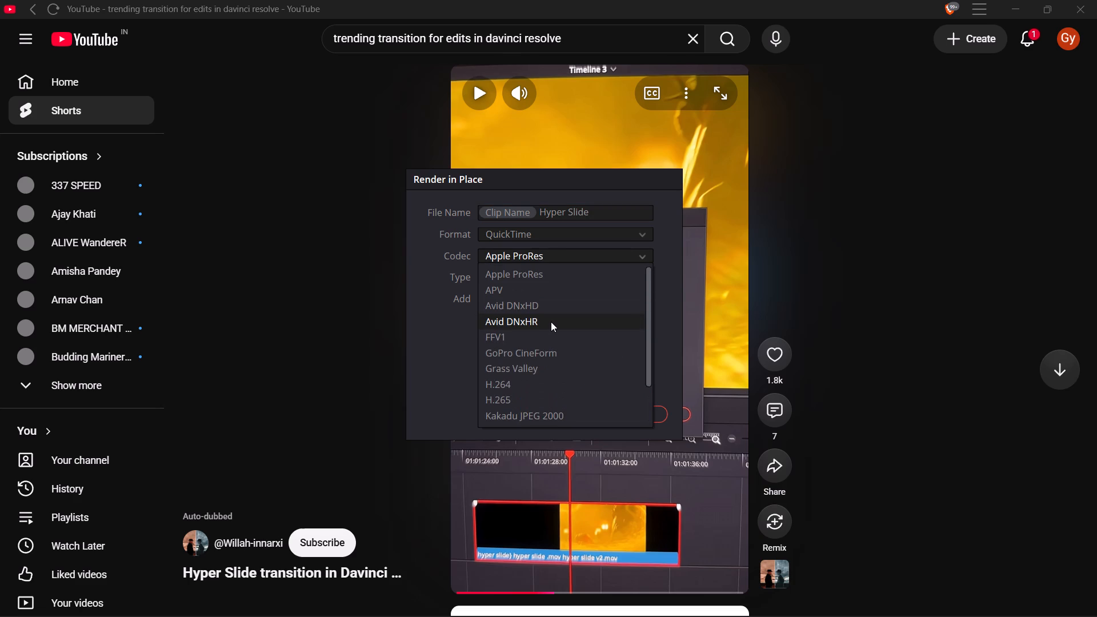
pyautogui.moveTo(455, 180); pyautogui.dragTo(244, 197)
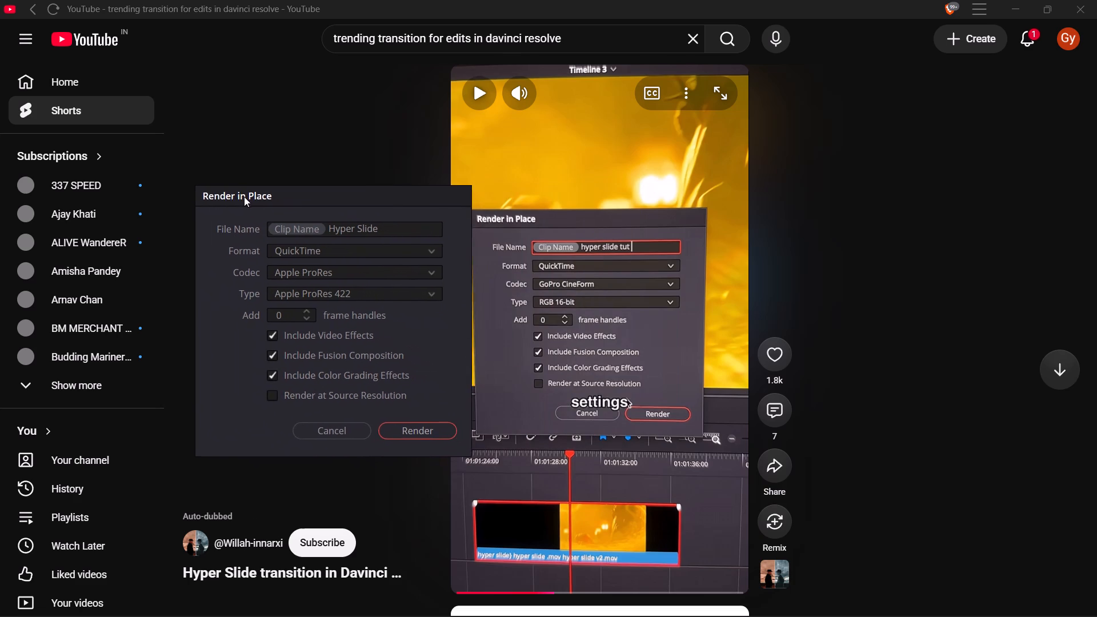
pyautogui.moveTo(244, 197); pyautogui.dragTo(237, 193)
pyautogui.click(513, 211)
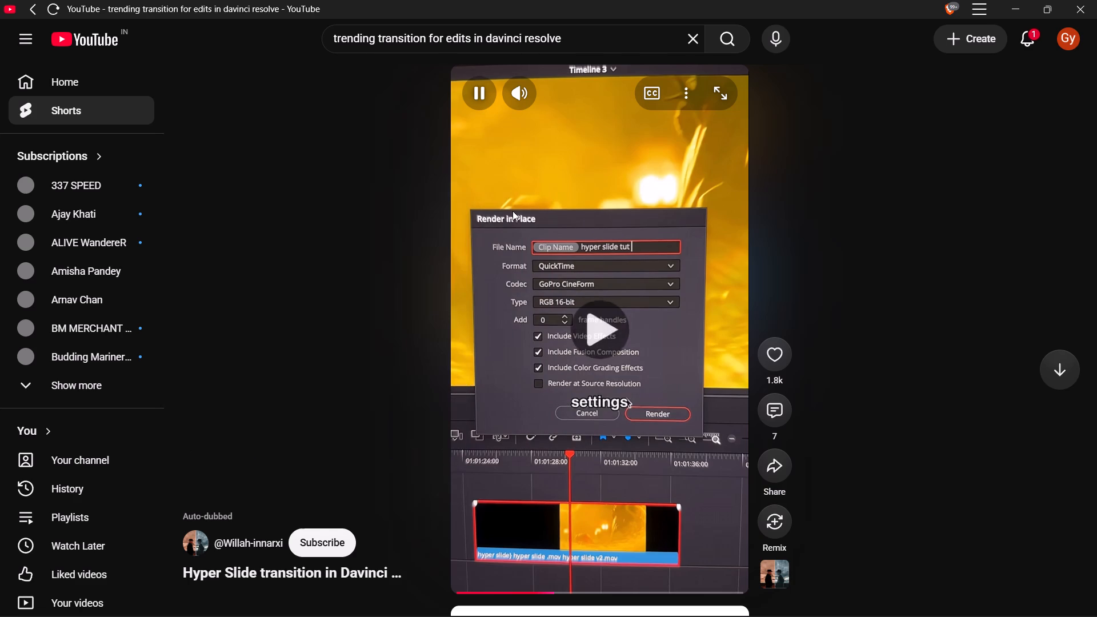
pyautogui.click(513, 211)
pyautogui.hotkey('alt', 'Tab')
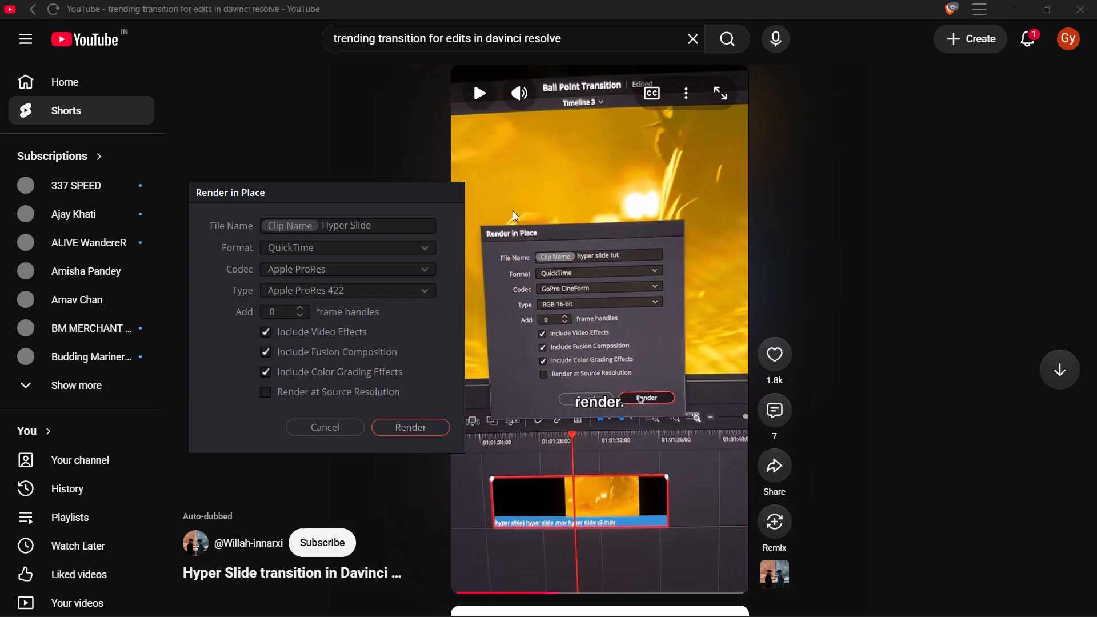
pyautogui.hotkey('alt', 'Tab')
pyautogui.hotkey('alt', 'Tab')
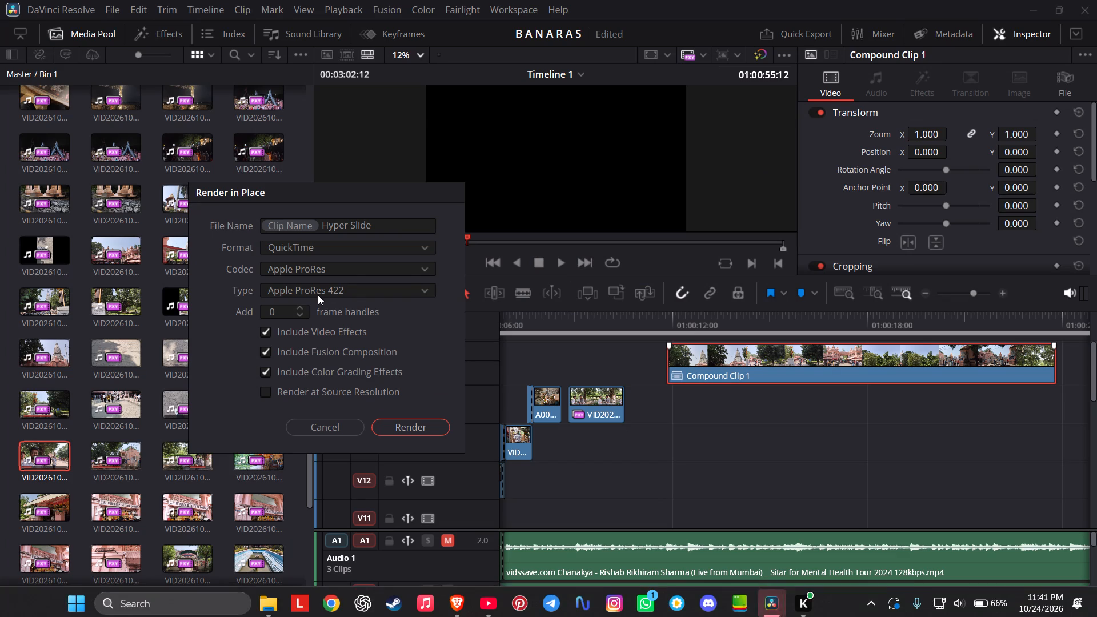
# Examine the codec and format options available for the compound clip's Render in Place.
pyautogui.click(377, 270)
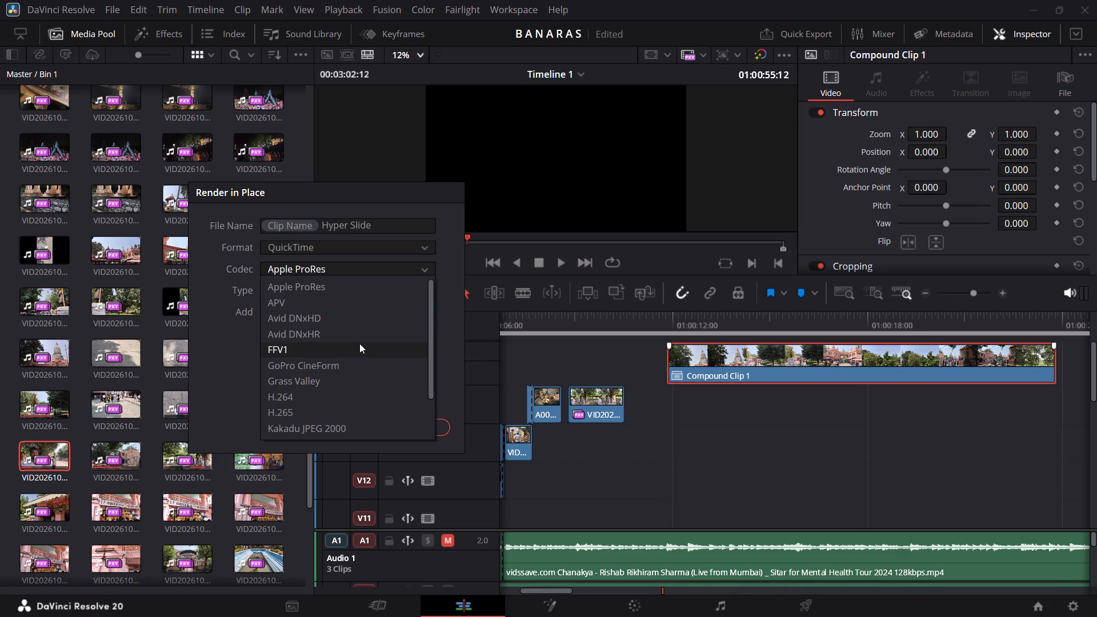
pyautogui.scroll(-1, 359, 343)
pyautogui.scroll(1, 359, 343)
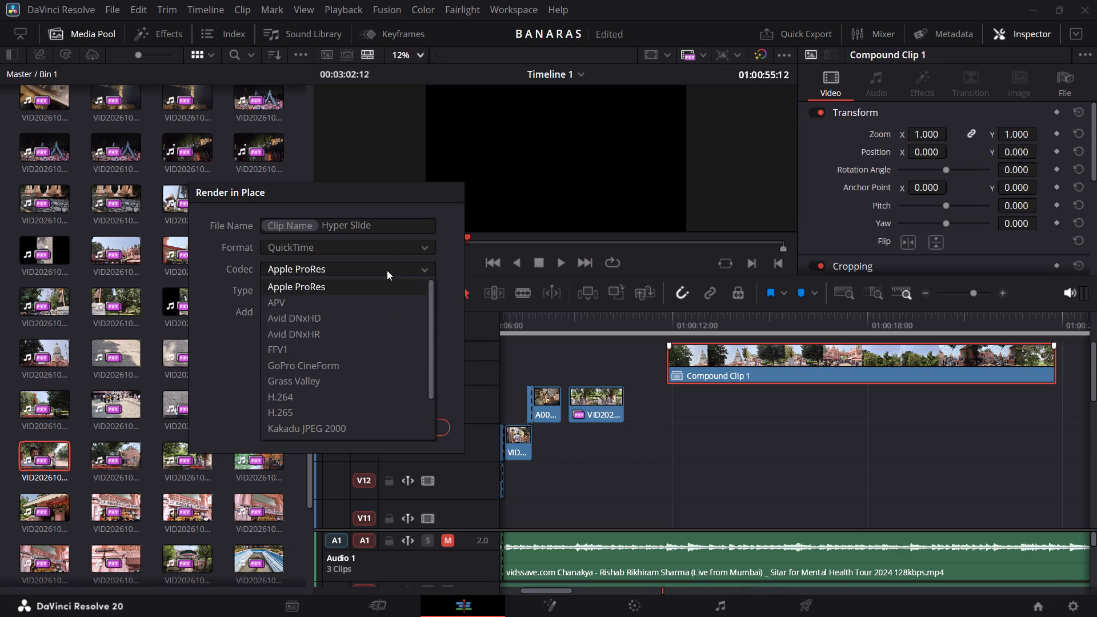
pyautogui.click(386, 271)
pyautogui.click(393, 246)
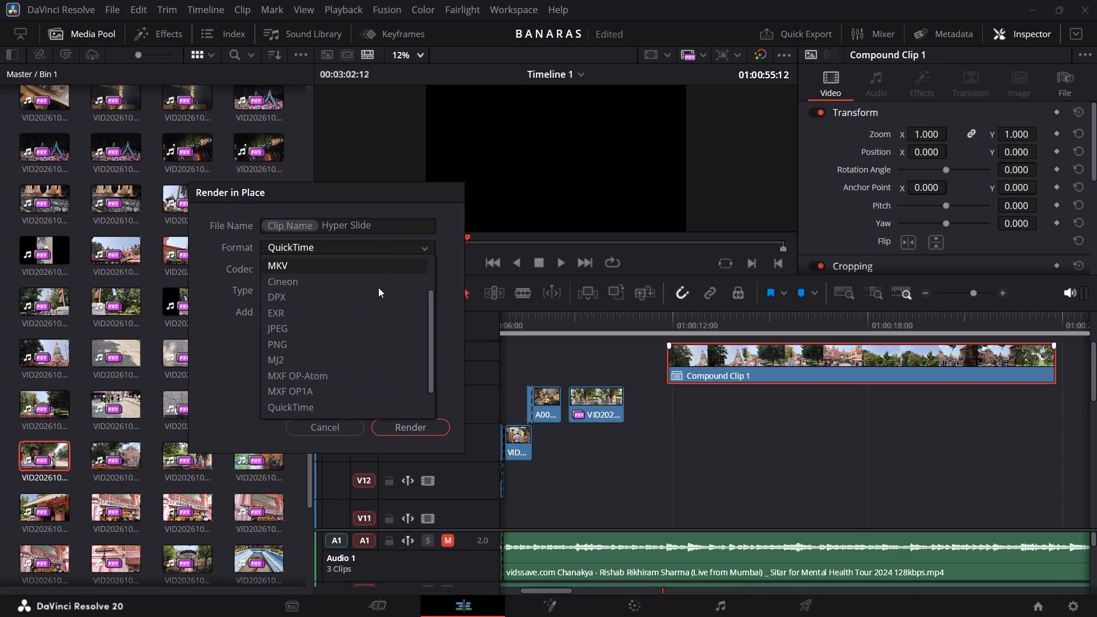
pyautogui.scroll(2, 378, 287)
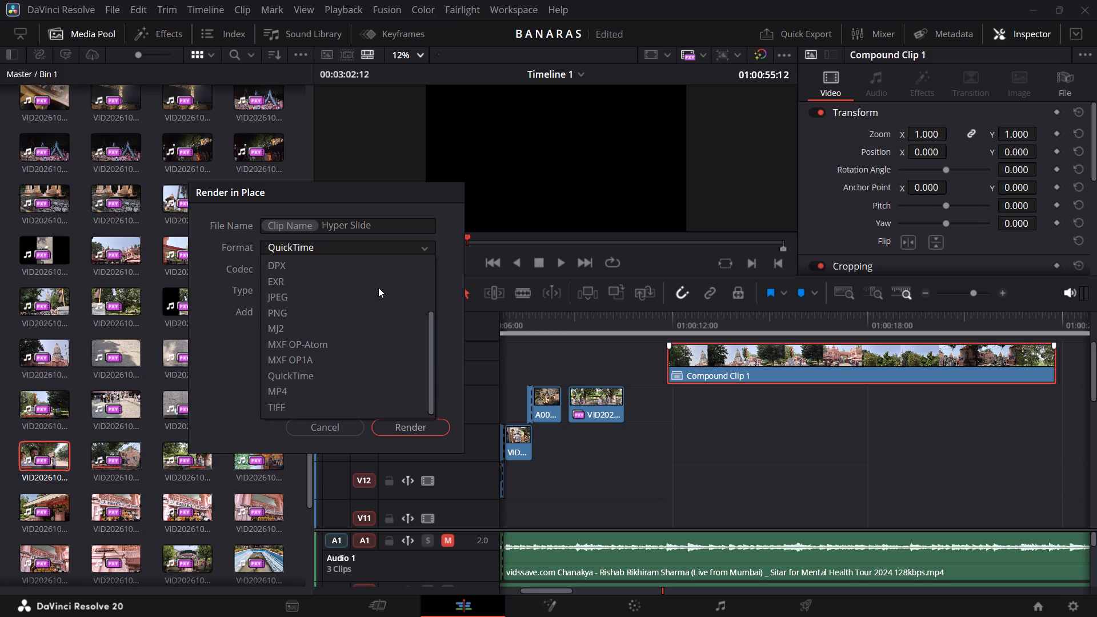
pyautogui.click(402, 248)
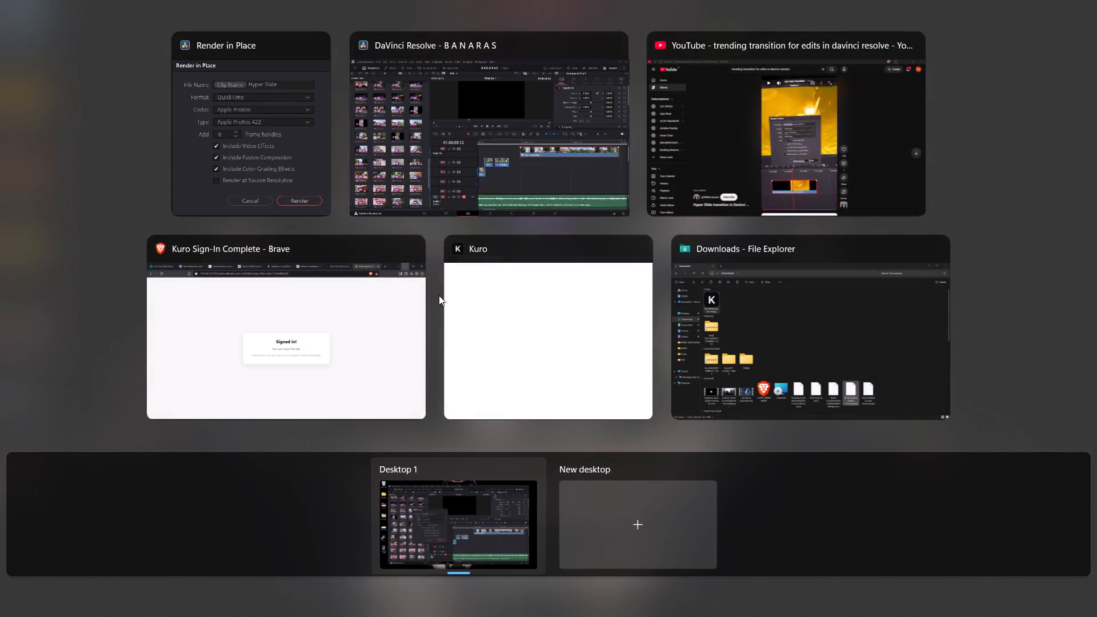
# Play the tutorial in the browser past its Render in Place part, and return to DaVinci Resolve.
pyautogui.click(710, 166)
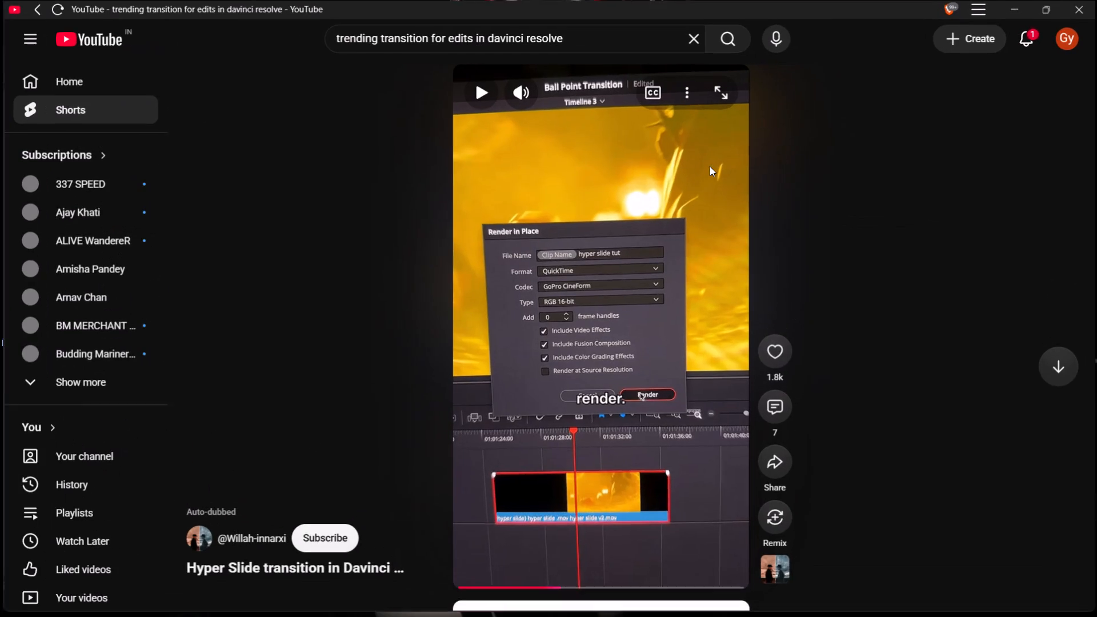
pyautogui.click(666, 245)
pyautogui.press('space')
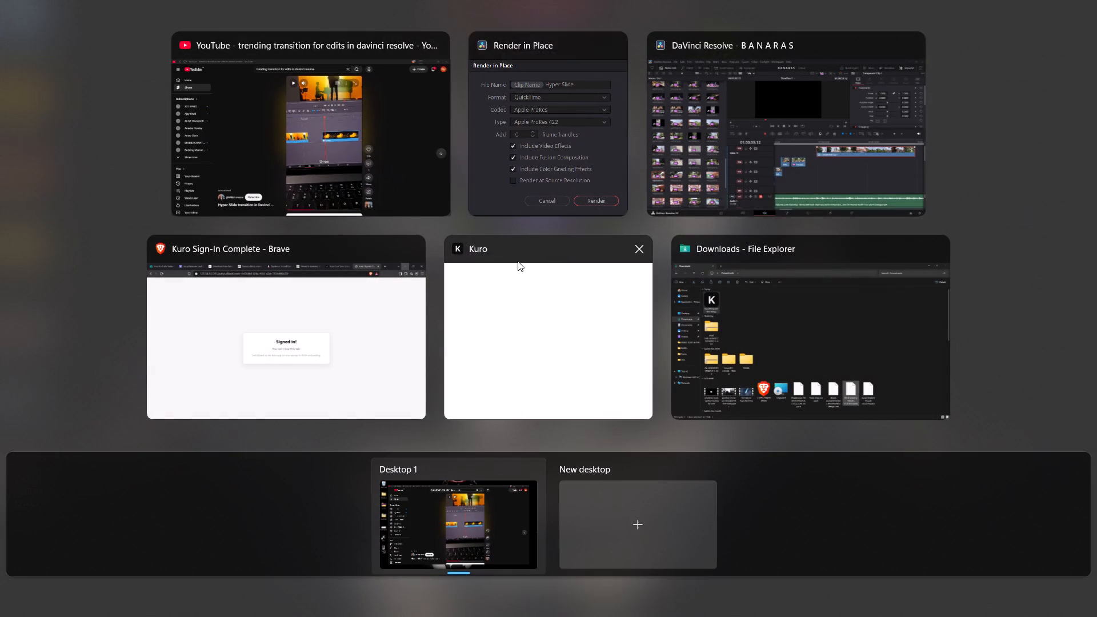
pyautogui.click(691, 142)
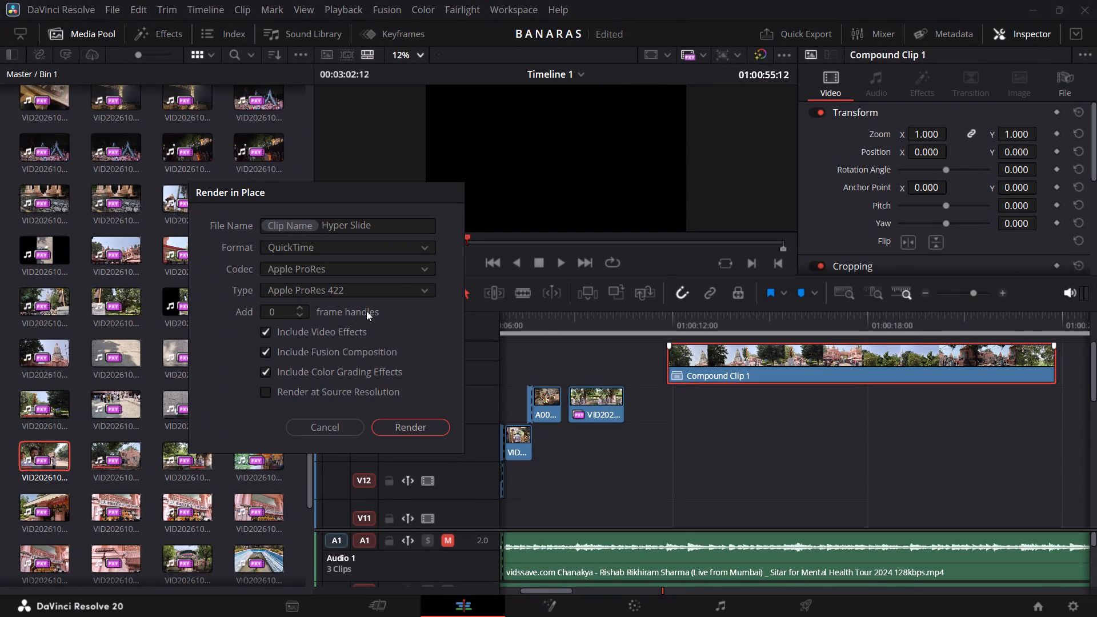
# Look through the type, codec and format options in the Render in Place settings once more.
pyautogui.click(379, 291)
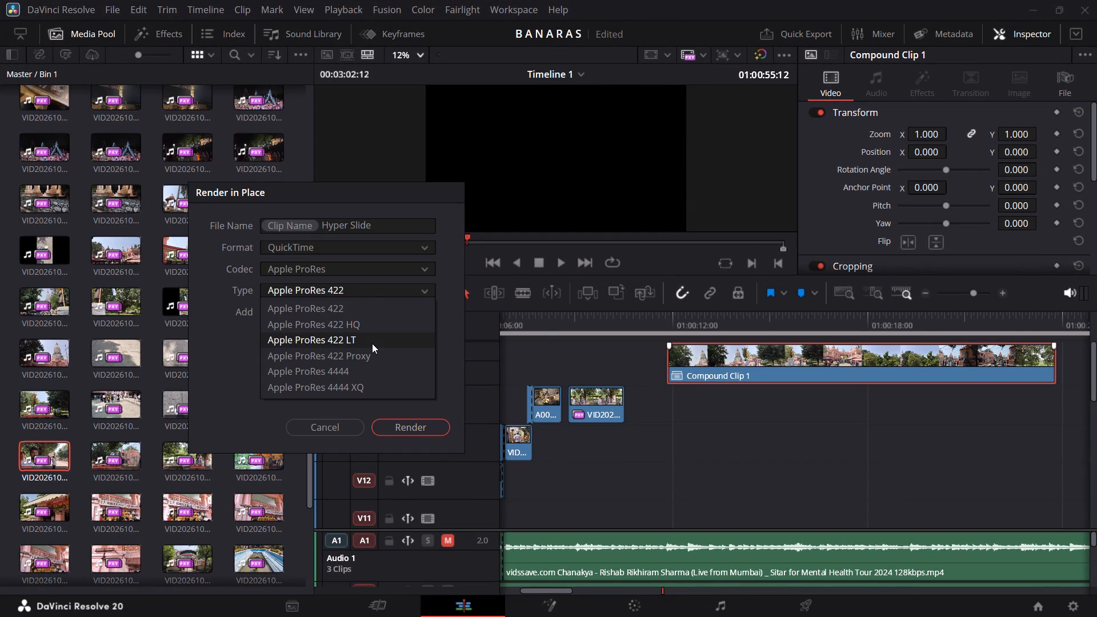
pyautogui.scroll(-1, 372, 343)
pyautogui.click(384, 288)
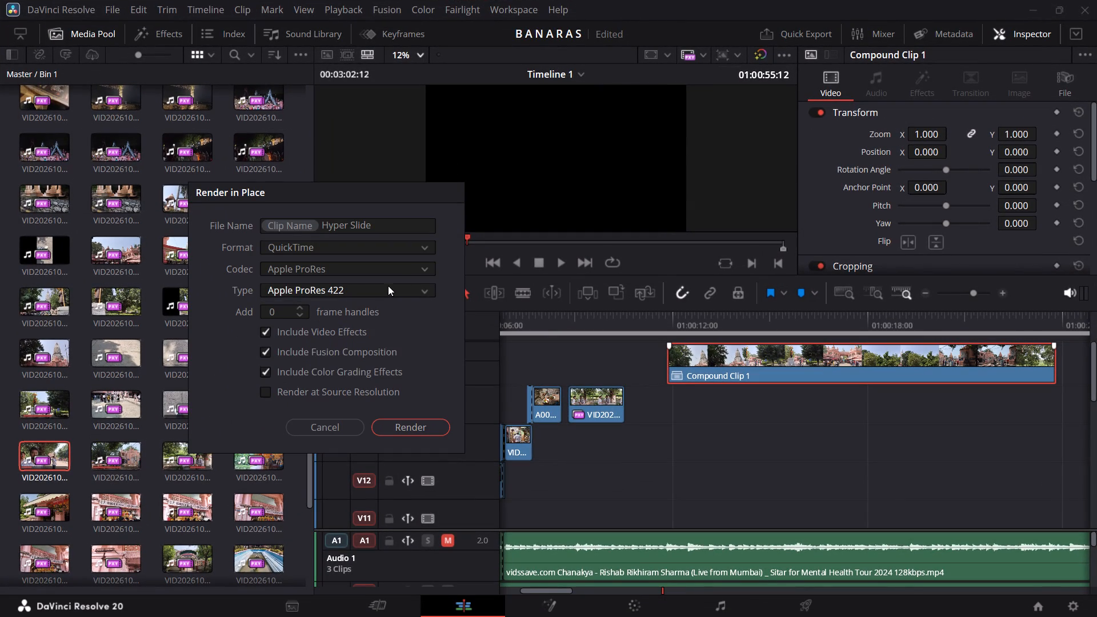
pyautogui.click(402, 271)
pyautogui.scroll(-1, 381, 367)
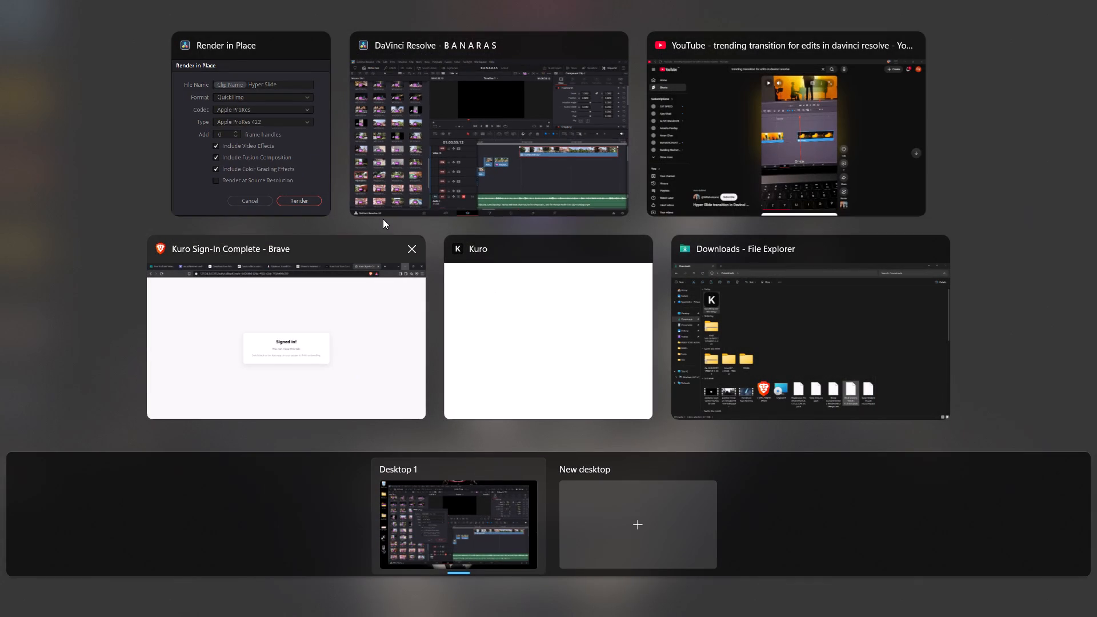
pyautogui.click(474, 147)
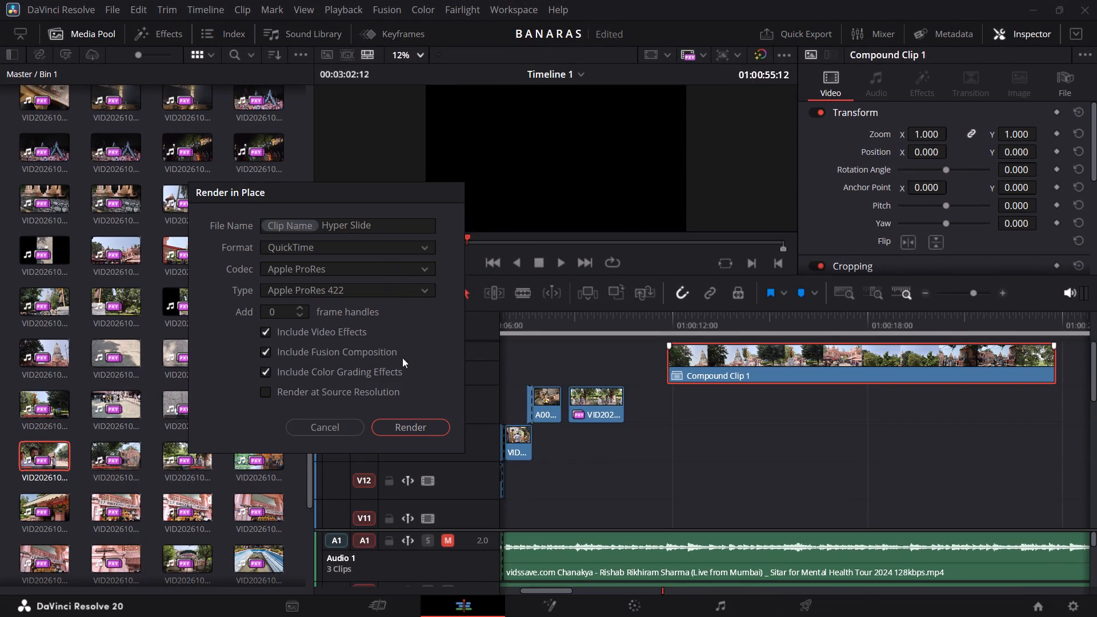
pyautogui.click(382, 249)
pyautogui.scroll(-1, 345, 355)
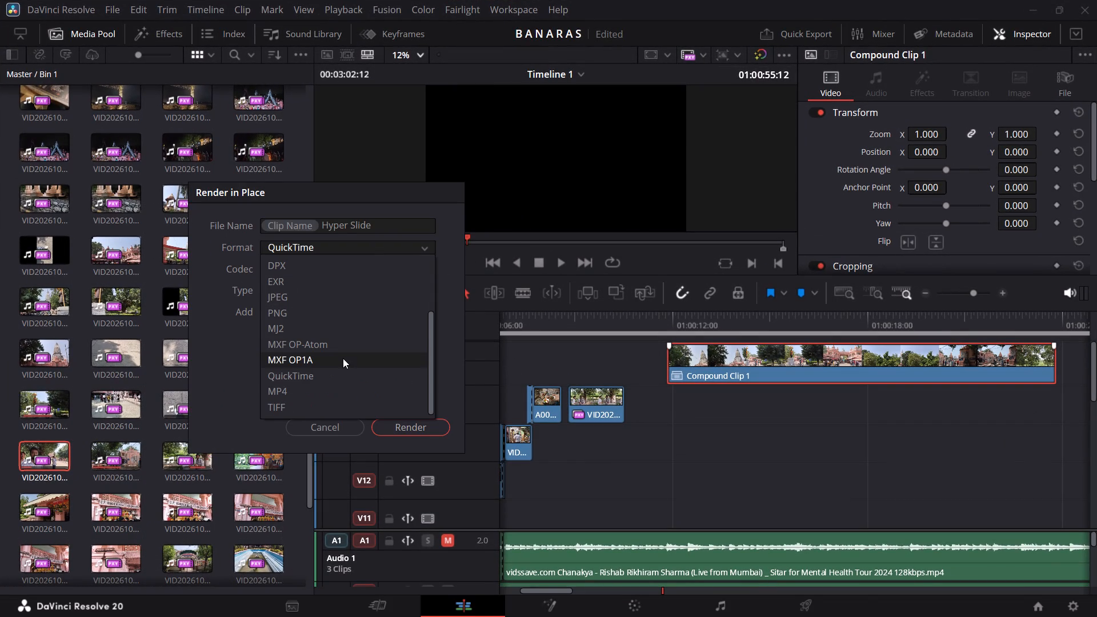
pyautogui.scroll(-1, 342, 361)
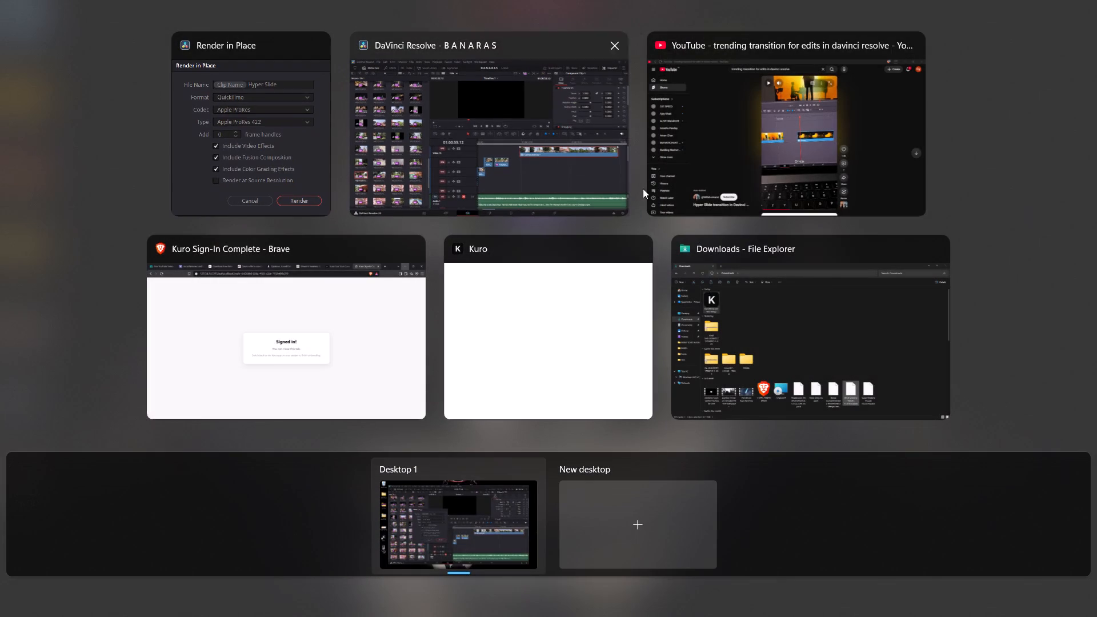
# Replay the tutorial's Render in Place part in the browser, pausing on its settings dialog, and return to DaVinci Resolve.
pyautogui.click(699, 157)
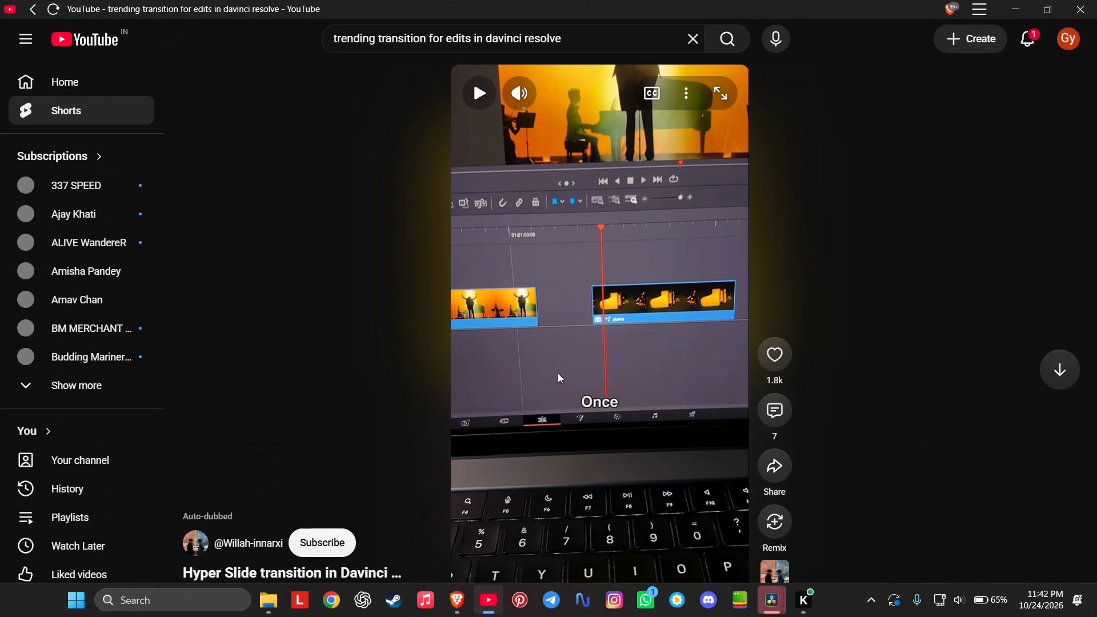
pyautogui.press('space')
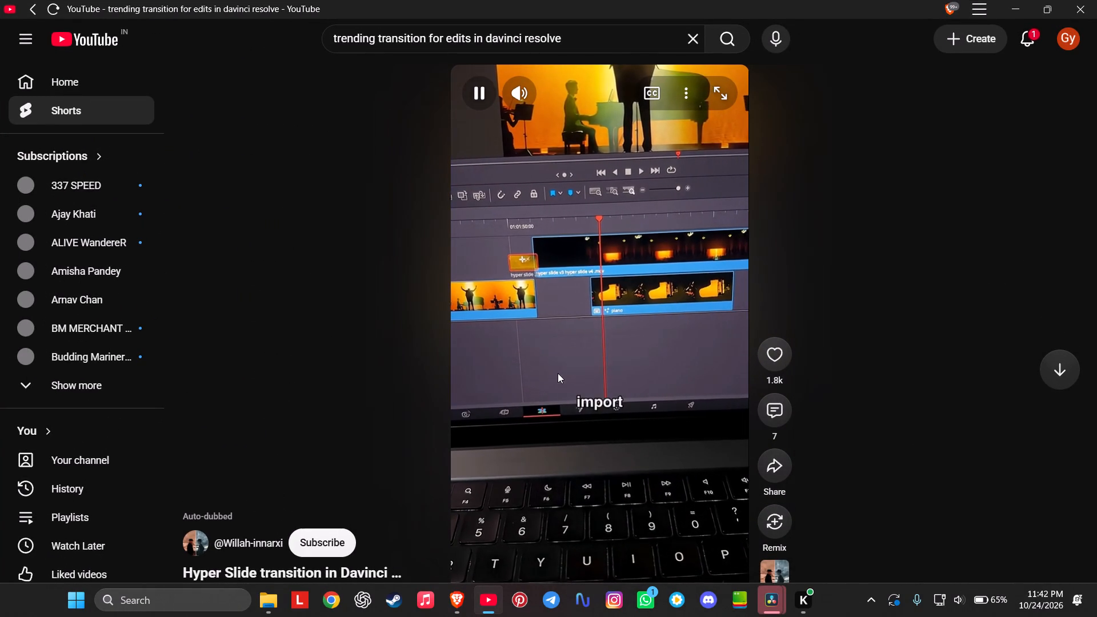
pyautogui.click(306, 399)
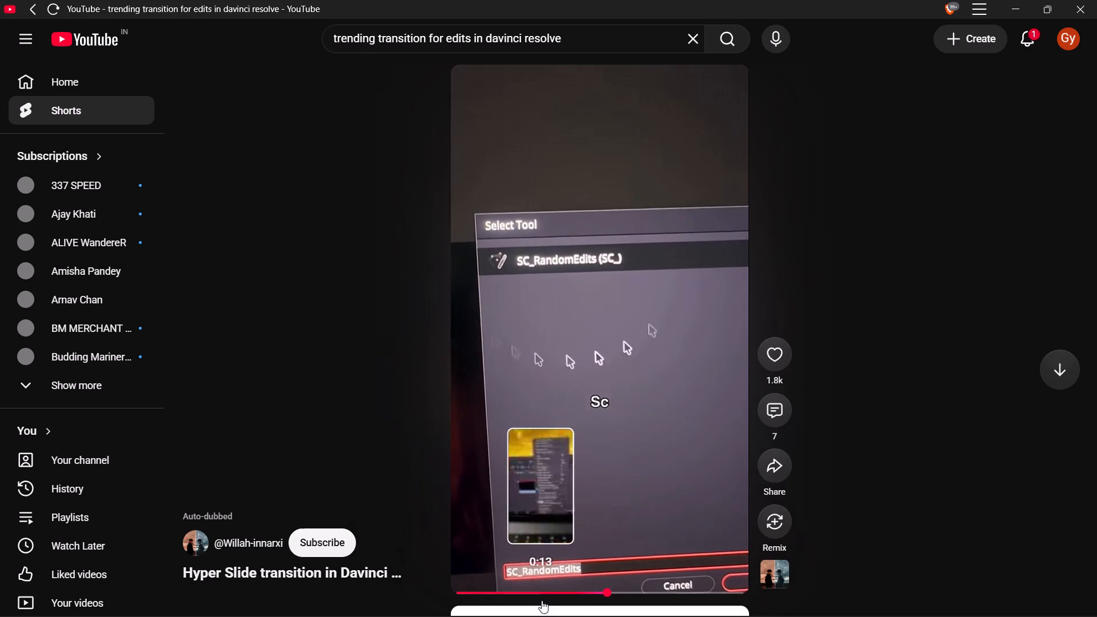
pyautogui.click(542, 601)
pyautogui.click(533, 596)
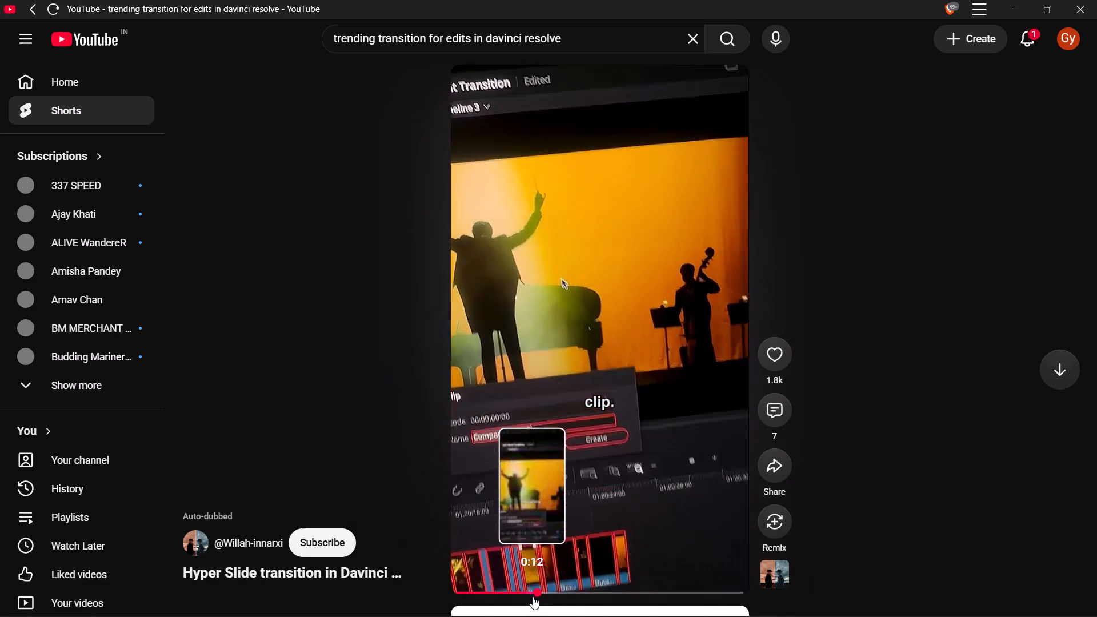
pyautogui.click(683, 330)
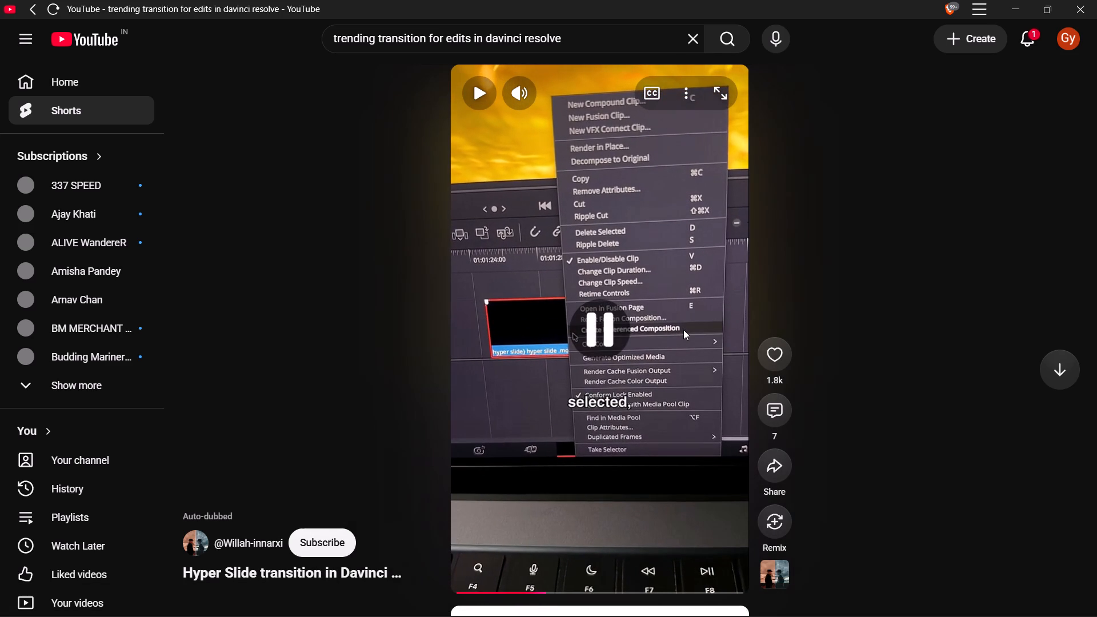
pyautogui.press('space')
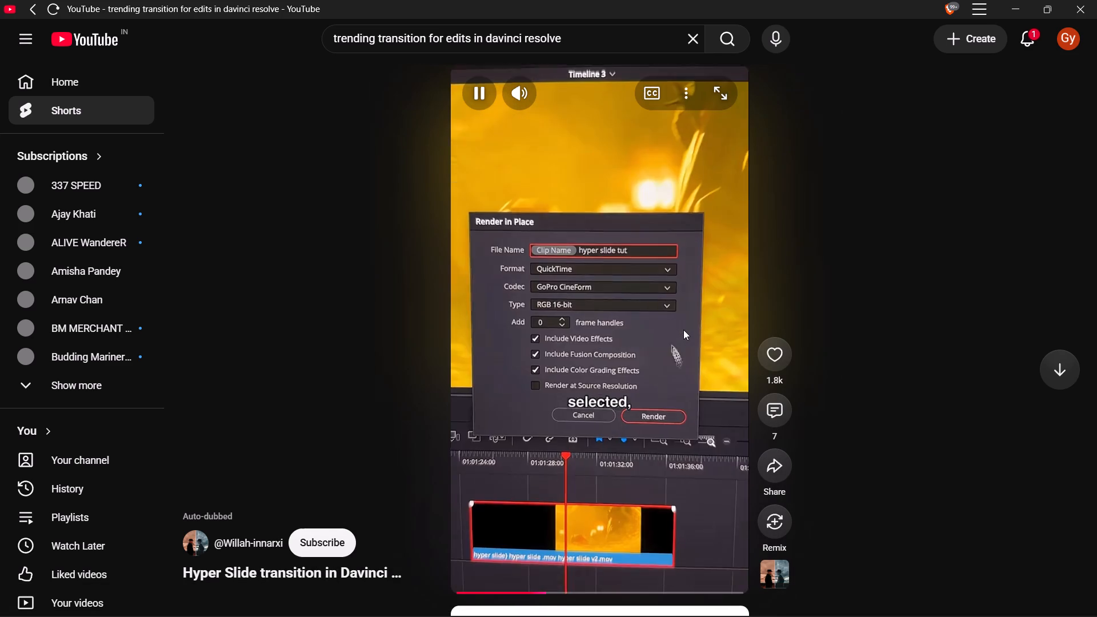
pyautogui.press('space')
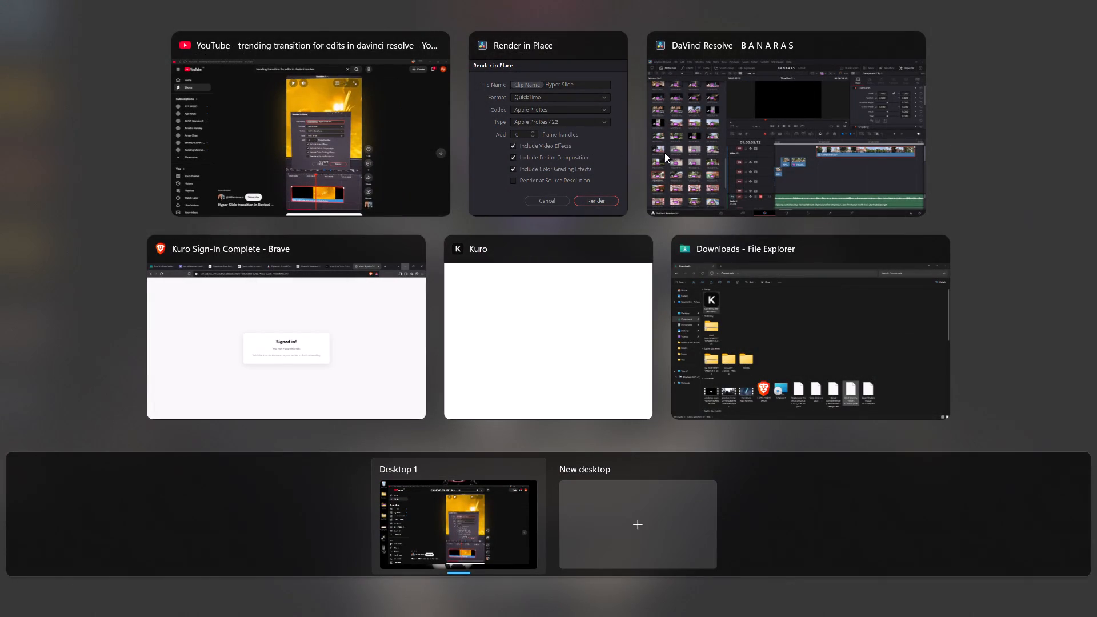
pyautogui.click(678, 151)
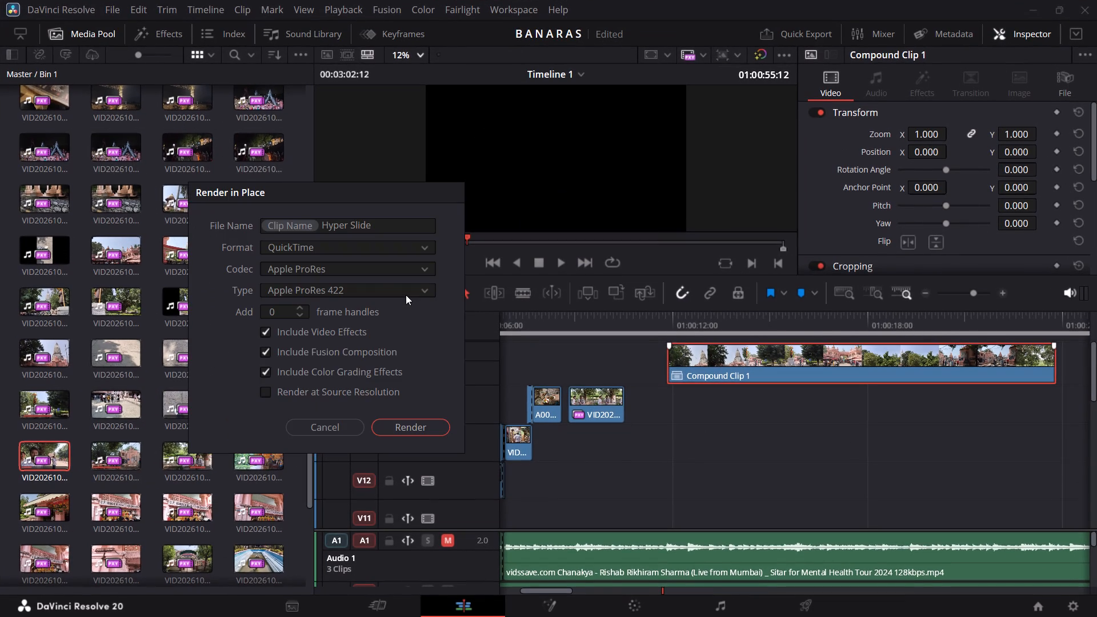
# Examine the type and format options available for the compound clip's Render in Place.
pyautogui.click(406, 295)
pyautogui.scroll(-1, 395, 337)
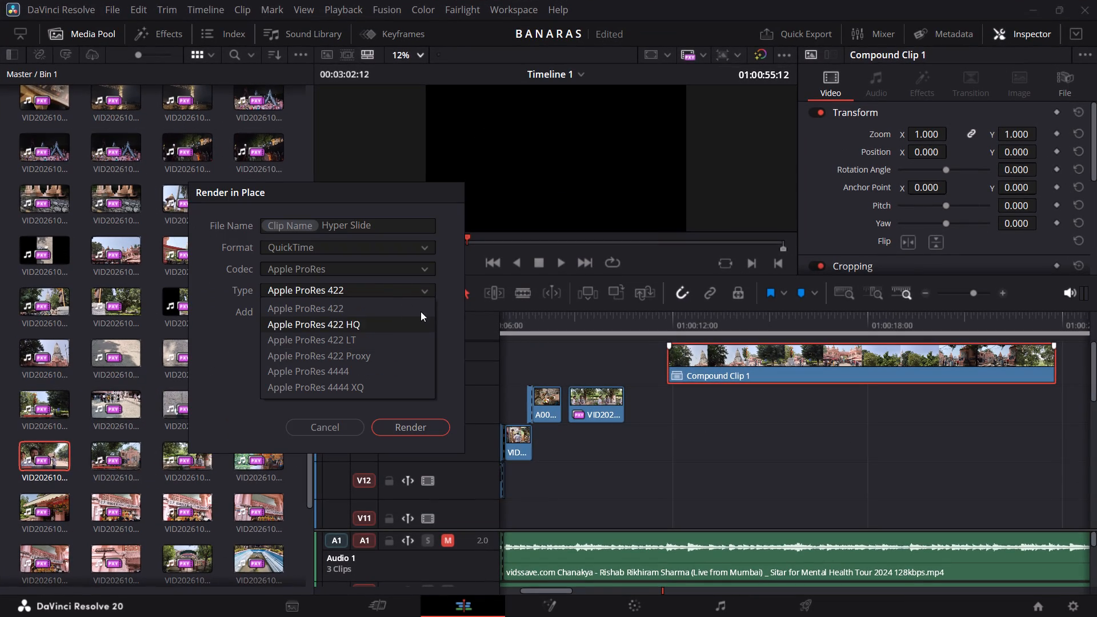
pyautogui.click(385, 288)
pyautogui.click(370, 249)
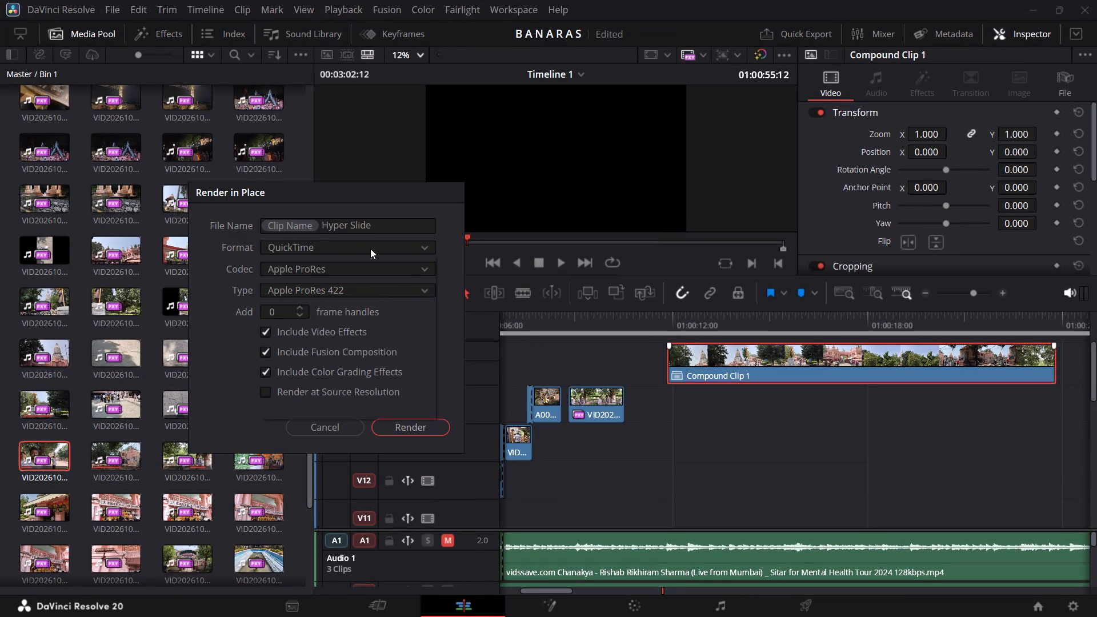
pyautogui.scroll(-1, 334, 356)
pyautogui.scroll(1, 334, 356)
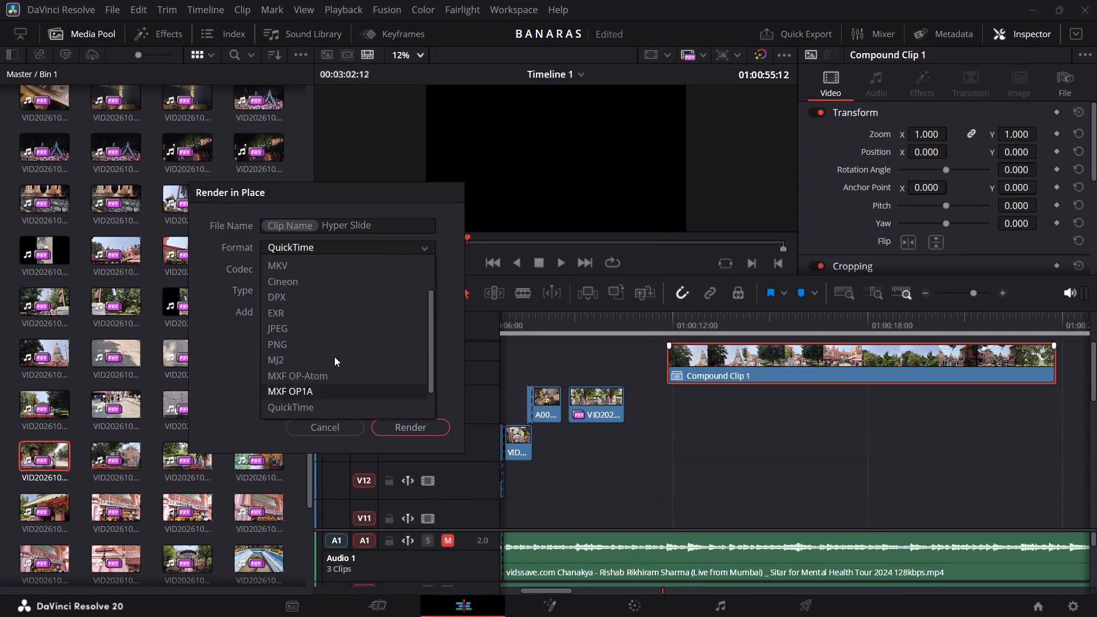
pyautogui.scroll(2, 334, 356)
pyautogui.scroll(-1, 334, 356)
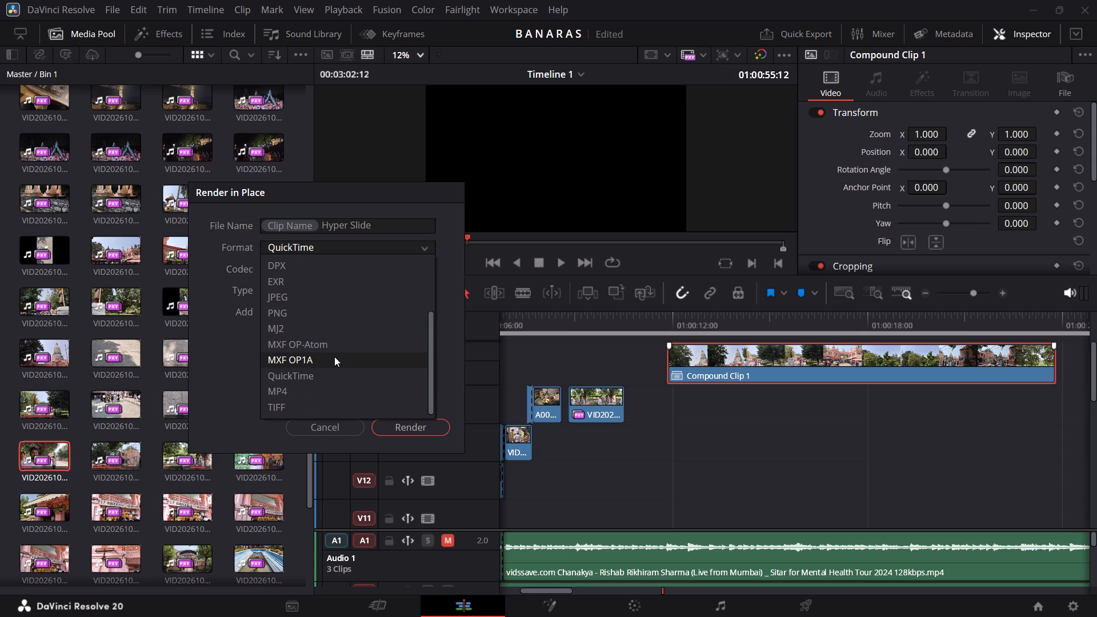
pyautogui.scroll(-1, 334, 356)
pyautogui.click(445, 297)
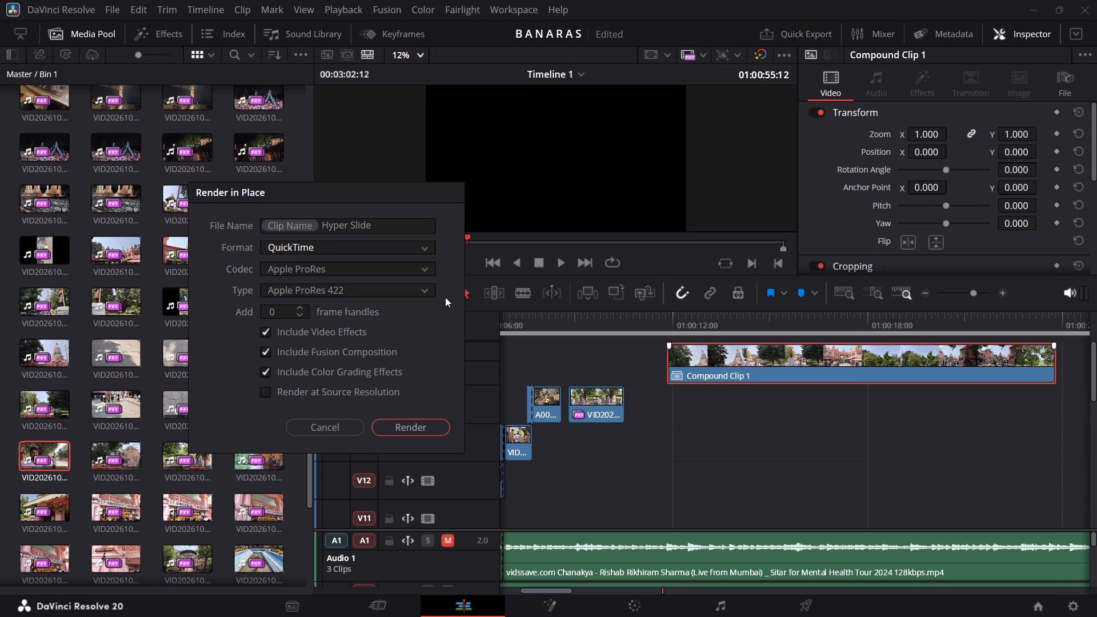
# Set the Render in Place codec to H.264.
pyautogui.click(389, 268)
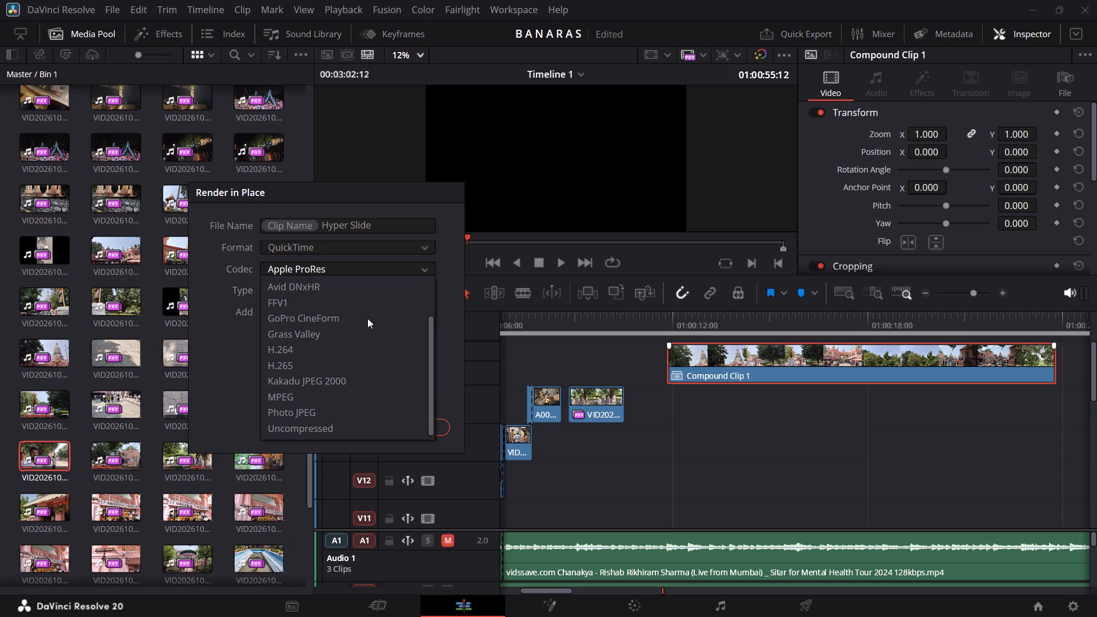
pyautogui.scroll(-1, 367, 318)
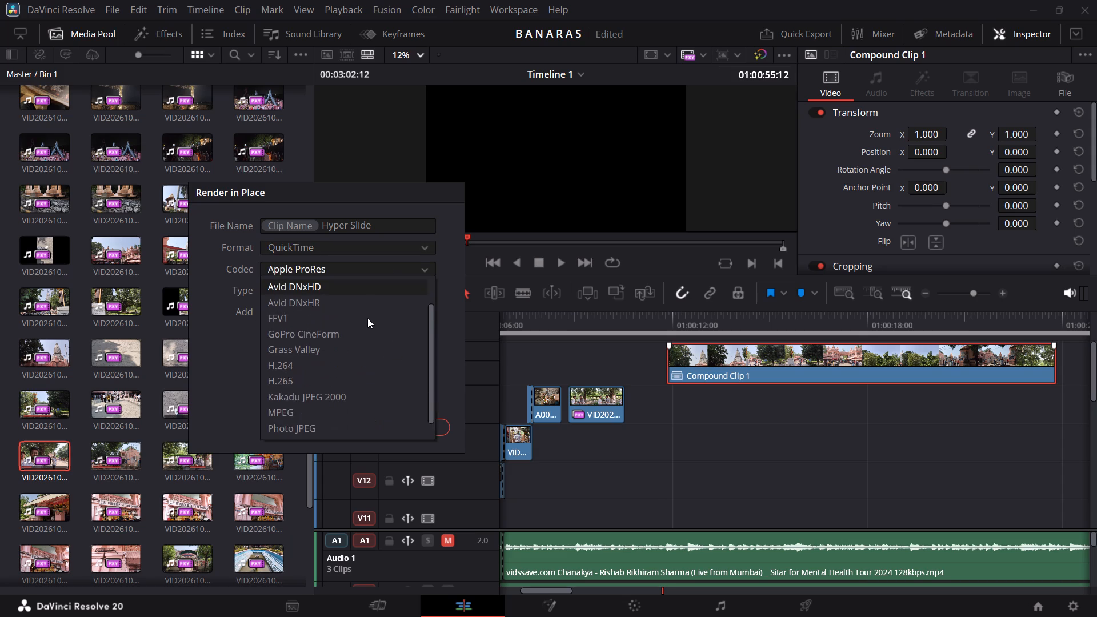
pyautogui.scroll(-1, 367, 318)
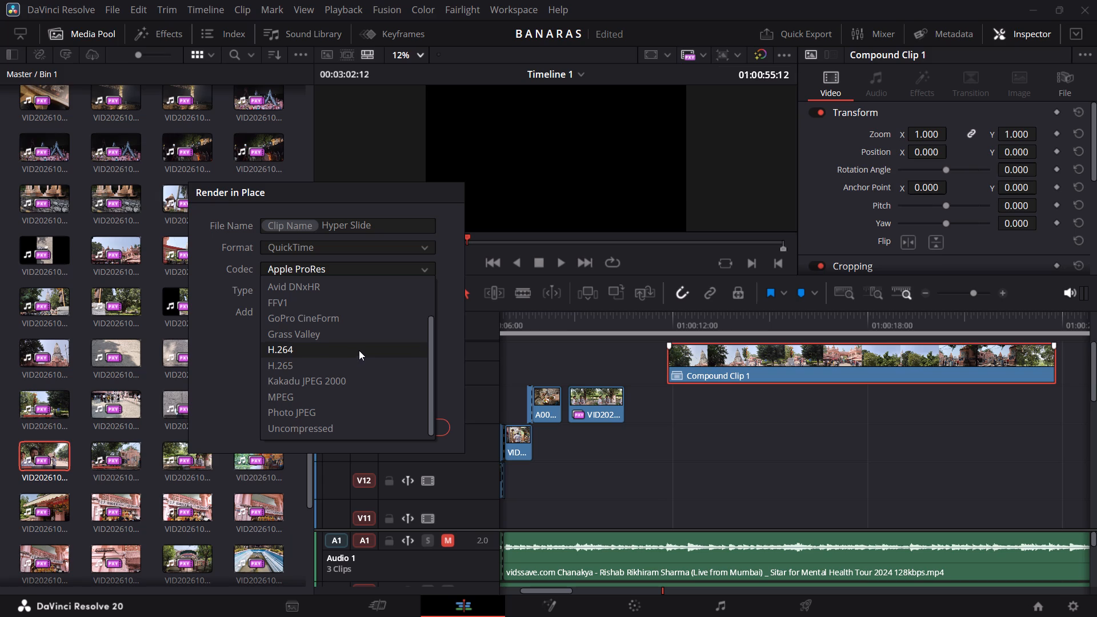
pyautogui.click(361, 350)
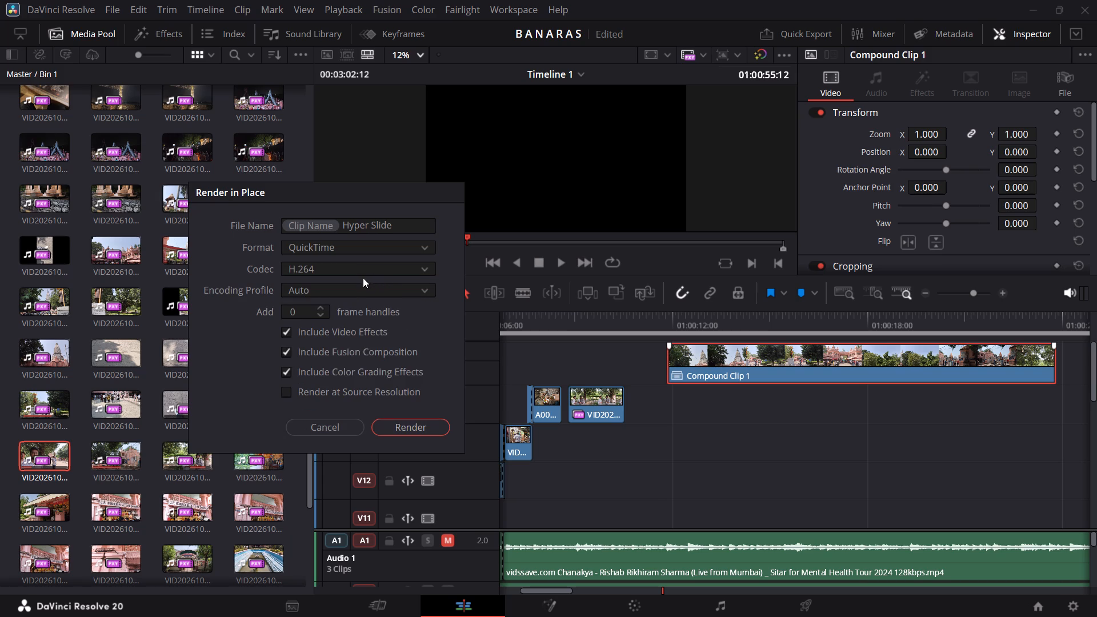
# Examine the encoding profile options for the H.264 render.
pyautogui.click(362, 290)
pyautogui.scroll(-1, 357, 328)
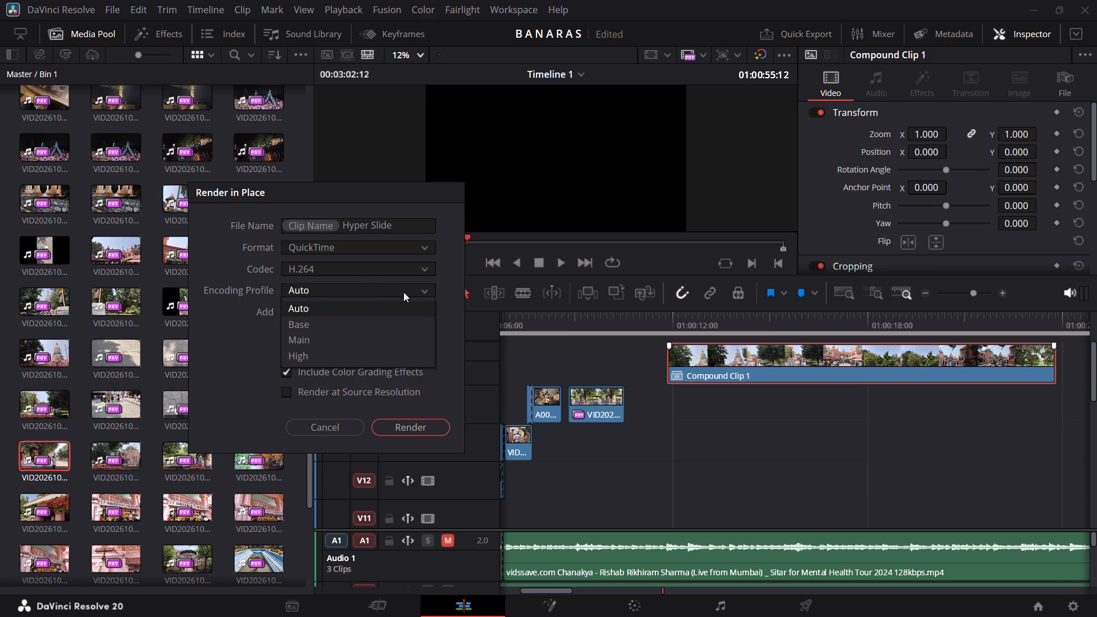
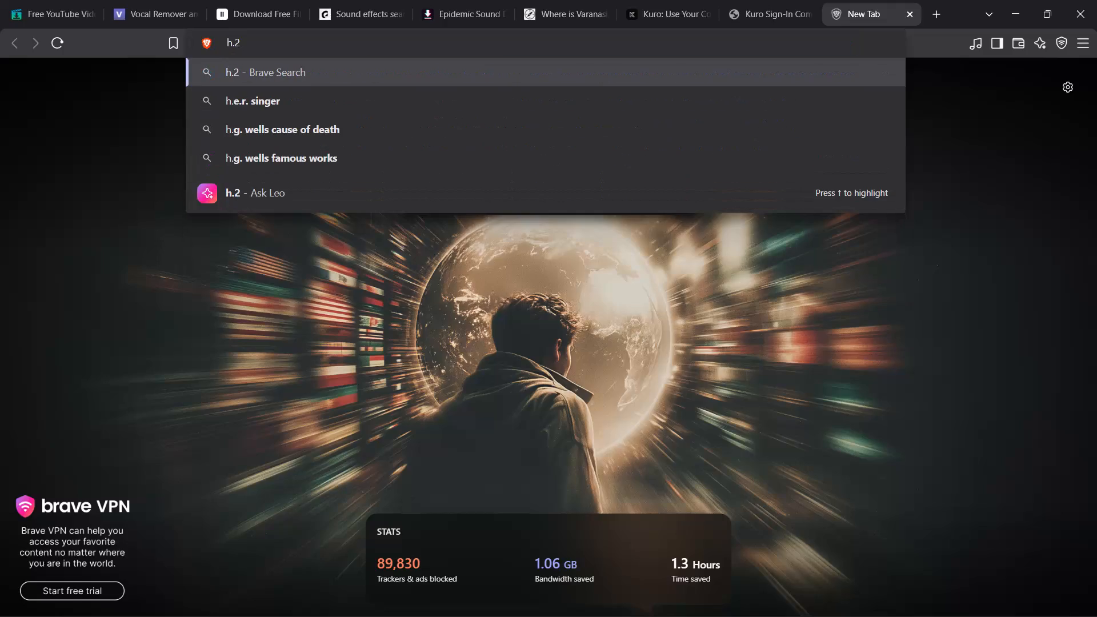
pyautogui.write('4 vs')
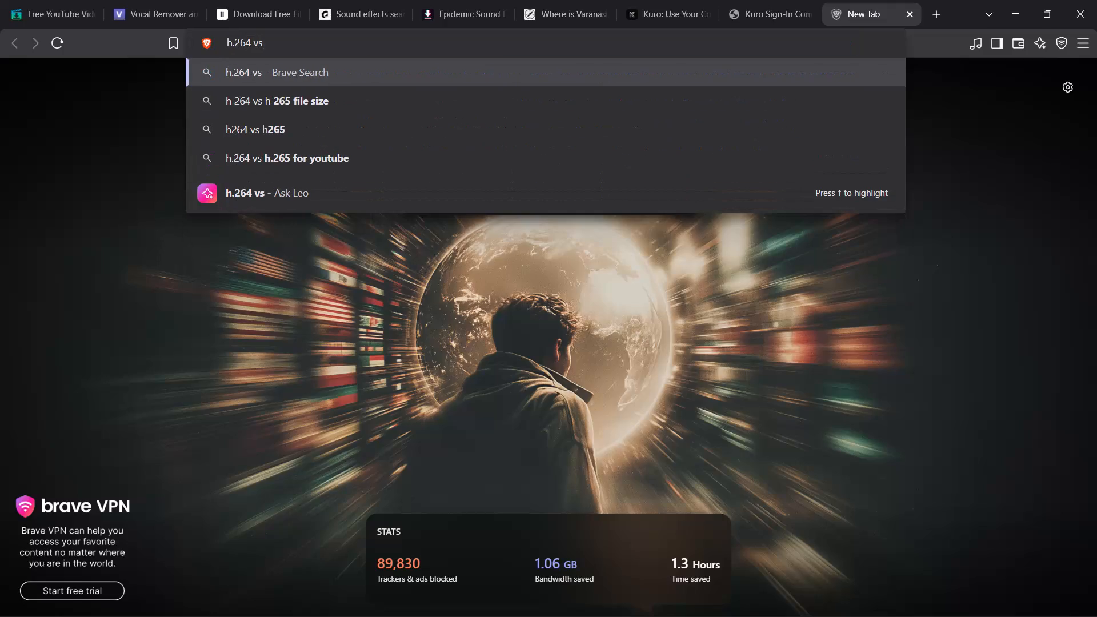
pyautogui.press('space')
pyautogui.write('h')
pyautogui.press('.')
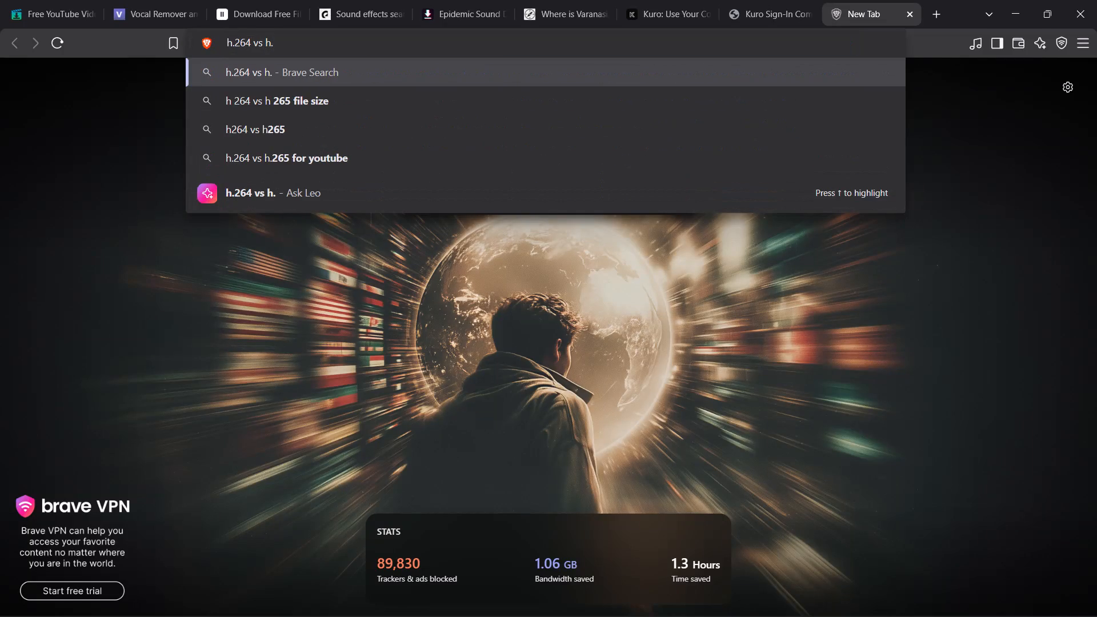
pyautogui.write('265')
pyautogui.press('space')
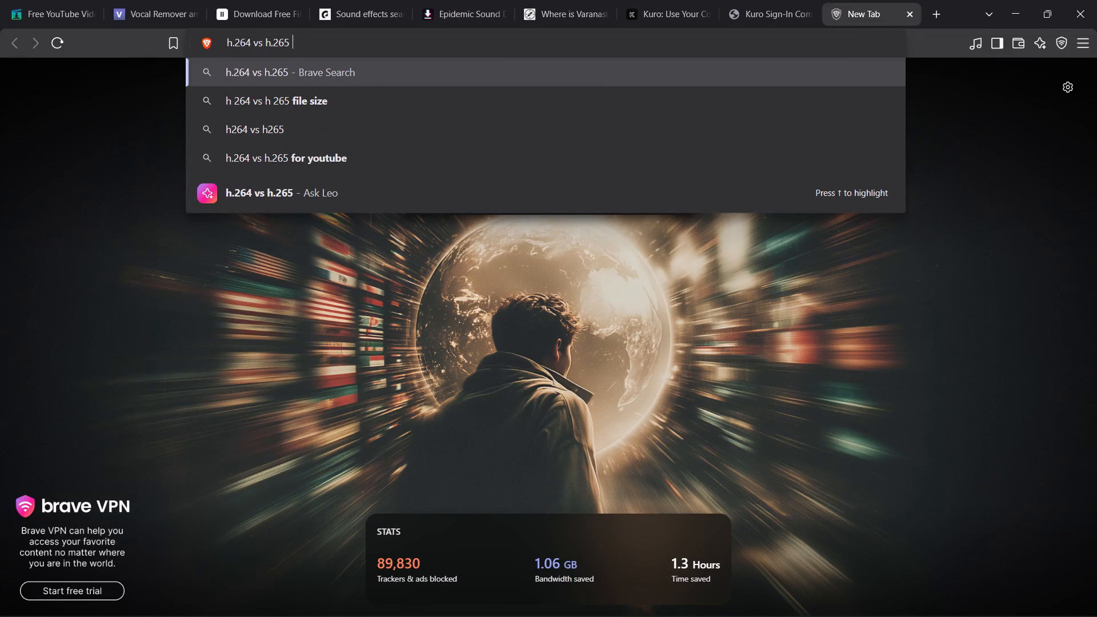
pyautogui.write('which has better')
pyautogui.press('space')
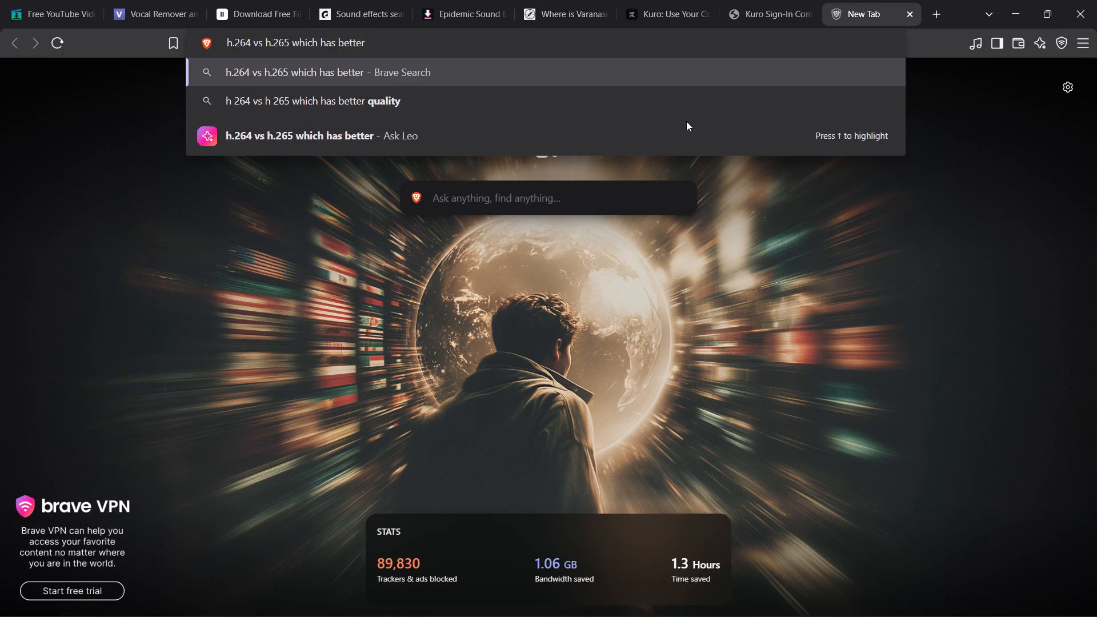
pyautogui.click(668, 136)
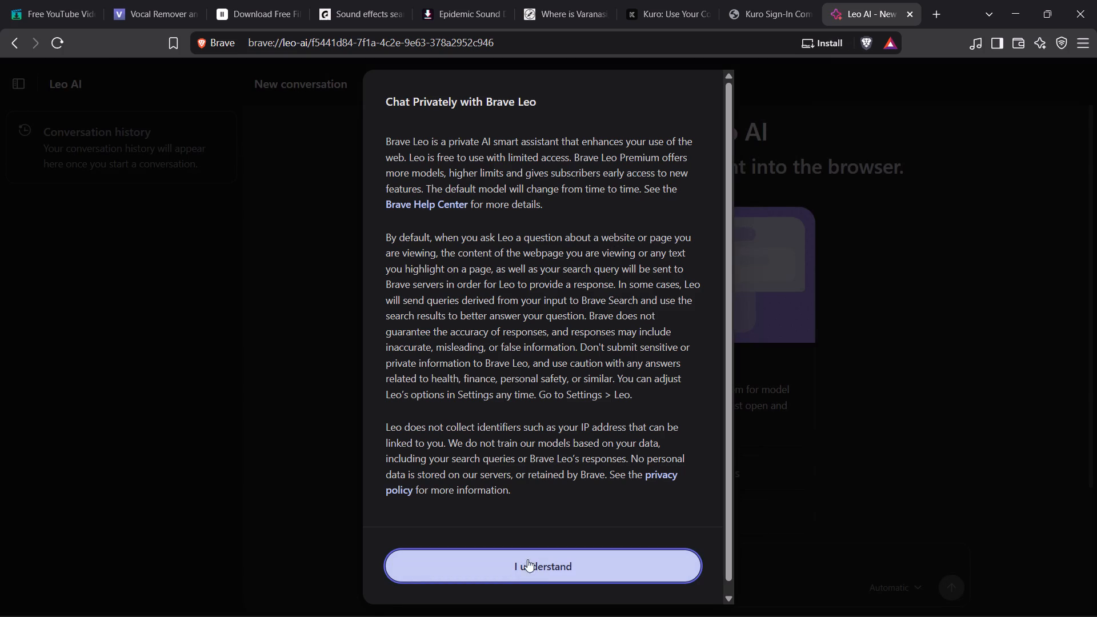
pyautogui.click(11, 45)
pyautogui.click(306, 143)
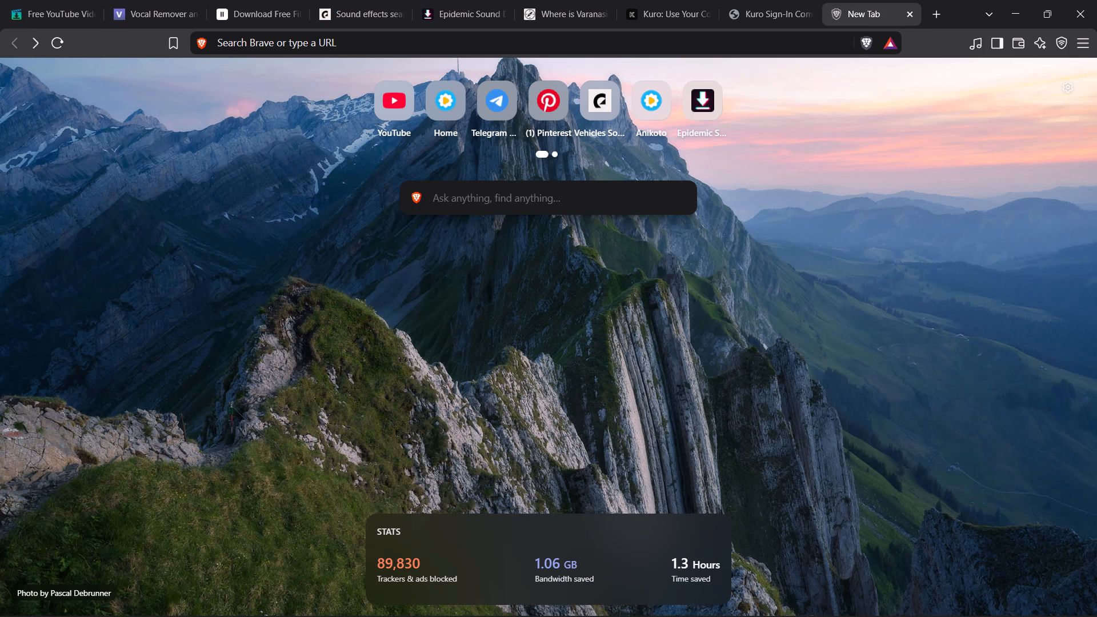
# Search the web for "h.264 vs h.265 which is better" and expand the full answer summary.
pyautogui.click(457, 190)
pyautogui.press('h')
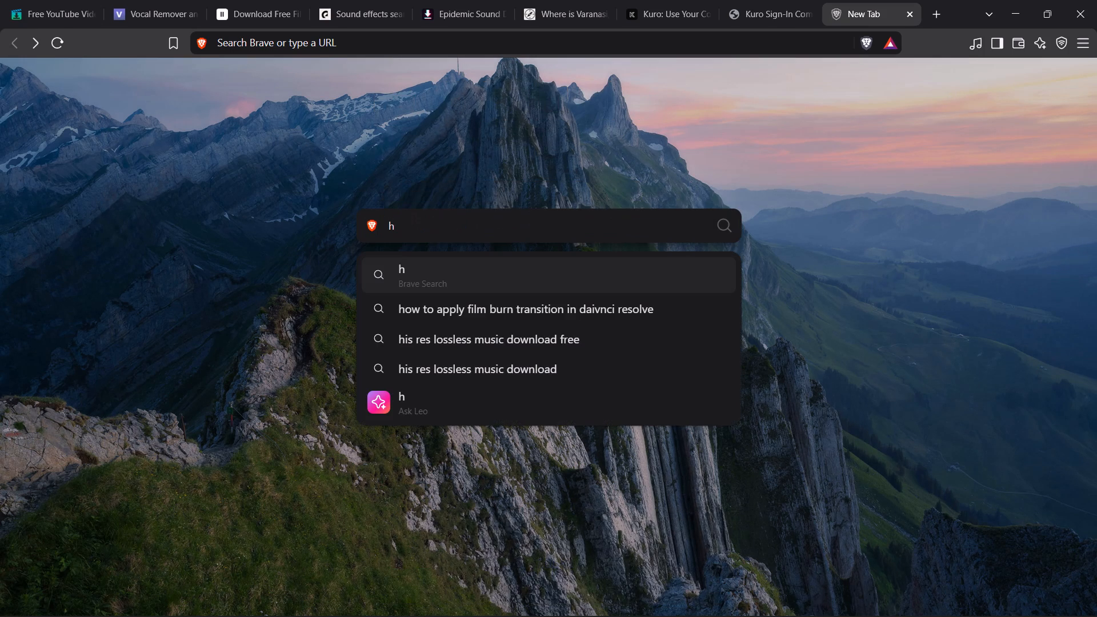
pyautogui.press('.')
pyautogui.write('264 vs')
pyautogui.press('space')
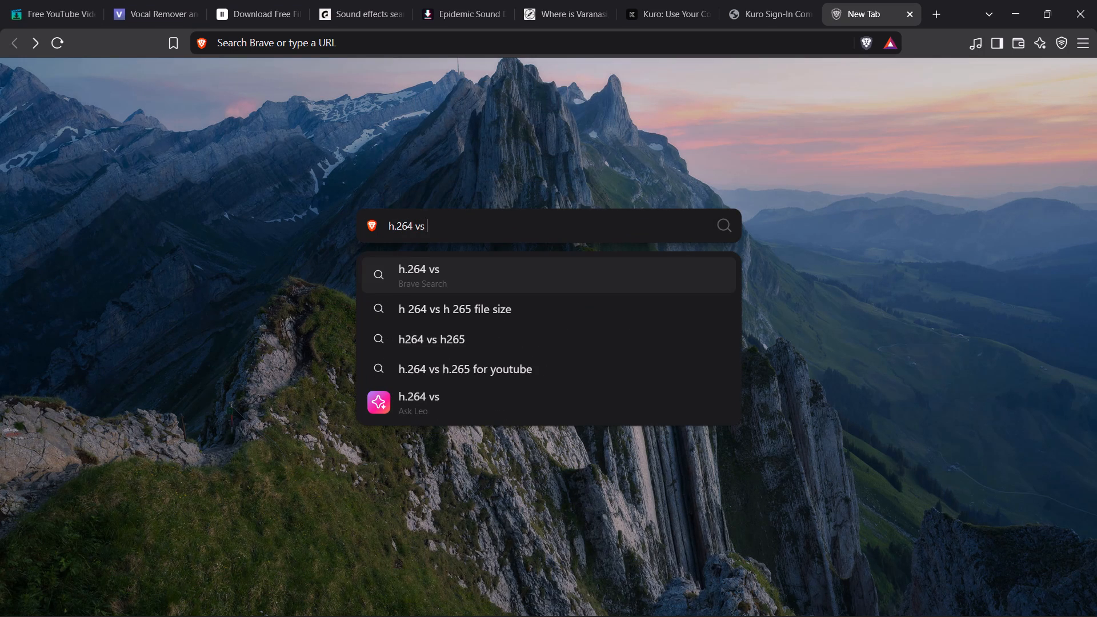
pyautogui.write('h.265')
pyautogui.press('space')
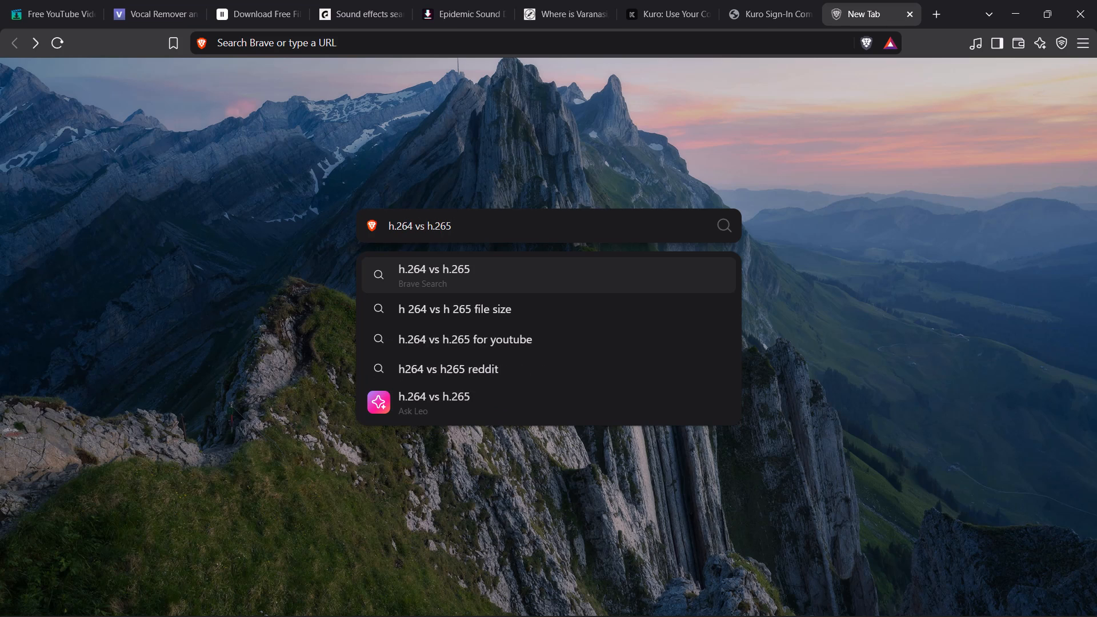
pyautogui.write('which')
pyautogui.press('space')
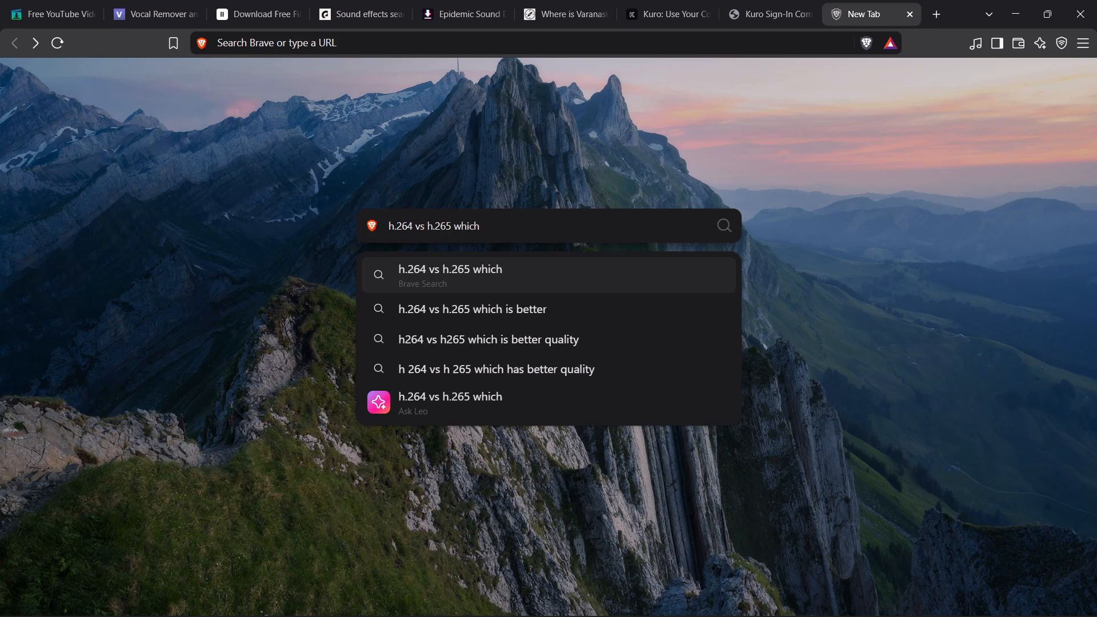
pyautogui.click(483, 311)
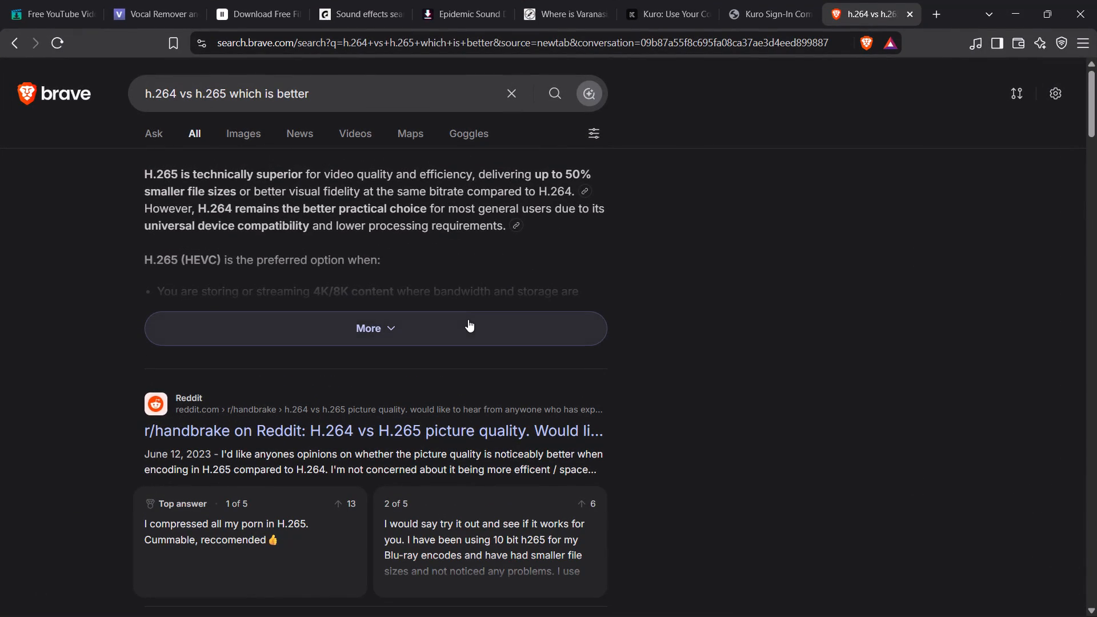
pyautogui.click(468, 319)
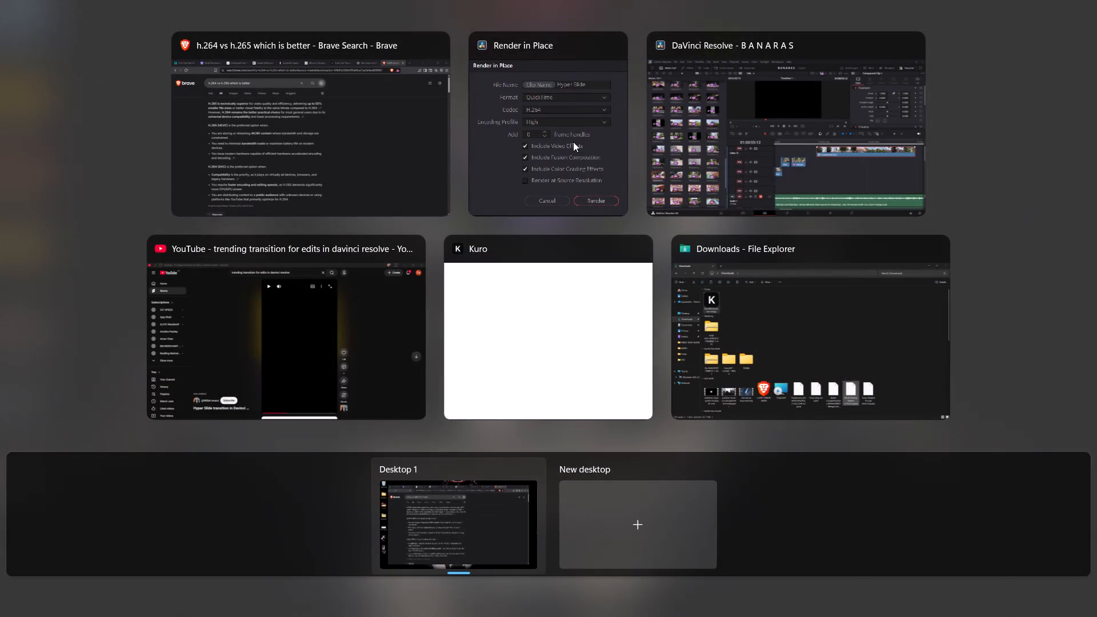
# Switch to DaVinci Resolve's Render in Place dialog and set the codec to H.265.
pyautogui.click(573, 142)
pyautogui.click(395, 264)
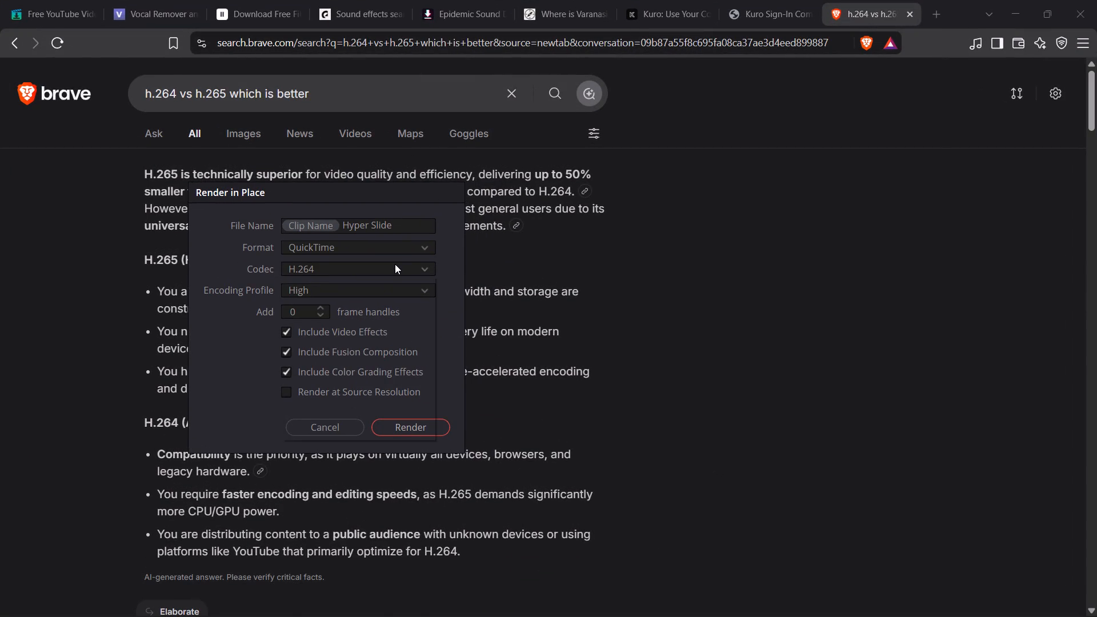
pyautogui.click(346, 365)
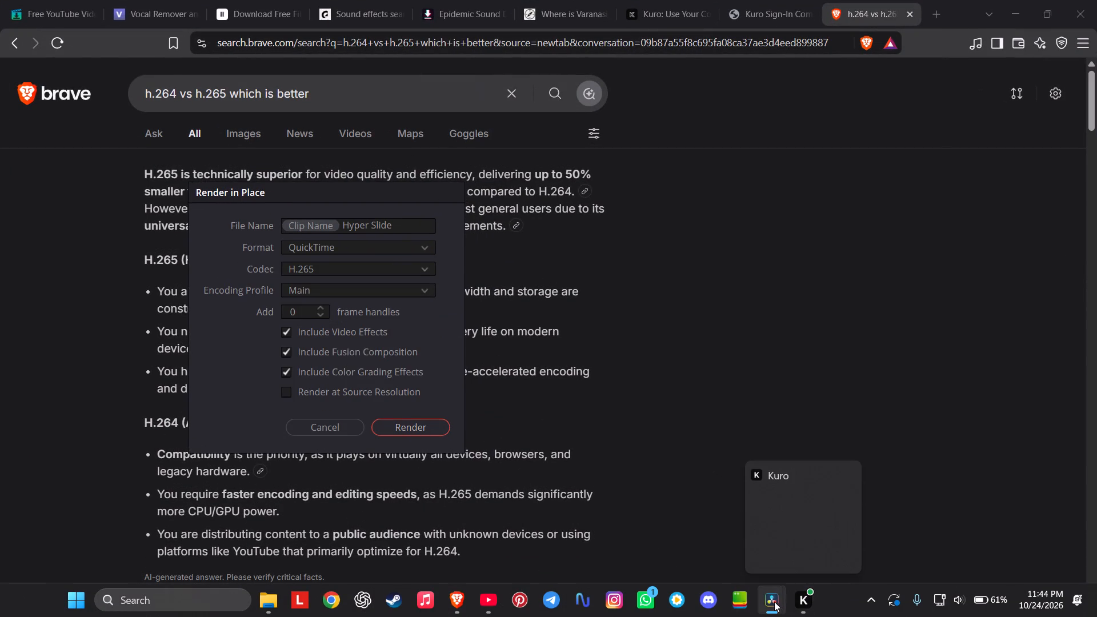
# Render the compound clip in place, choosing the Resources folder on the Desktop as the file destination.
pyautogui.click(774, 602)
pyautogui.click(757, 544)
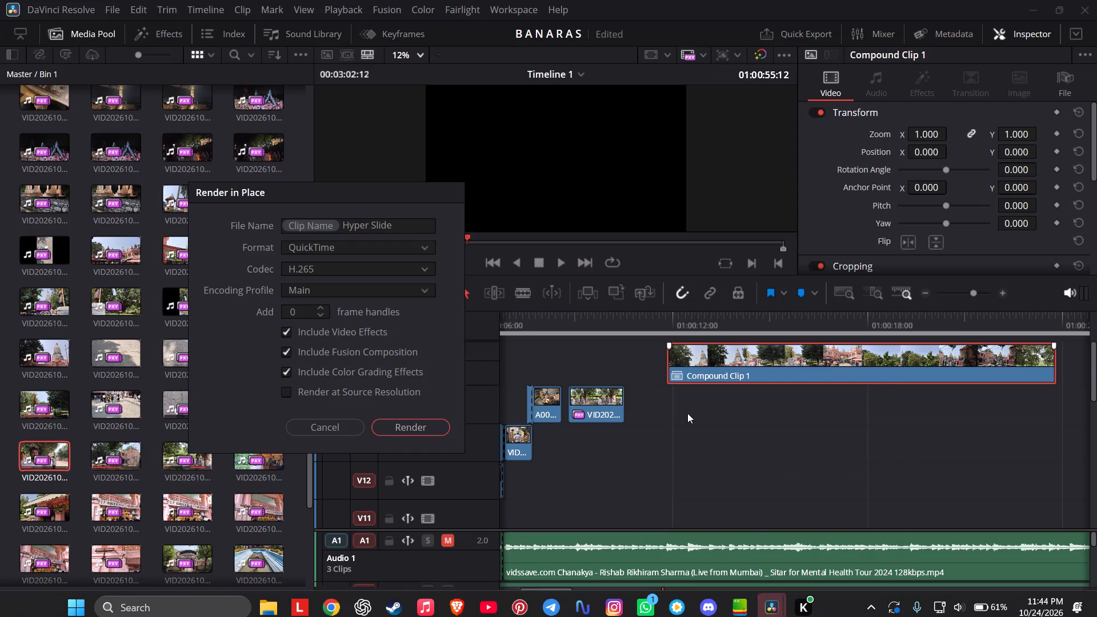
pyautogui.click(420, 426)
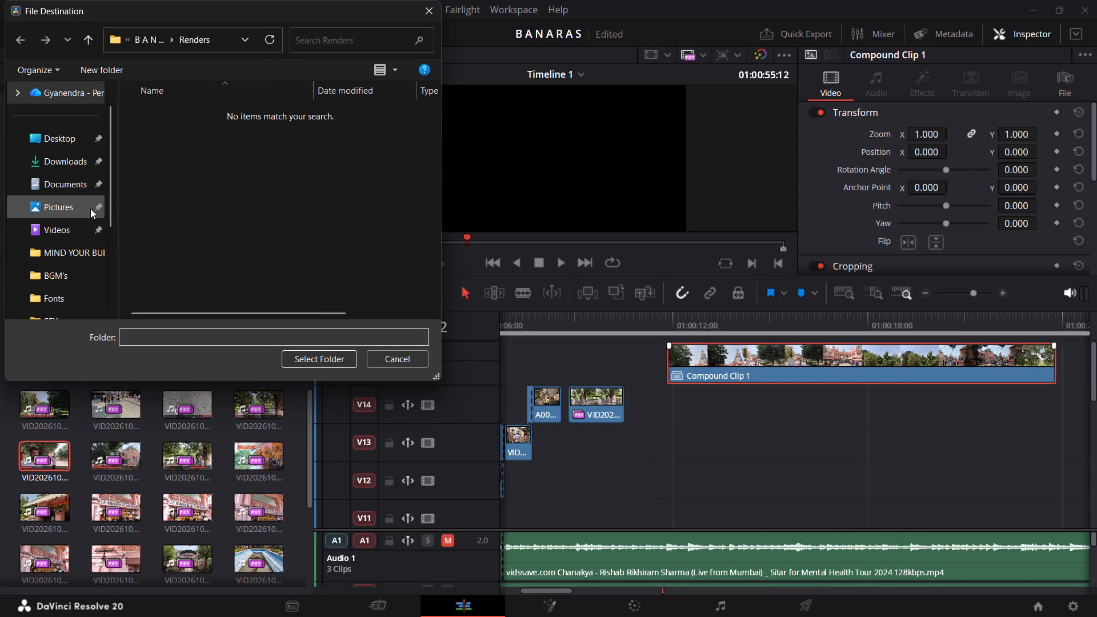
pyautogui.scroll(-1, 85, 219)
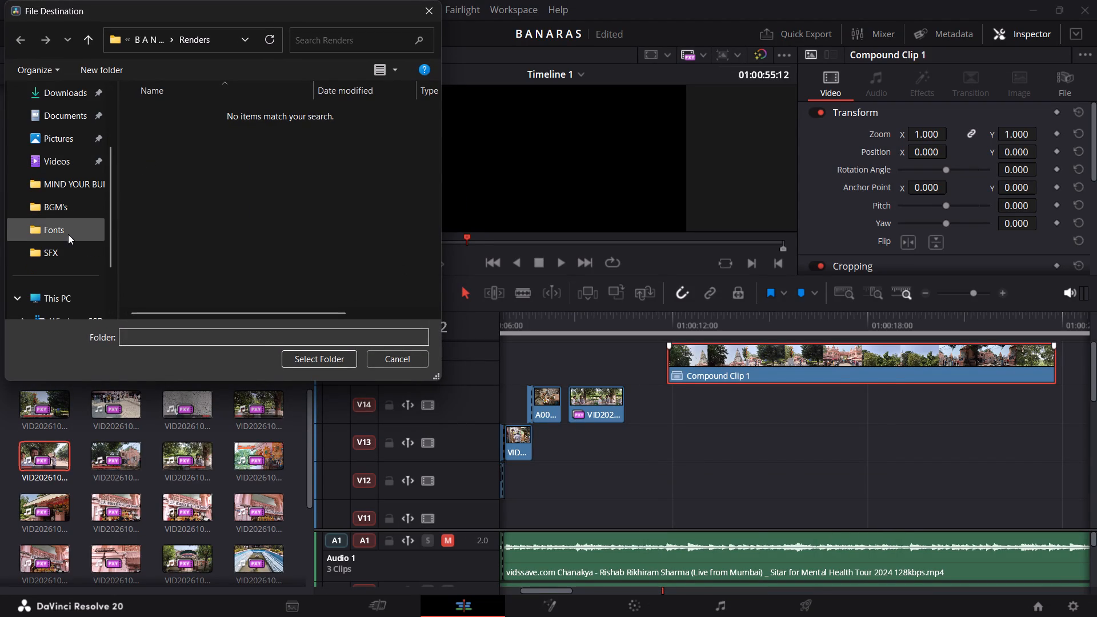
pyautogui.click(144, 46)
pyautogui.click(142, 43)
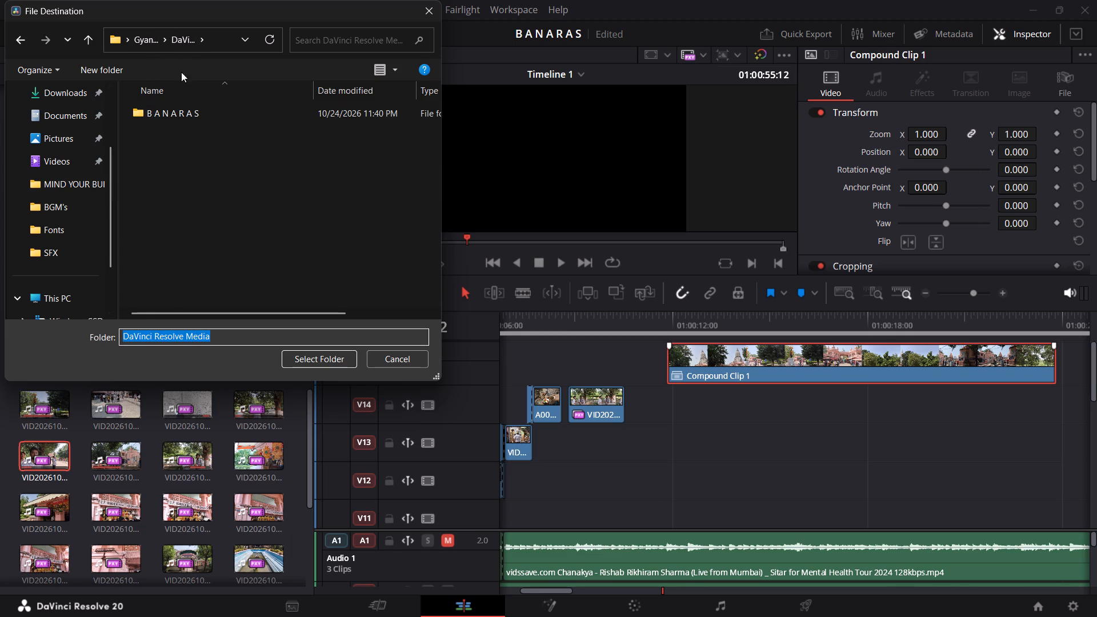
pyautogui.click(137, 46)
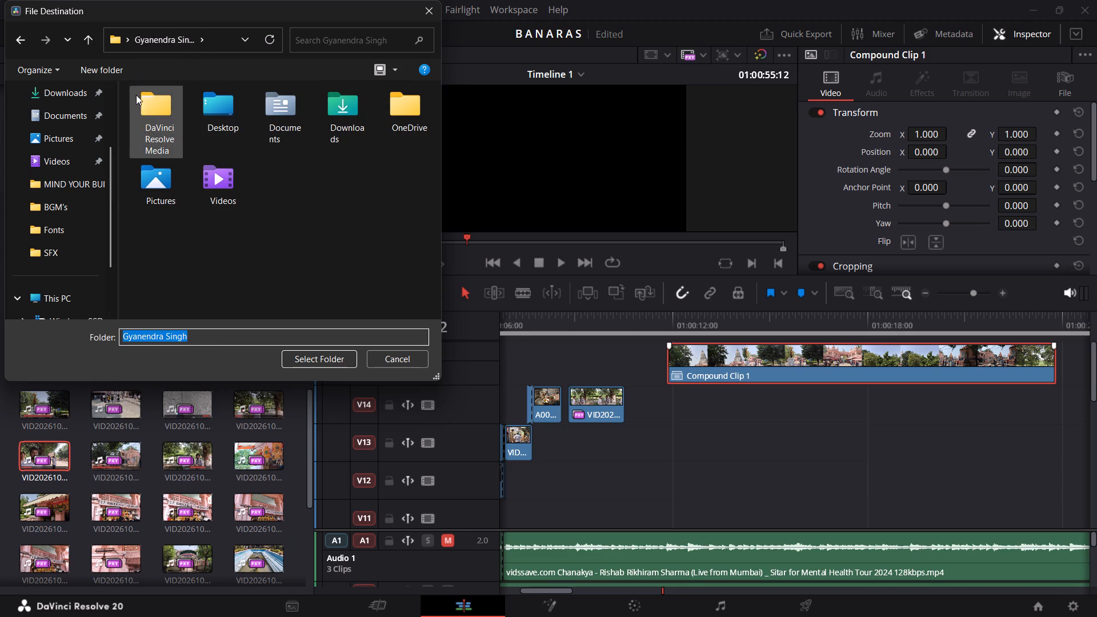
pyautogui.doubleClick(214, 102)
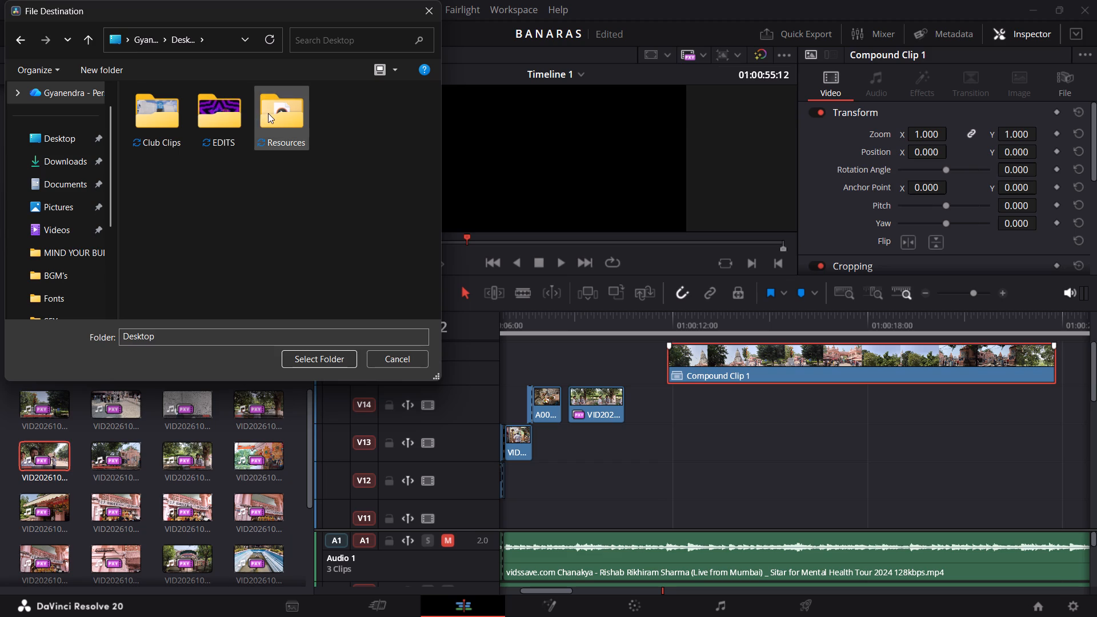
pyautogui.doubleClick(268, 113)
pyautogui.scroll(-1, 311, 209)
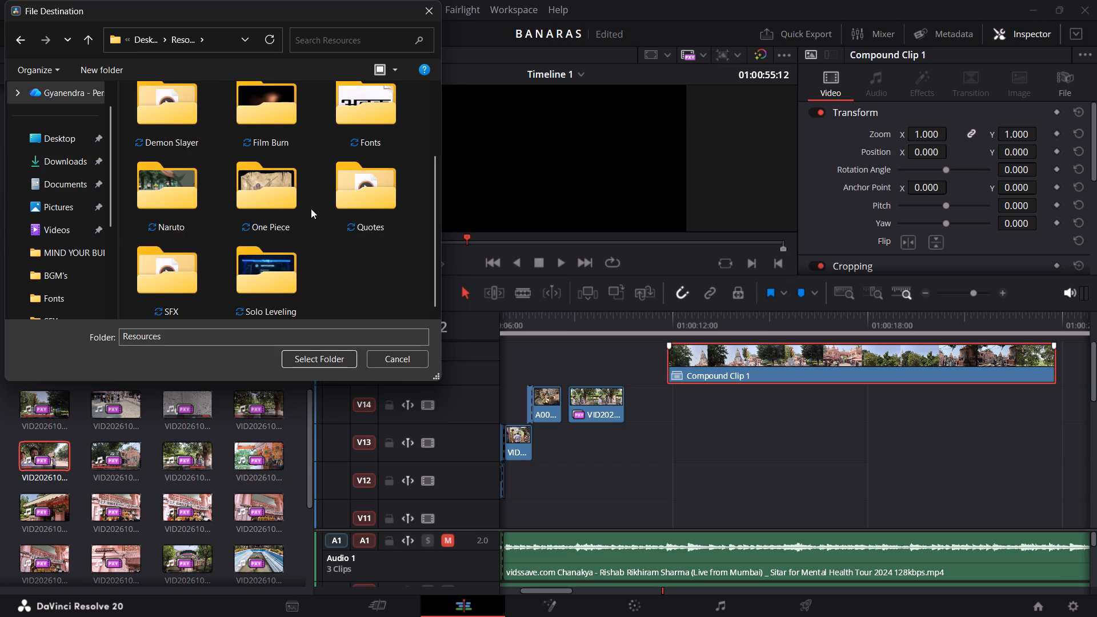
pyautogui.scroll(-1, 311, 209)
pyautogui.click(326, 296)
pyautogui.click(314, 357)
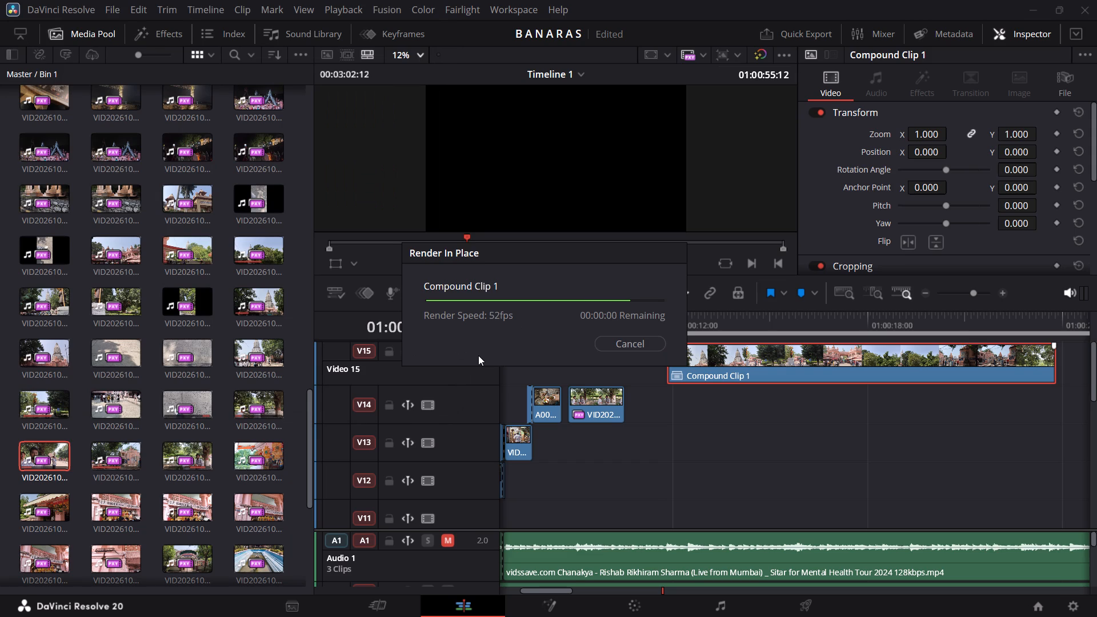
# Switch to the Hyper Slide tutorial on YouTube and play the part that follows rendering, pausing on the timeline layout.
pyautogui.hotkey('alt', 'Tab')
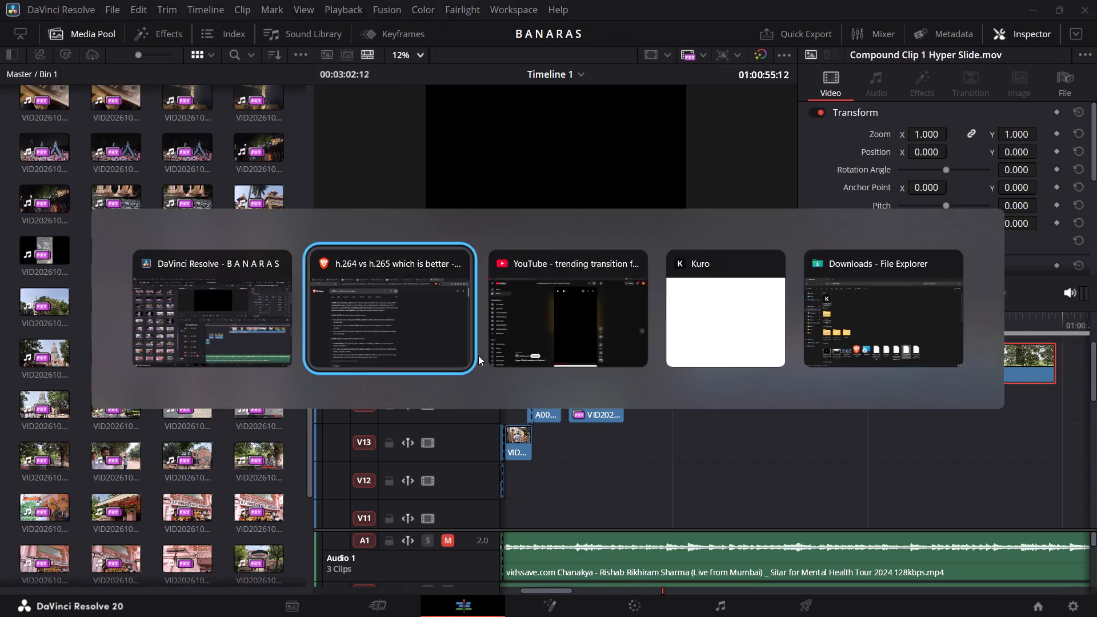
pyautogui.hotkey('alt', 'Tab')
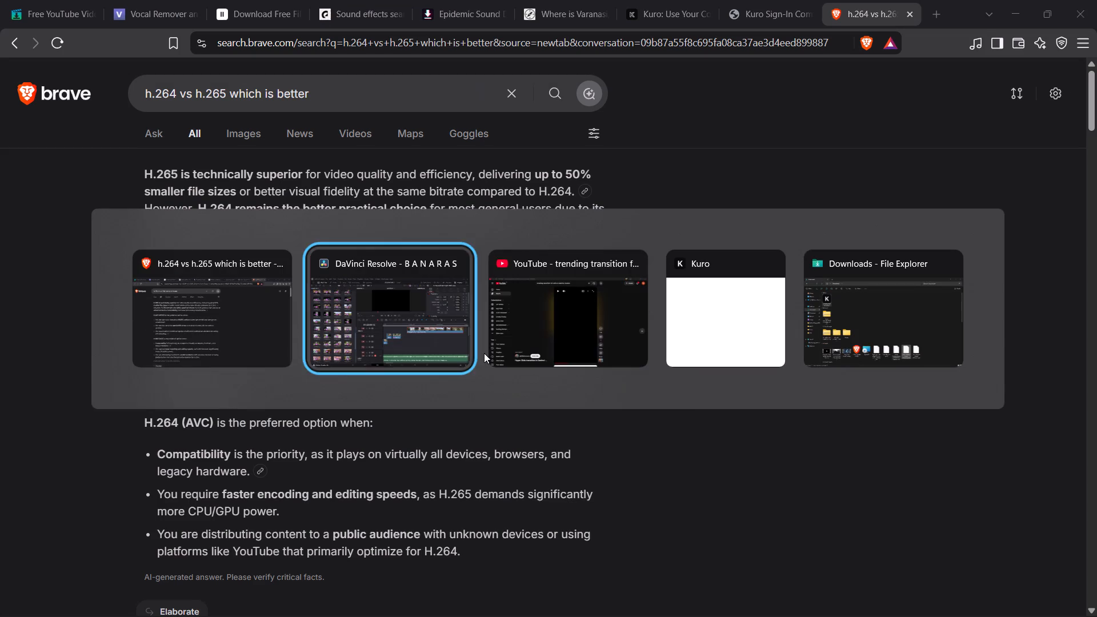
pyautogui.hotkey('alt', 'Tab')
pyautogui.hotkey('alt', 'Tab')
pyautogui.hotkey('alt', 'Tab')
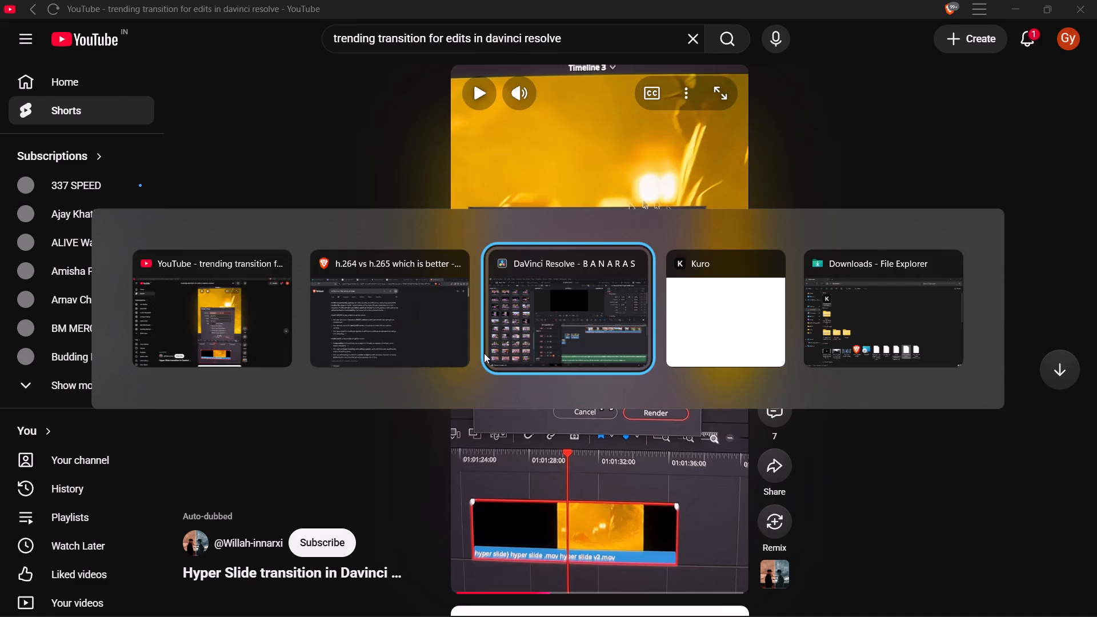
pyautogui.hotkey('alt', 'Tab')
pyautogui.press('space')
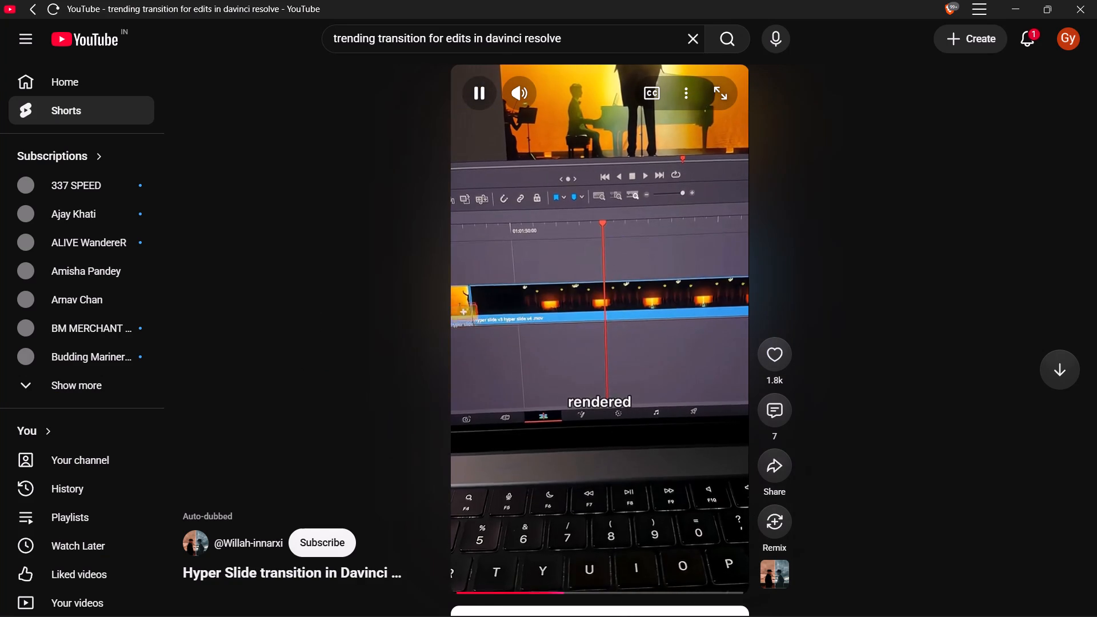
pyautogui.press('space')
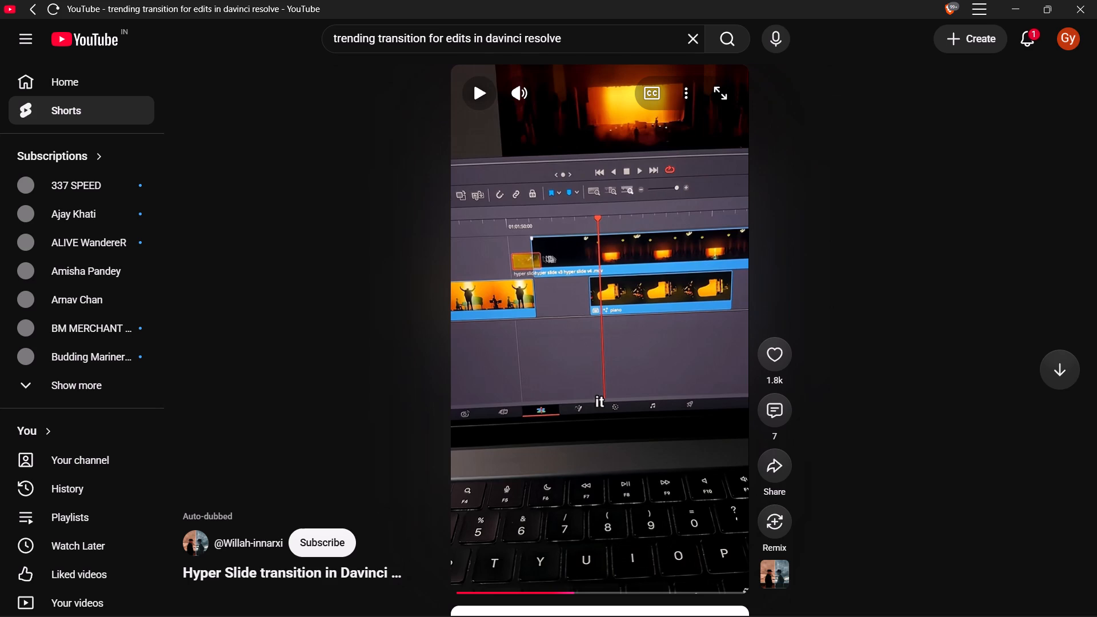
# Return to DaVinci Resolve and look over the rendered Hyper Slide clip on V15 and in the media pool.
pyautogui.hotkey('alt', 'Tab')
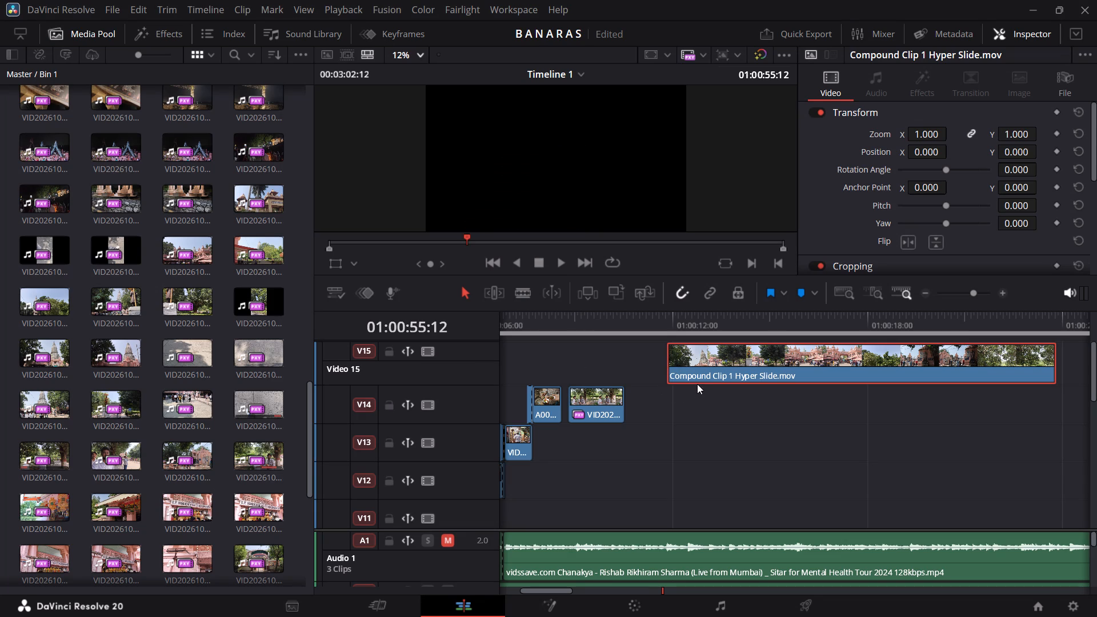
pyautogui.hscroll(1, 697, 384)
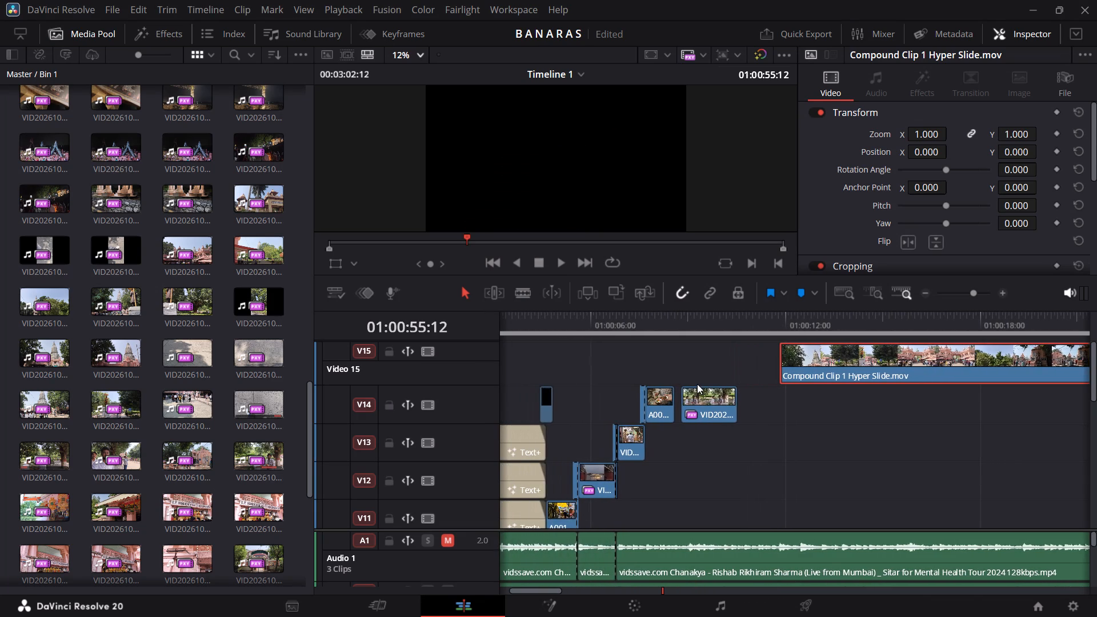
pyautogui.hscroll(2, 697, 384)
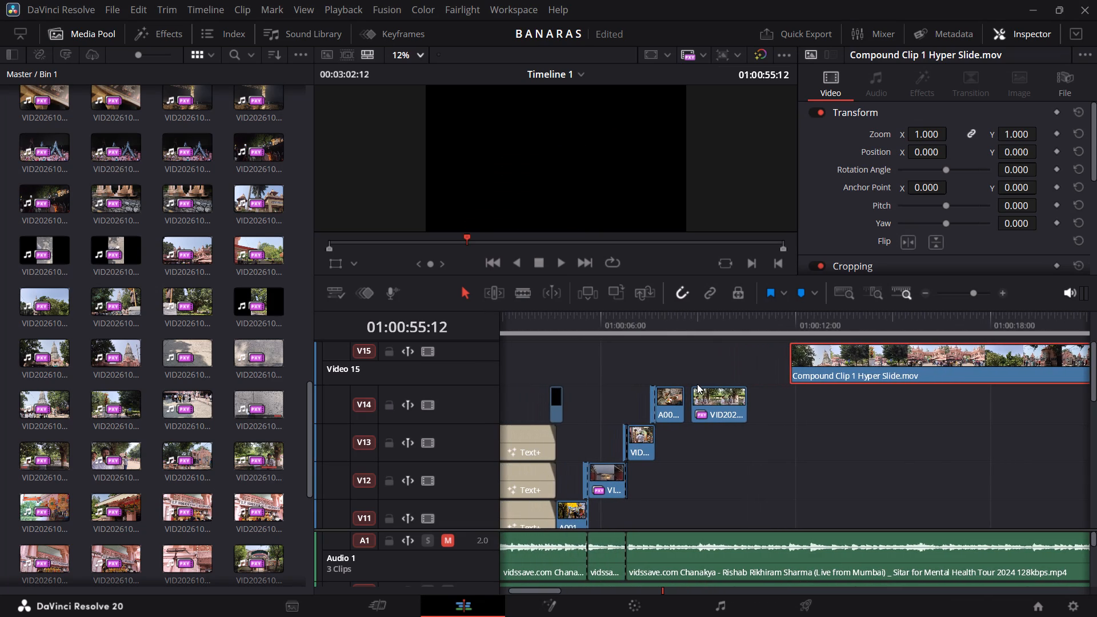
pyautogui.scroll(1, 209, 416)
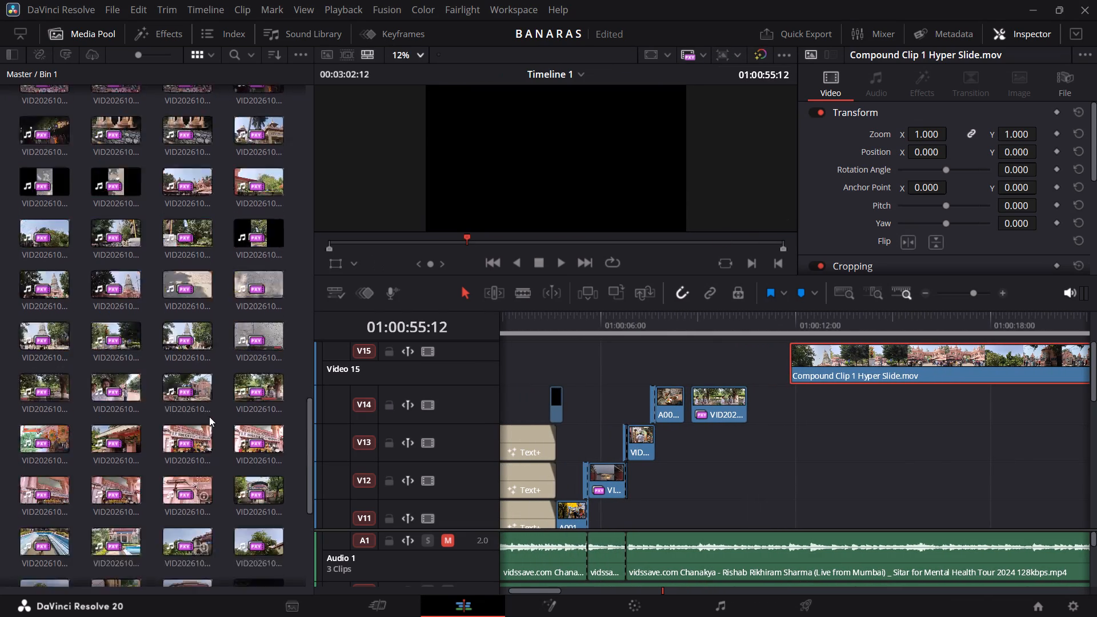
pyautogui.scroll(2, 209, 416)
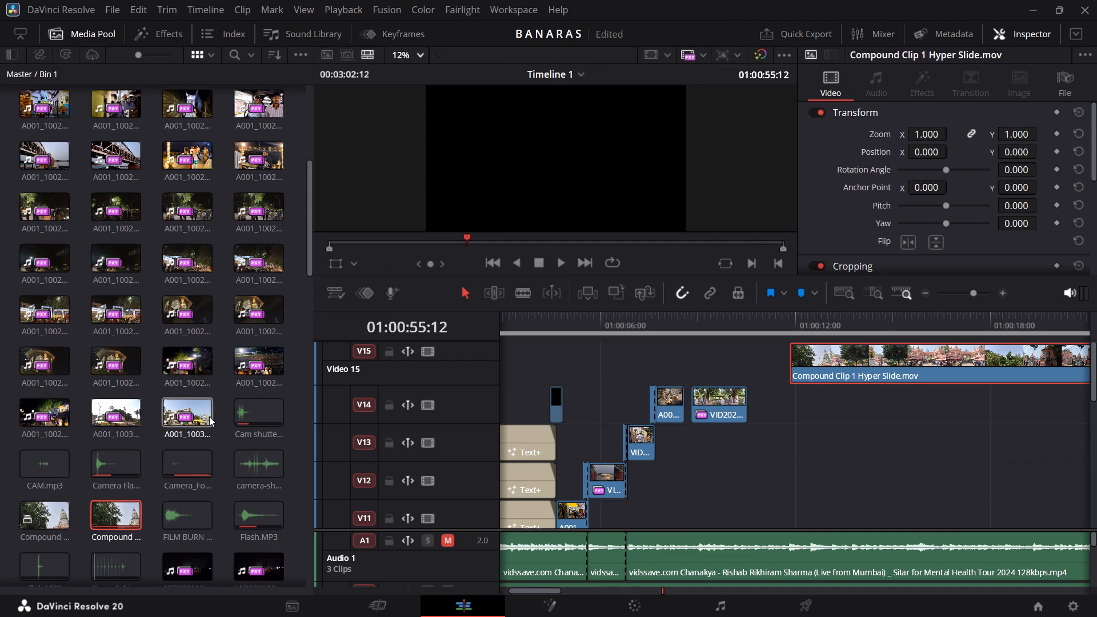
# Switch to the Hyper Slide tutorial on YouTube and replay the part on positioning the rendered clip in the timeline.
pyautogui.hotkey('alt', 'Tab')
pyautogui.press('space')
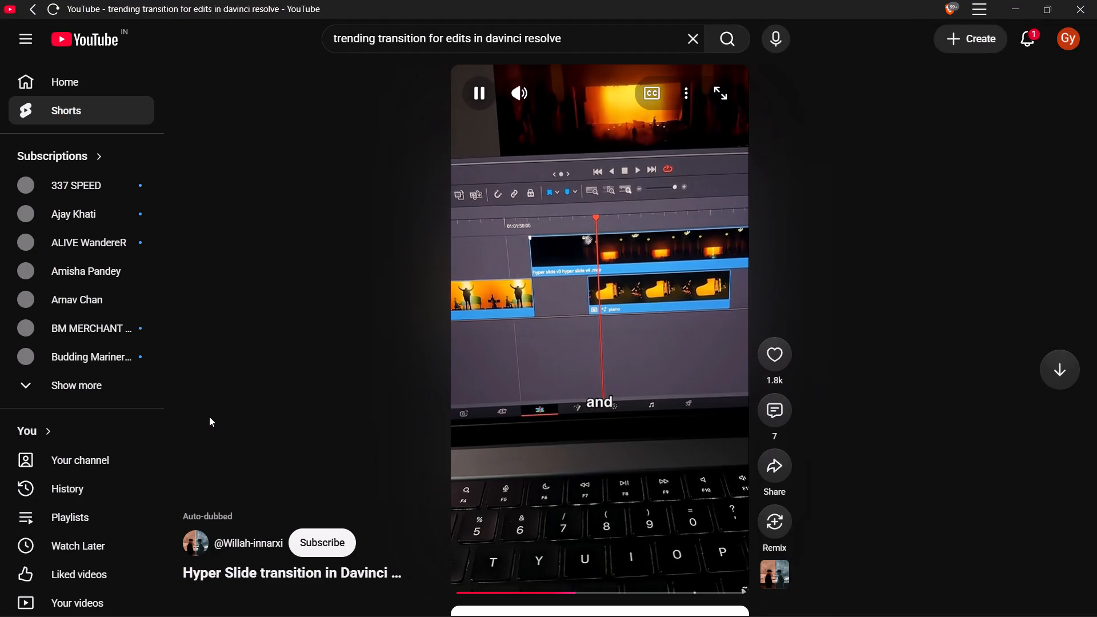
pyautogui.press('space')
pyautogui.press('Left')
pyautogui.press('space')
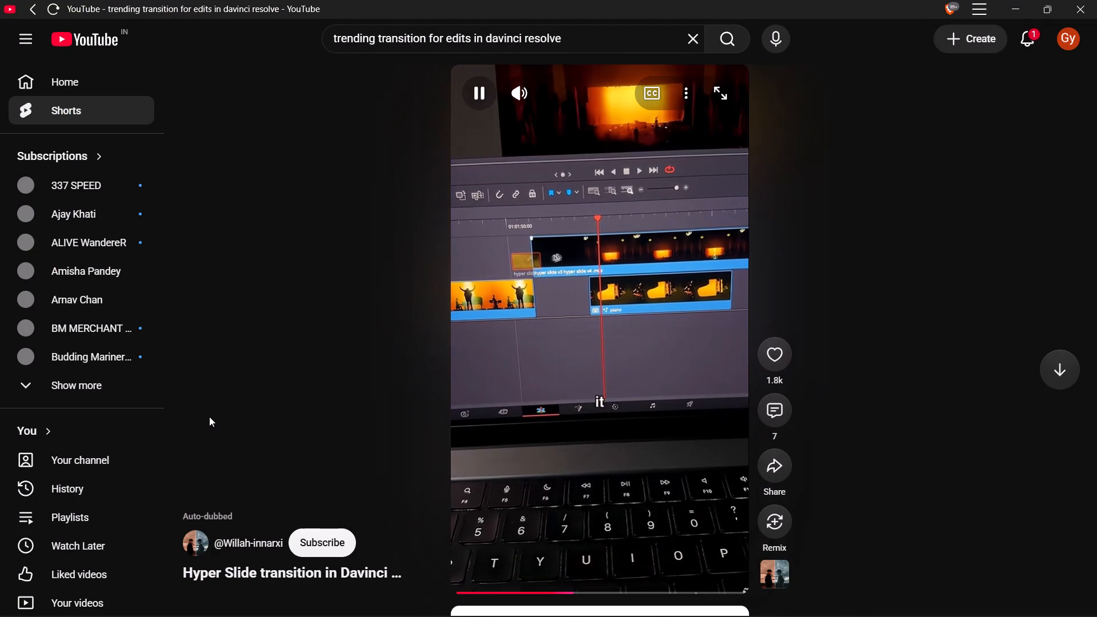
pyautogui.press('space')
# Return to DaVinci Resolve and move the rendered Hyper Slide clip on V15 earlier, starting right after the V14 clip A001_10021652_C016.mp4.
pyautogui.hotkey('alt', 'Tab')
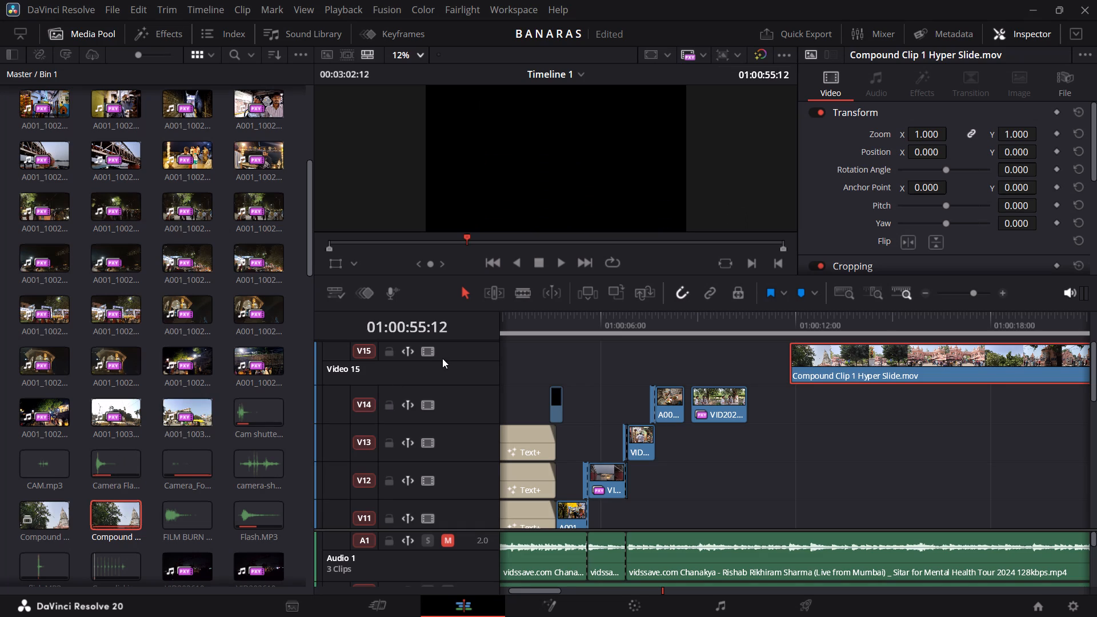
pyautogui.moveTo(839, 364); pyautogui.dragTo(731, 356)
# Switch to the YouTube tutorial and play the part that follows placing the rendered clip between the two clips.
pyautogui.hotkey('alt', 'Tab')
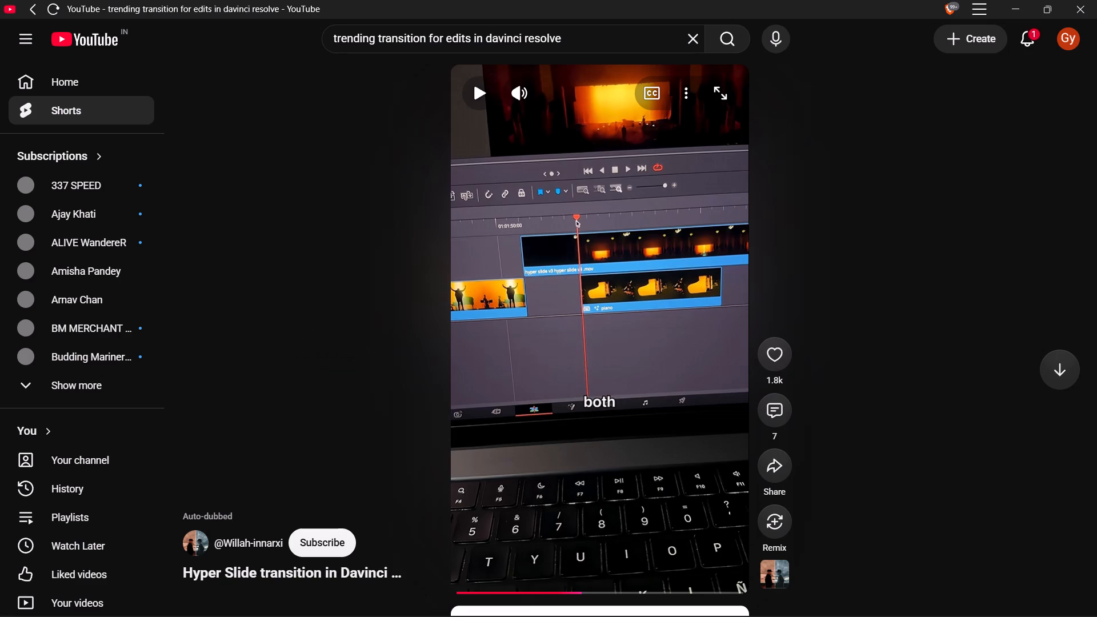
pyautogui.press('space')
pyautogui.press('space')
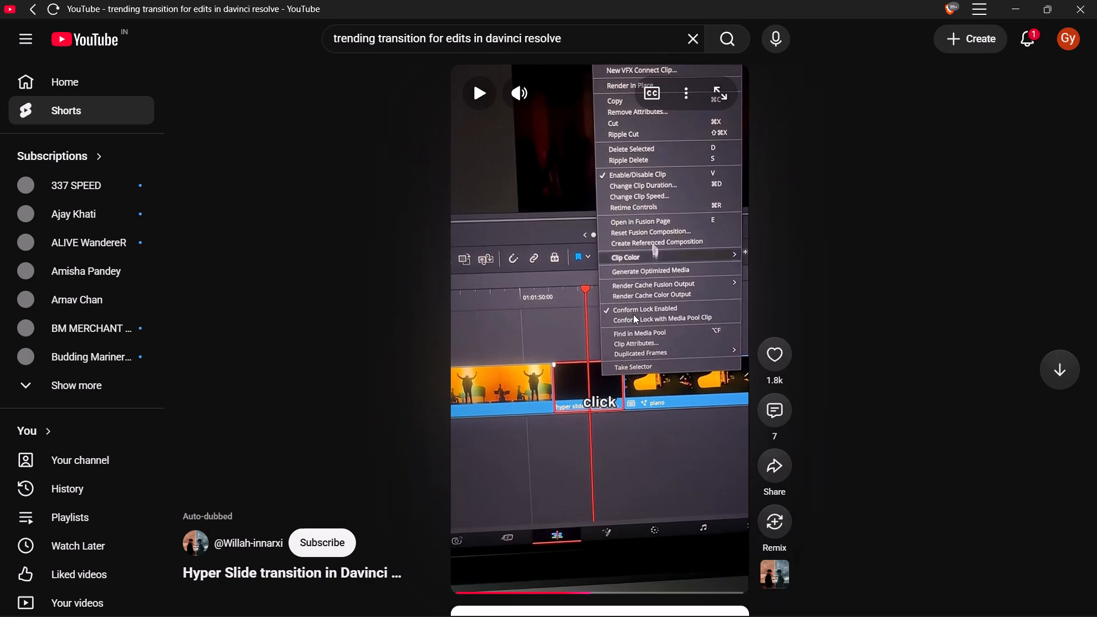
# Back in DaVinci Resolve, hide the media pool and place the playhead at 01:00:08:24, where VID20261003120113.mp4 starts on V14.
pyautogui.hotkey('alt', 'Tab')
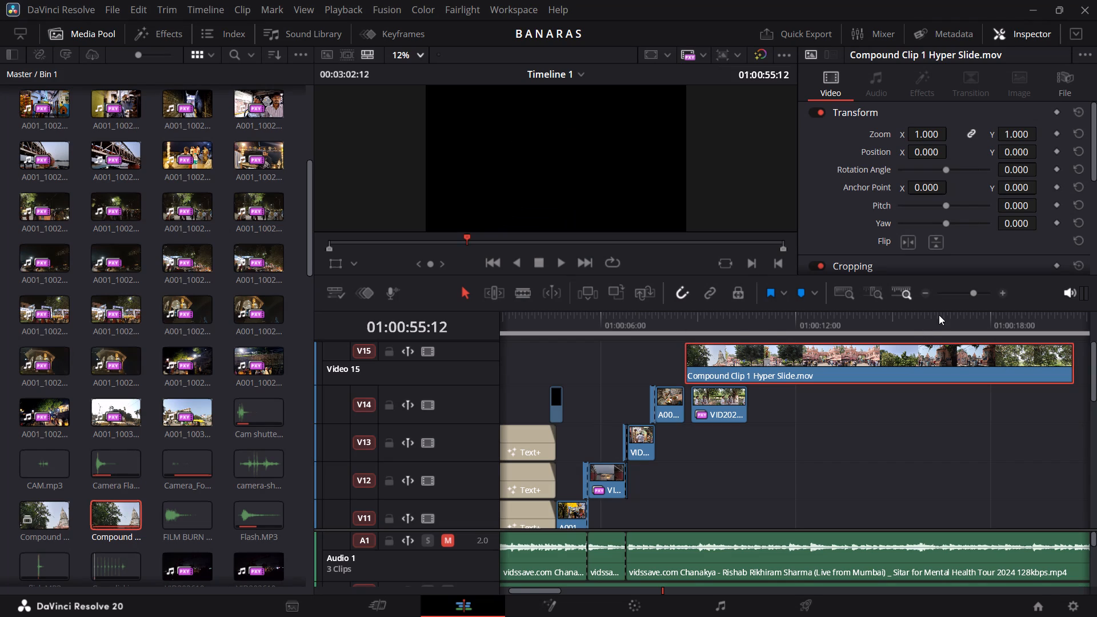
pyautogui.doubleClick(998, 295)
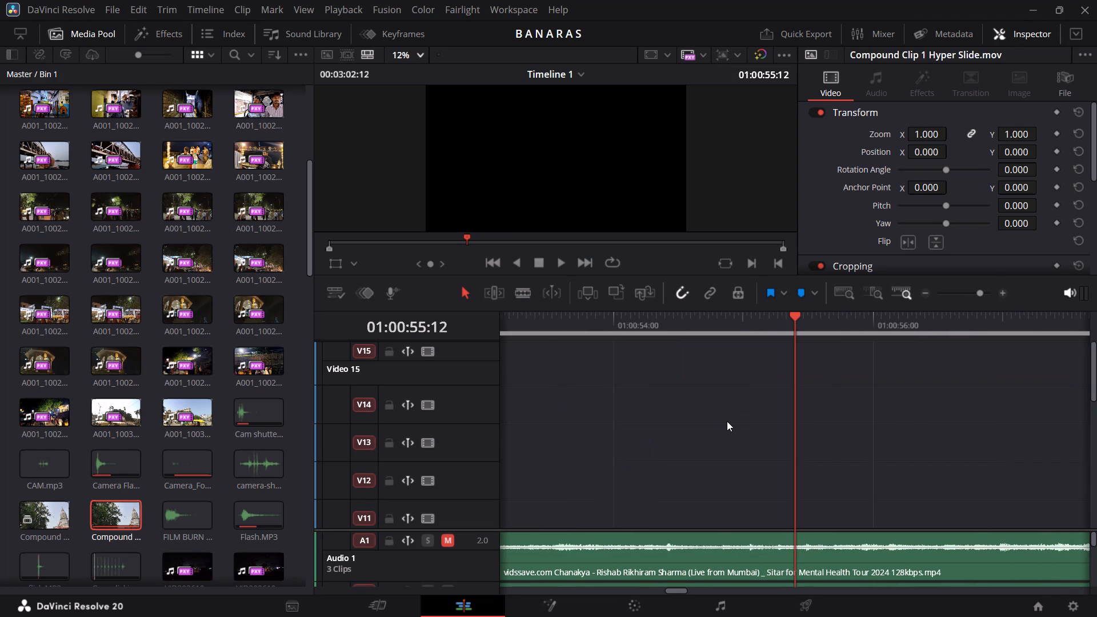
pyautogui.hscroll(5, 727, 421)
pyautogui.click(991, 291)
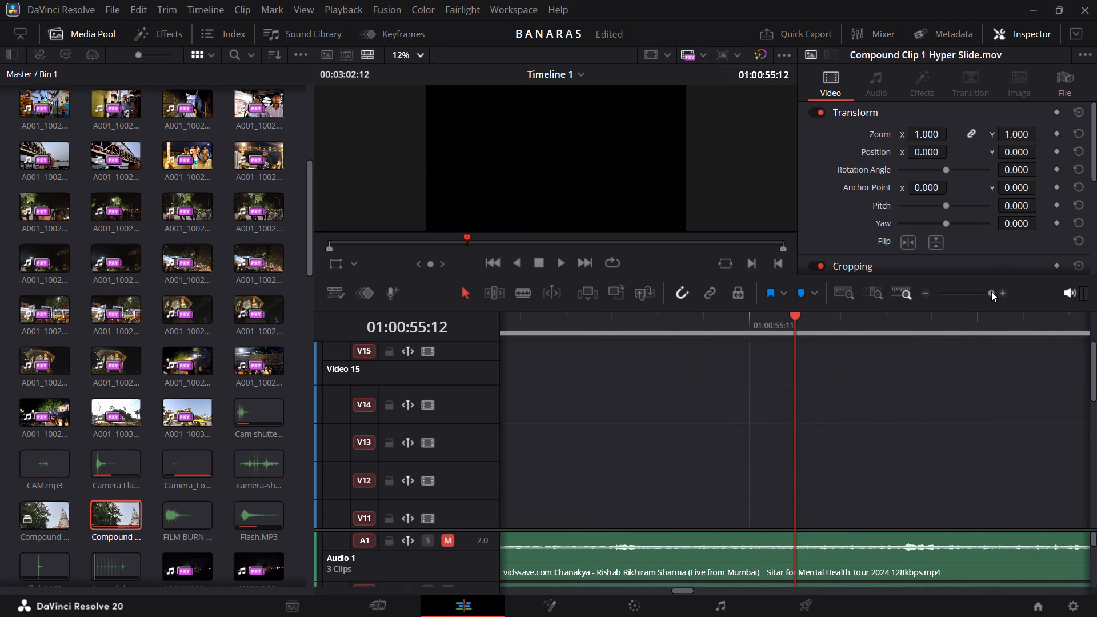
pyautogui.hscroll(12, 761, 395)
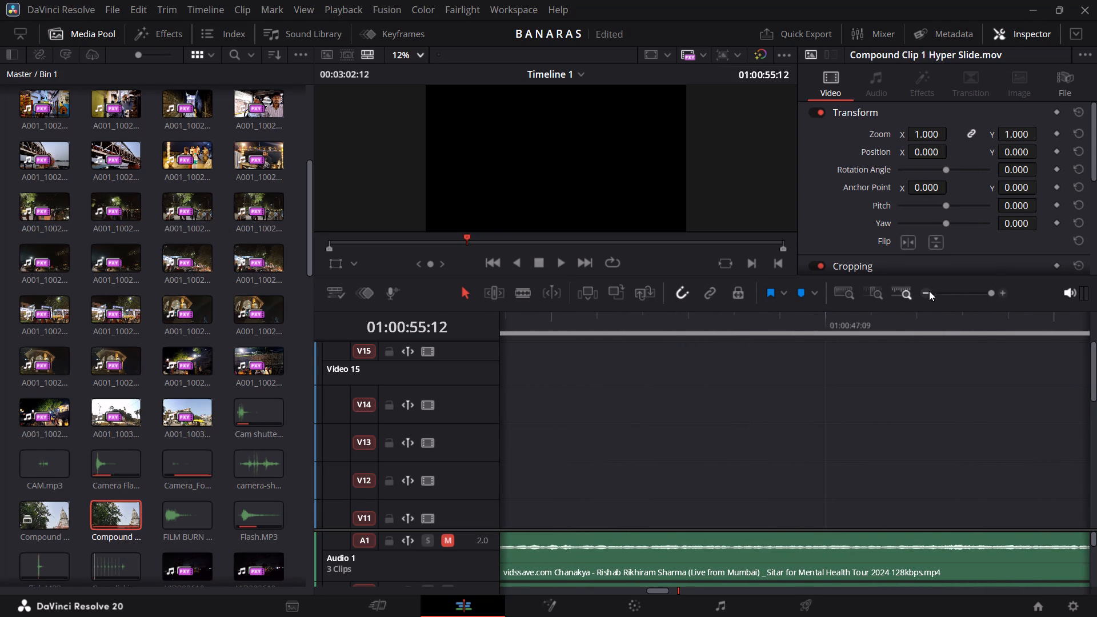
pyautogui.click(923, 293)
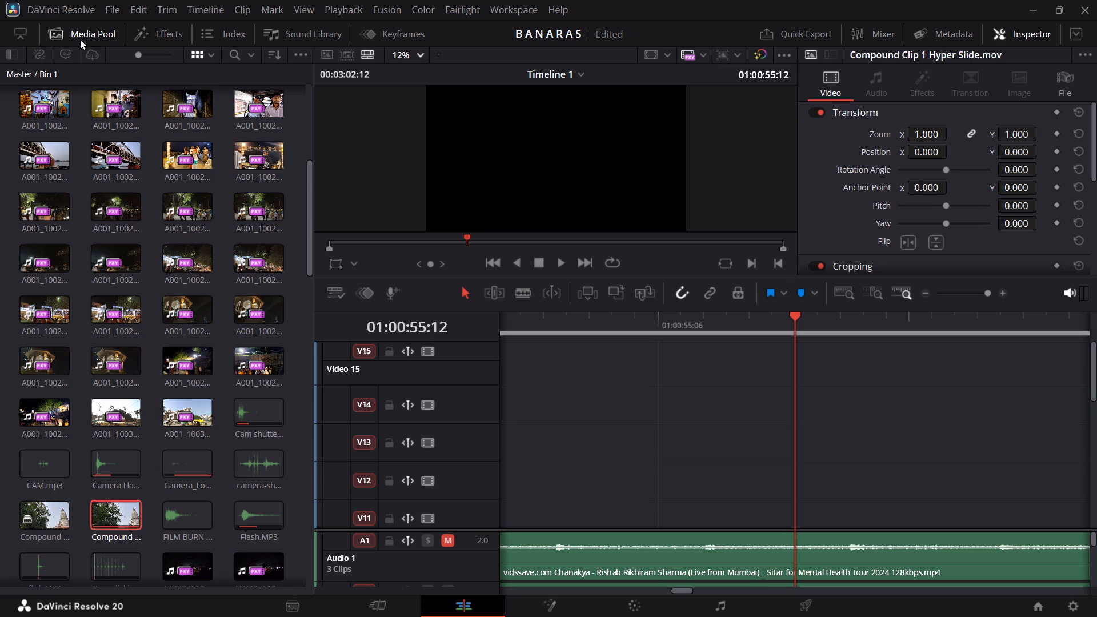
pyautogui.click(79, 38)
pyautogui.hscroll(18, 344, 440)
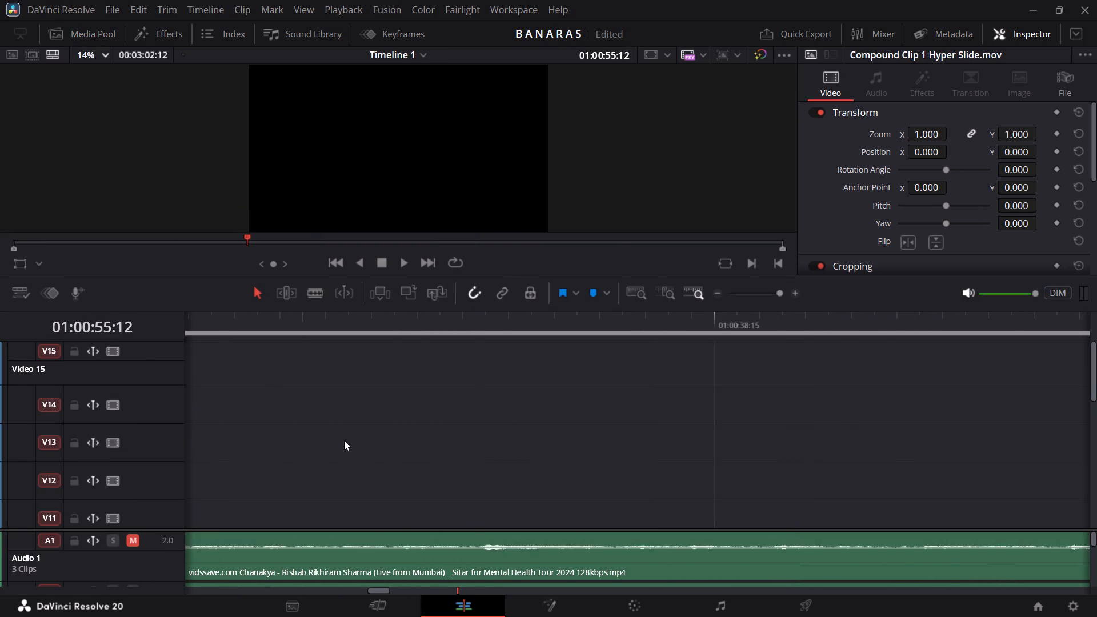
pyautogui.hscroll(18, 344, 440)
pyautogui.hscroll(4, 344, 440)
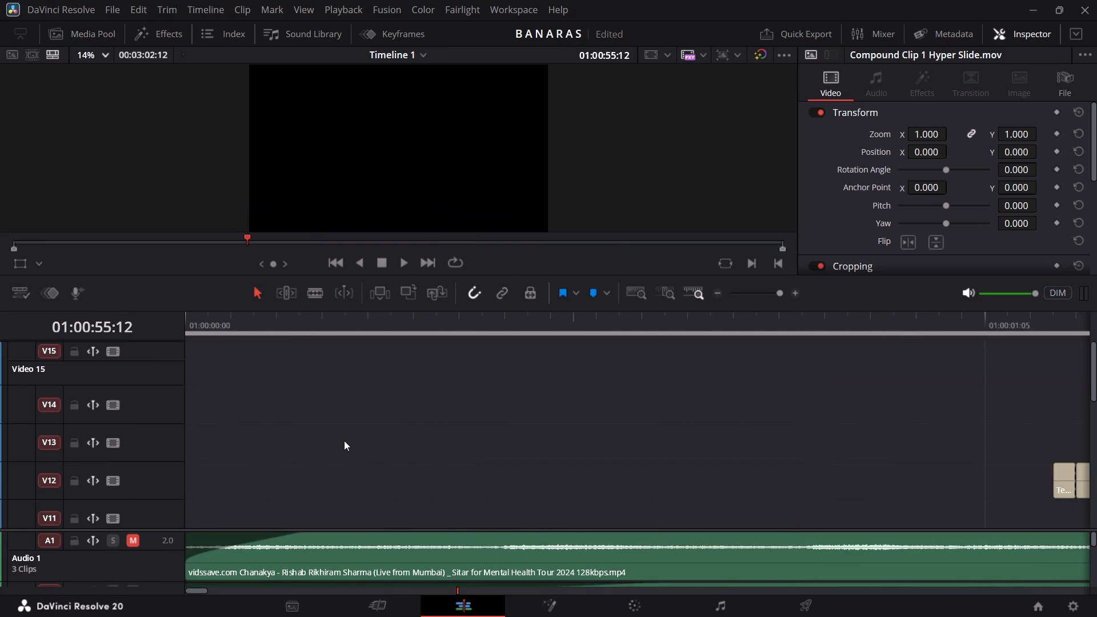
pyautogui.hscroll(-4, 344, 440)
pyautogui.hscroll(12, 344, 440)
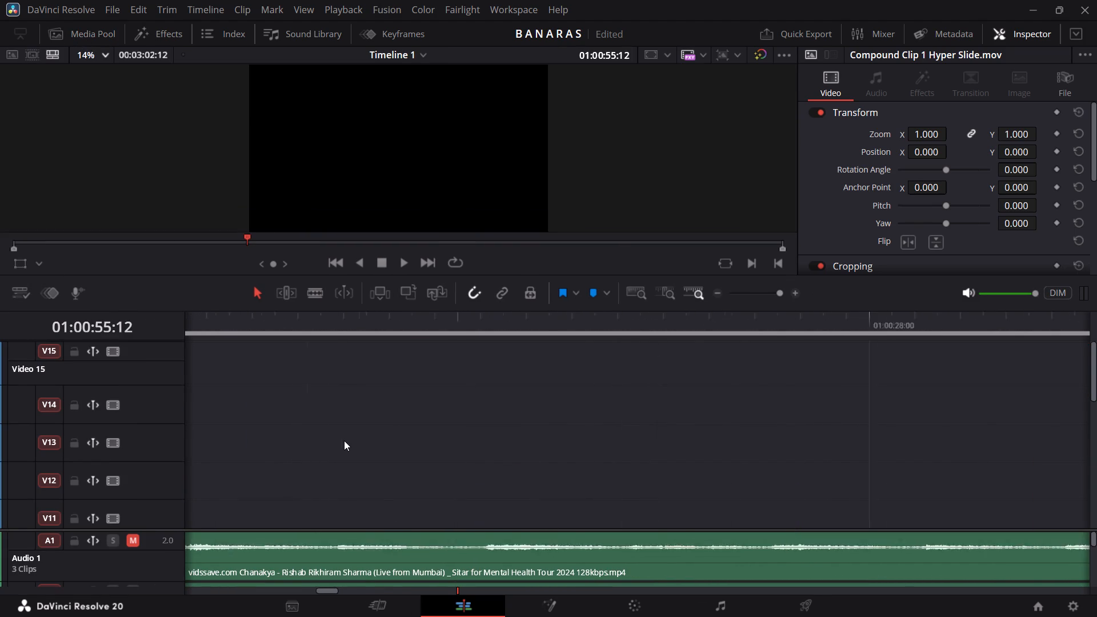
pyautogui.hscroll(8, 344, 440)
pyautogui.hscroll(-7, 344, 440)
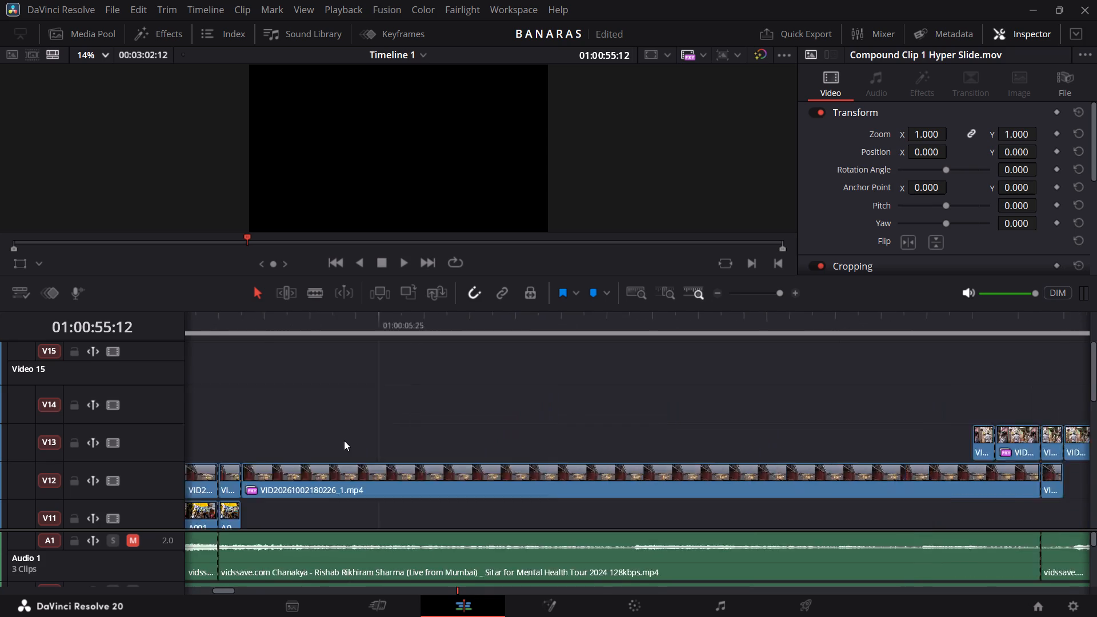
pyautogui.hscroll(-3, 344, 440)
pyautogui.hscroll(7, 344, 440)
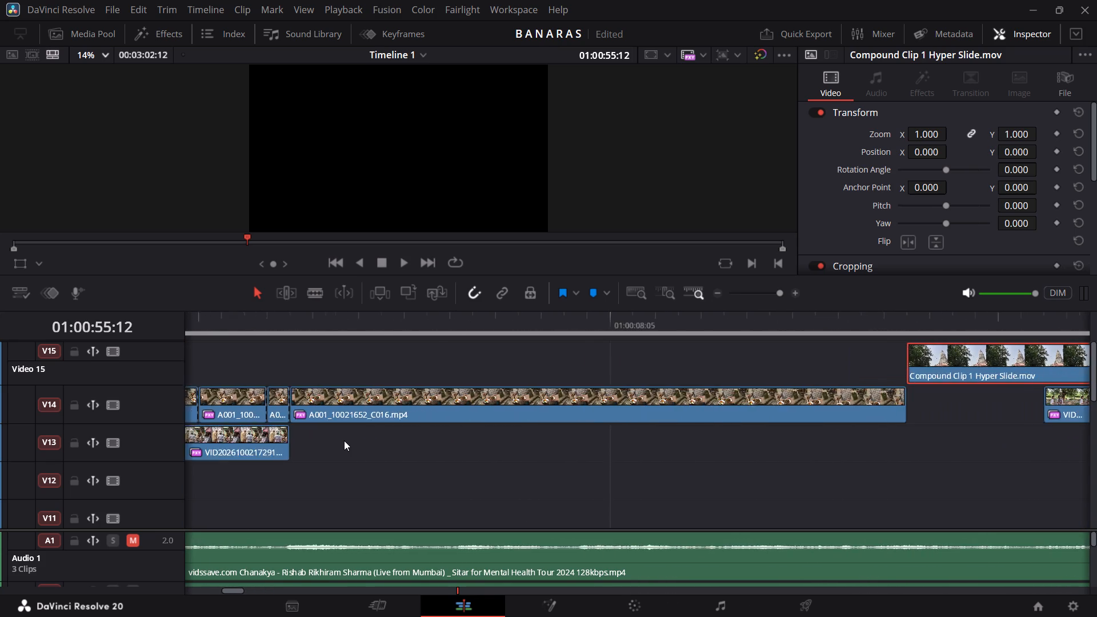
pyautogui.hscroll(2, 344, 440)
pyautogui.click(547, 316)
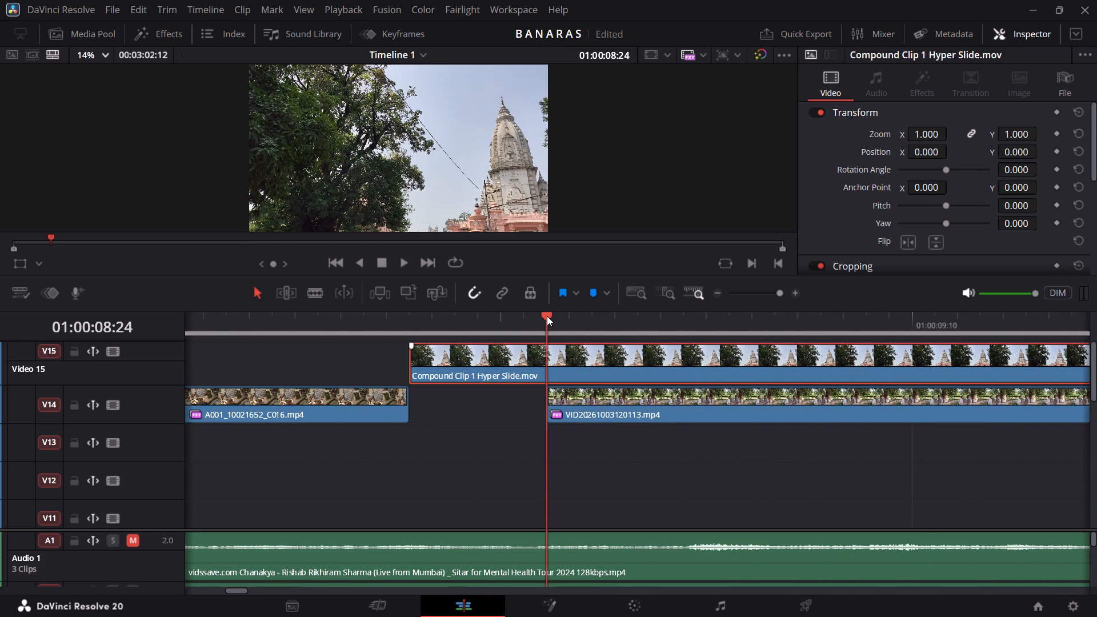
pyautogui.click(308, 302)
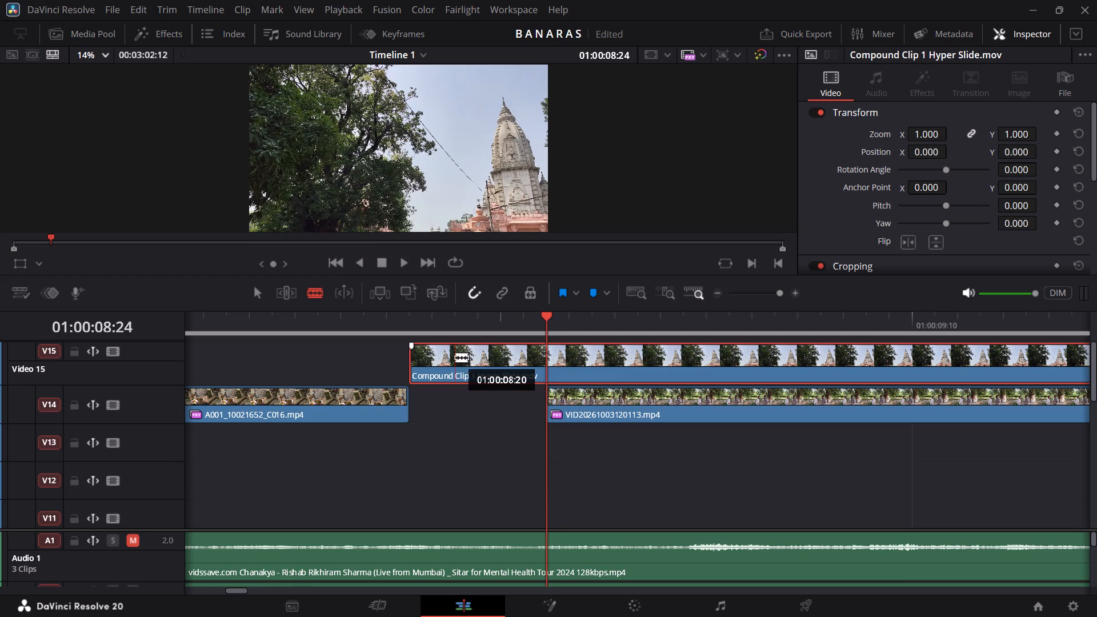
pyautogui.click(263, 288)
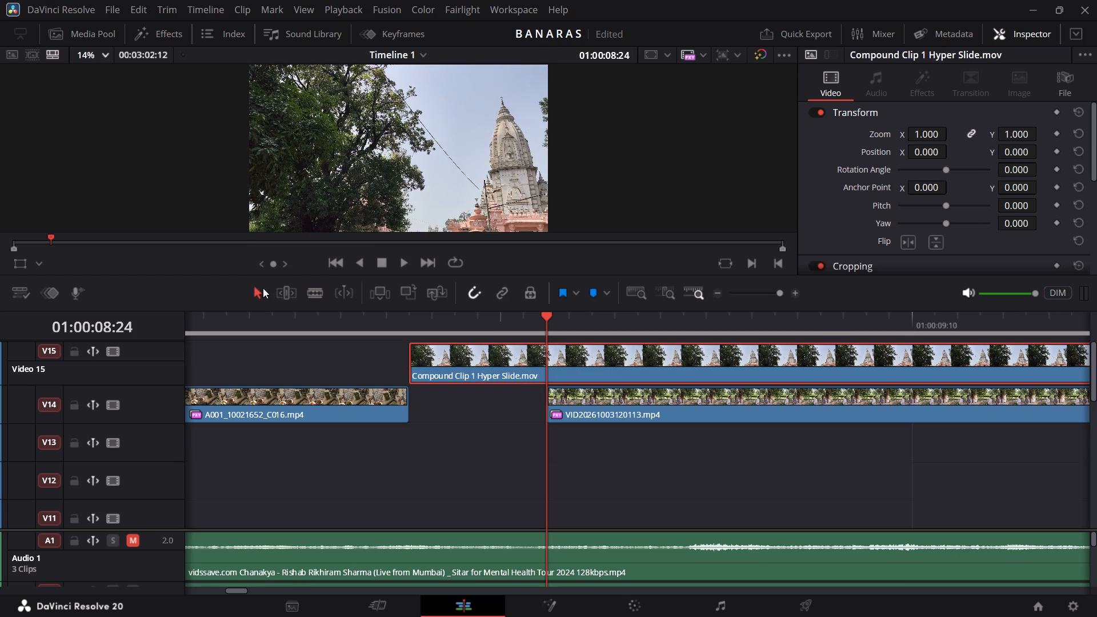
# Switch to the Hyper Slide tutorial and replay how the rendered clip is fitted between both clips and opened in the Fusion page.
pyautogui.hotkey('alt', 'Tab')
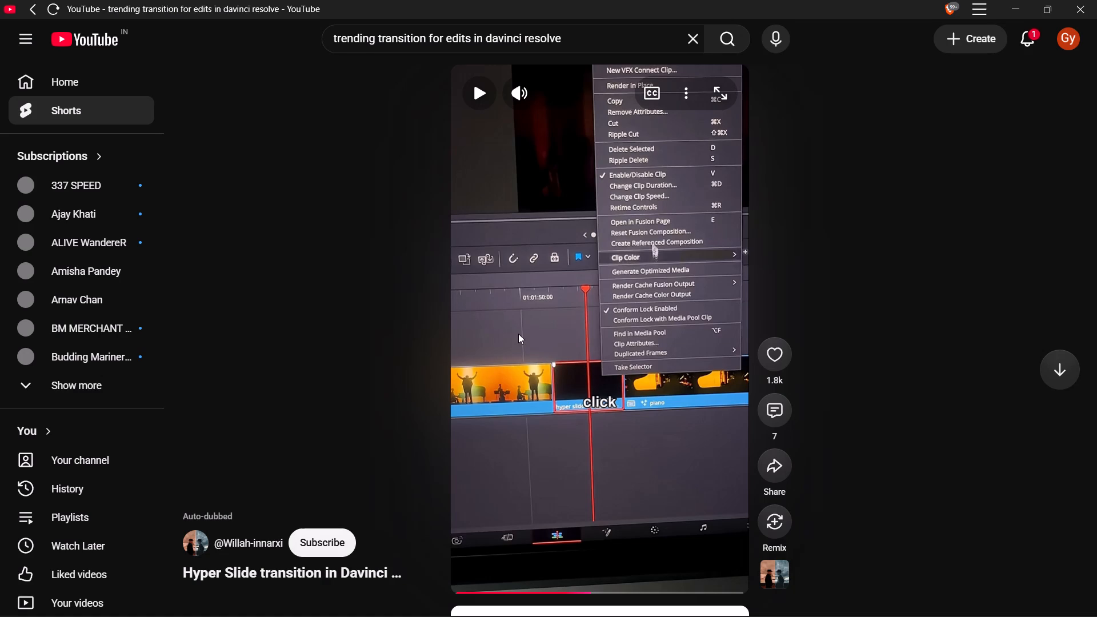
pyautogui.press('space')
pyautogui.press('space')
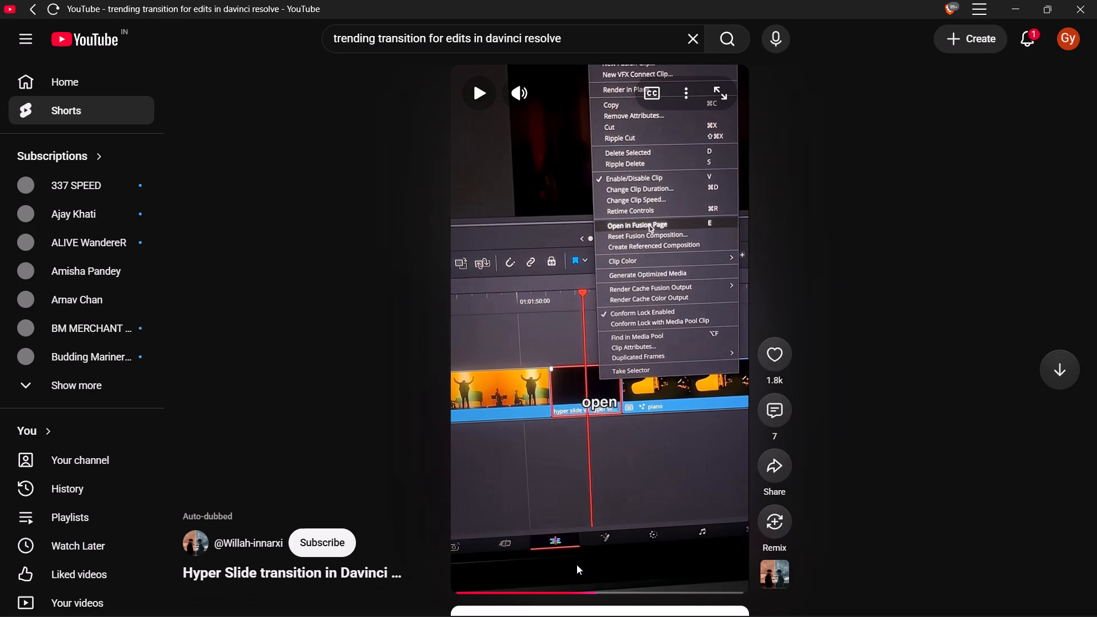
pyautogui.click(580, 590)
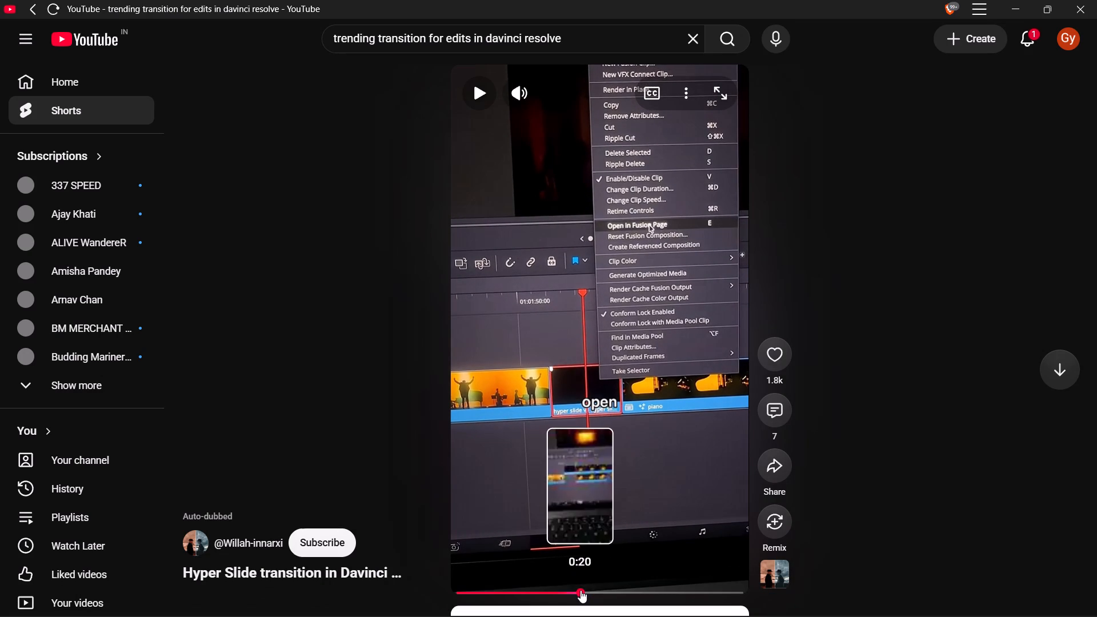
pyautogui.press('space')
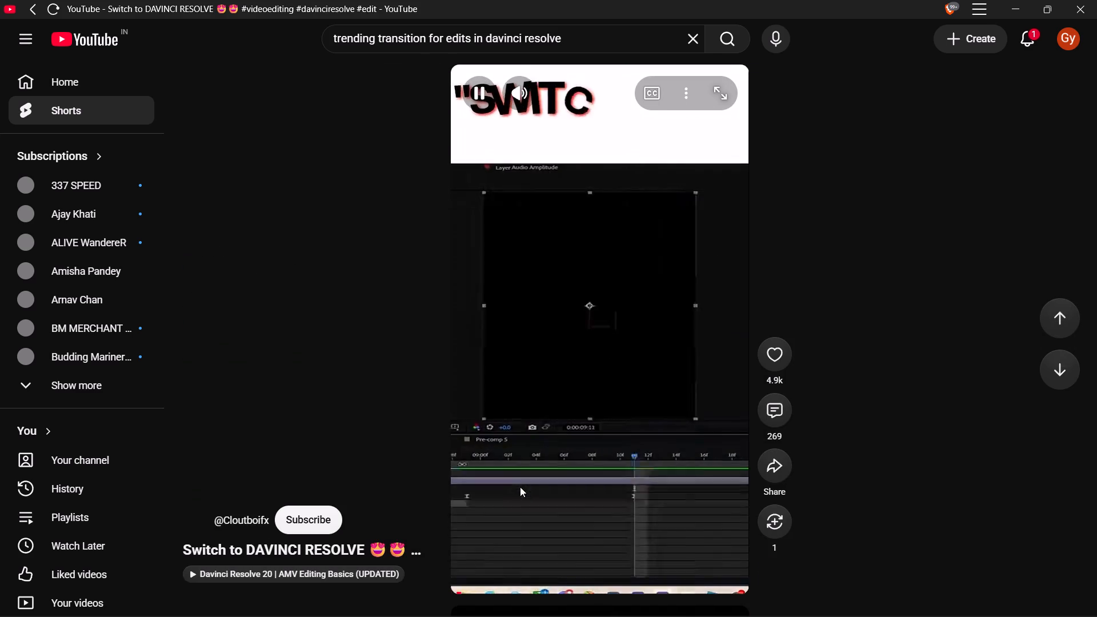
pyautogui.scroll(3, 520, 487)
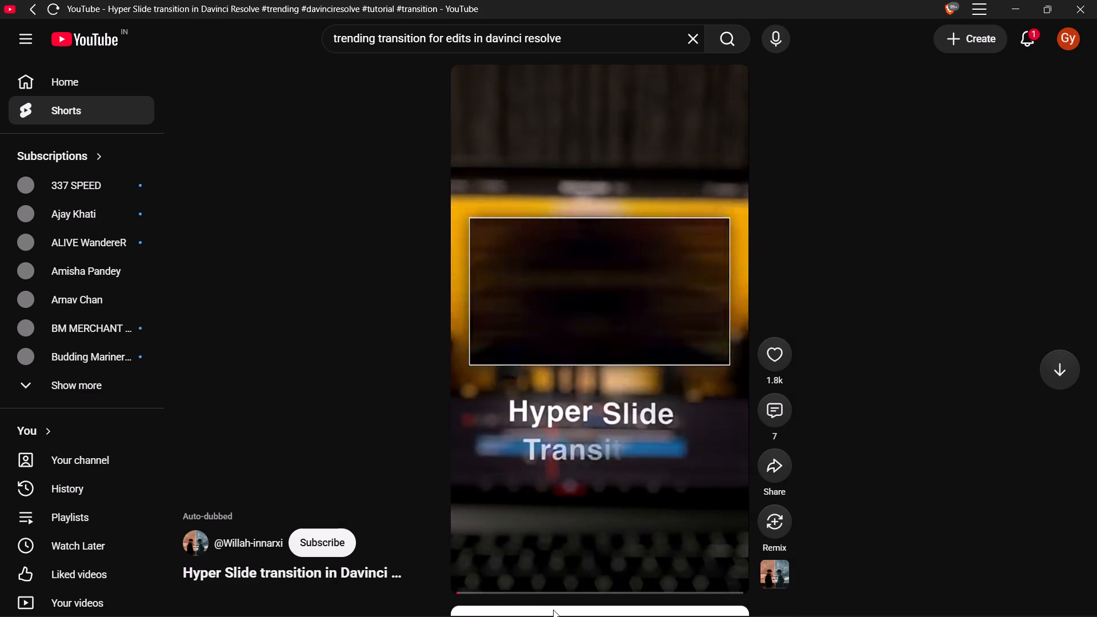
pyautogui.click(560, 590)
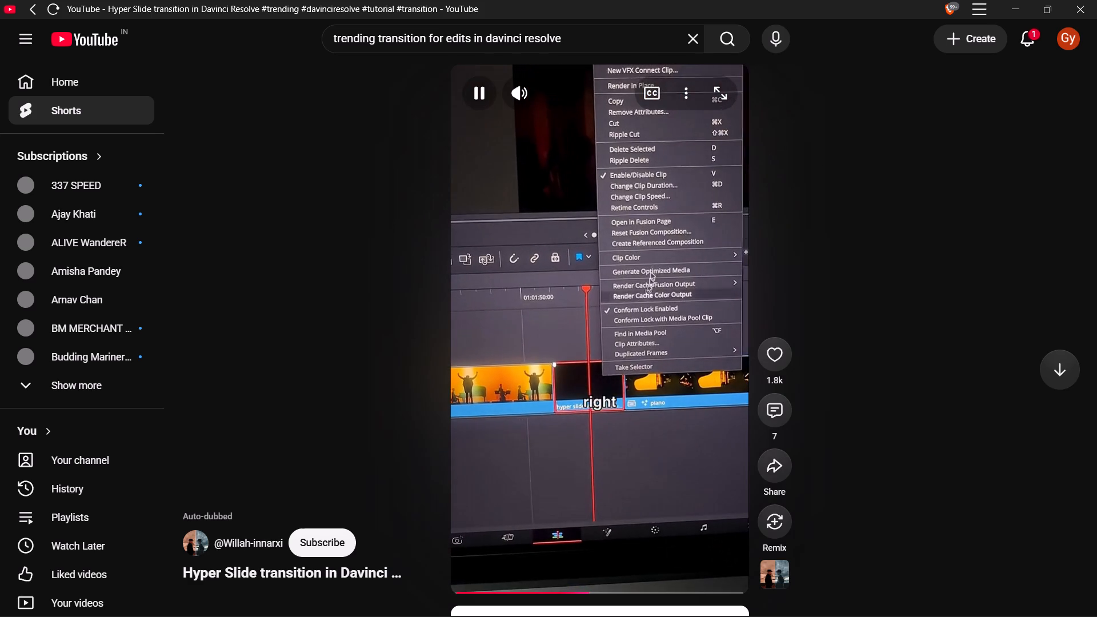
pyautogui.press('space')
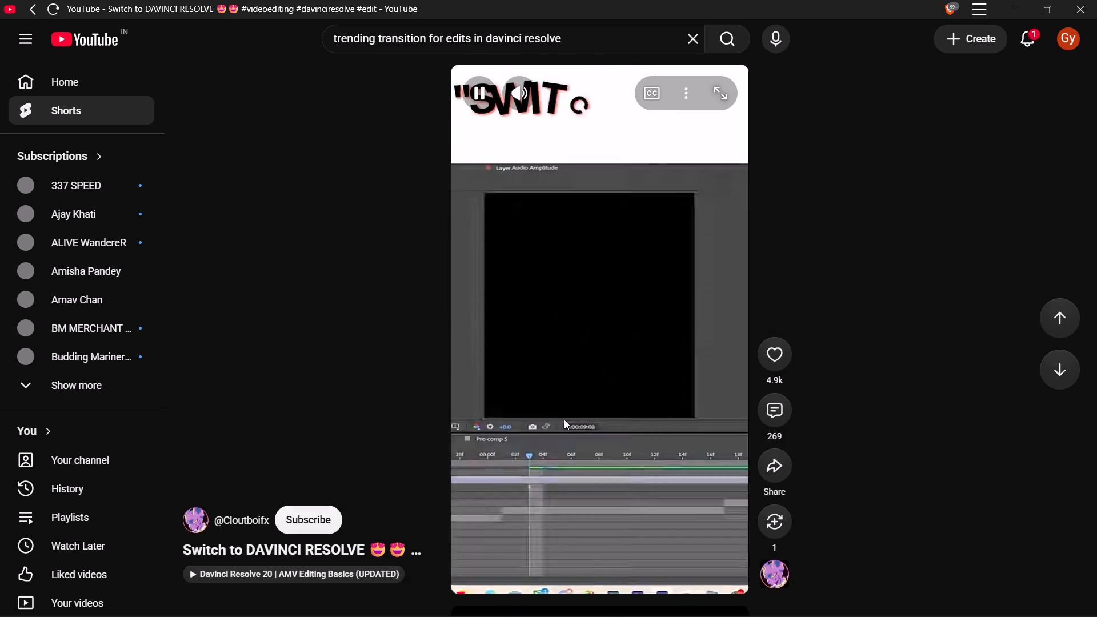
pyautogui.press('space')
pyautogui.scroll(3, 564, 419)
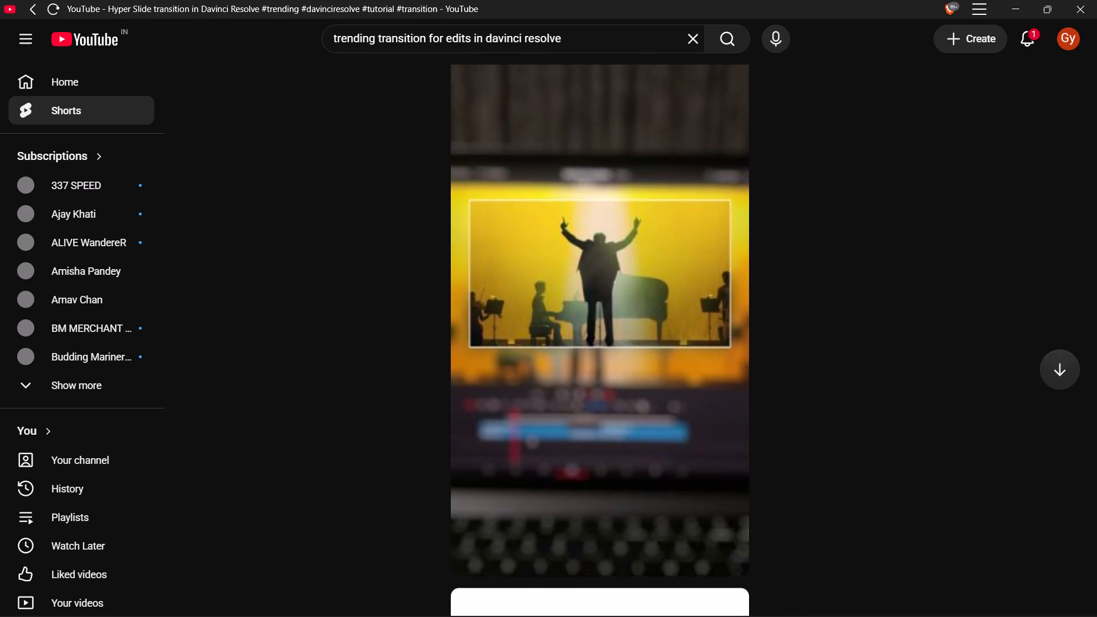
pyautogui.click(572, 591)
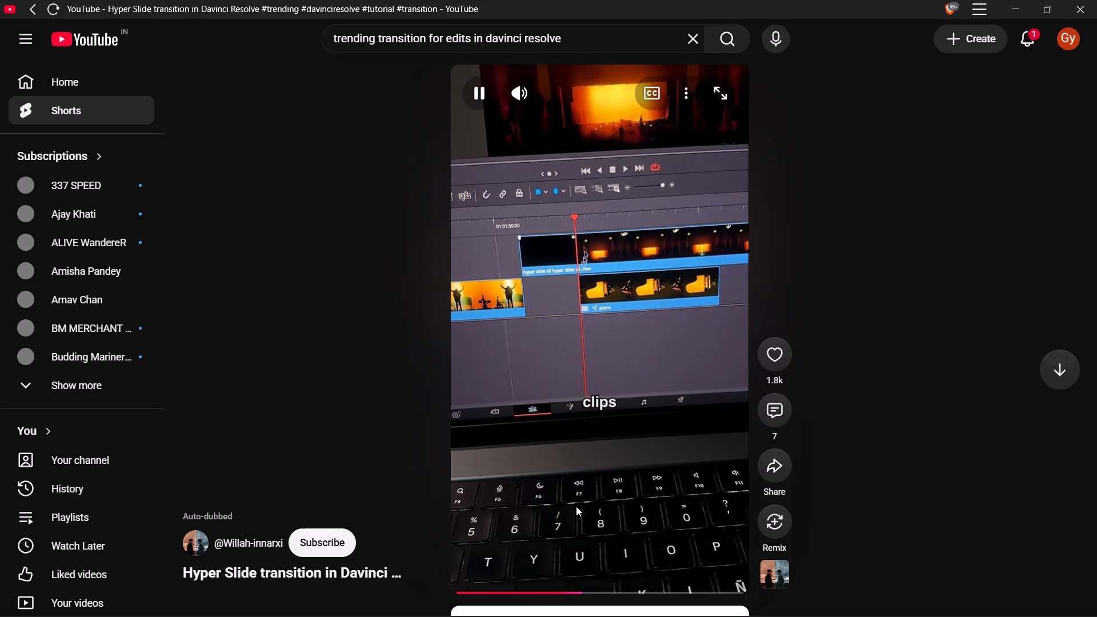
pyautogui.press('space')
pyautogui.scroll(3, 576, 506)
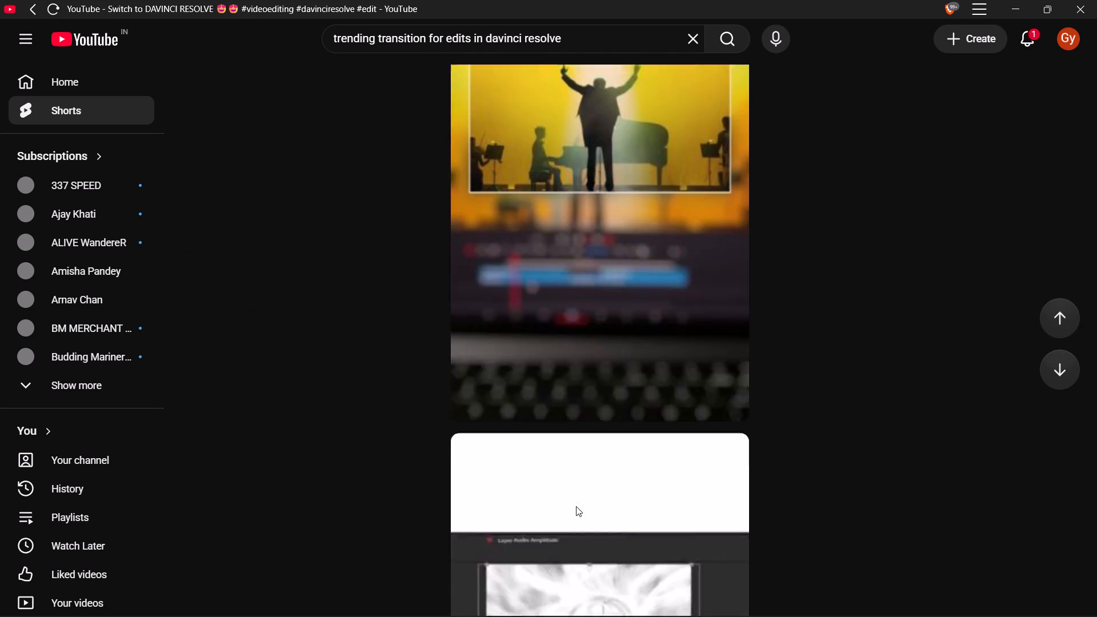
pyautogui.click(572, 592)
pyautogui.click(582, 488)
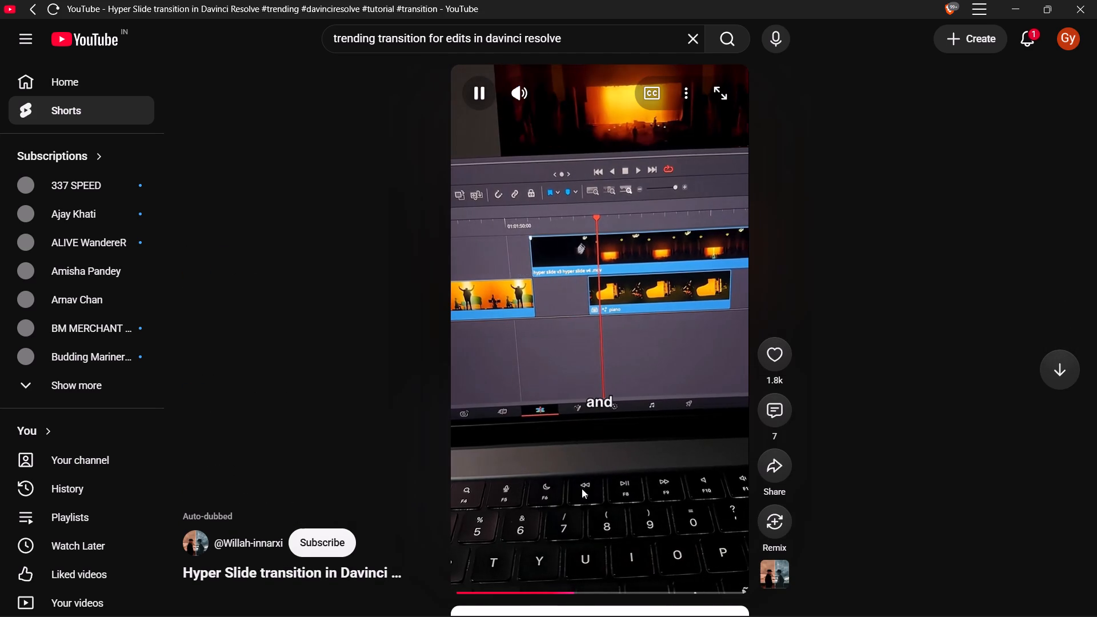
pyautogui.press('space')
pyautogui.press('space')
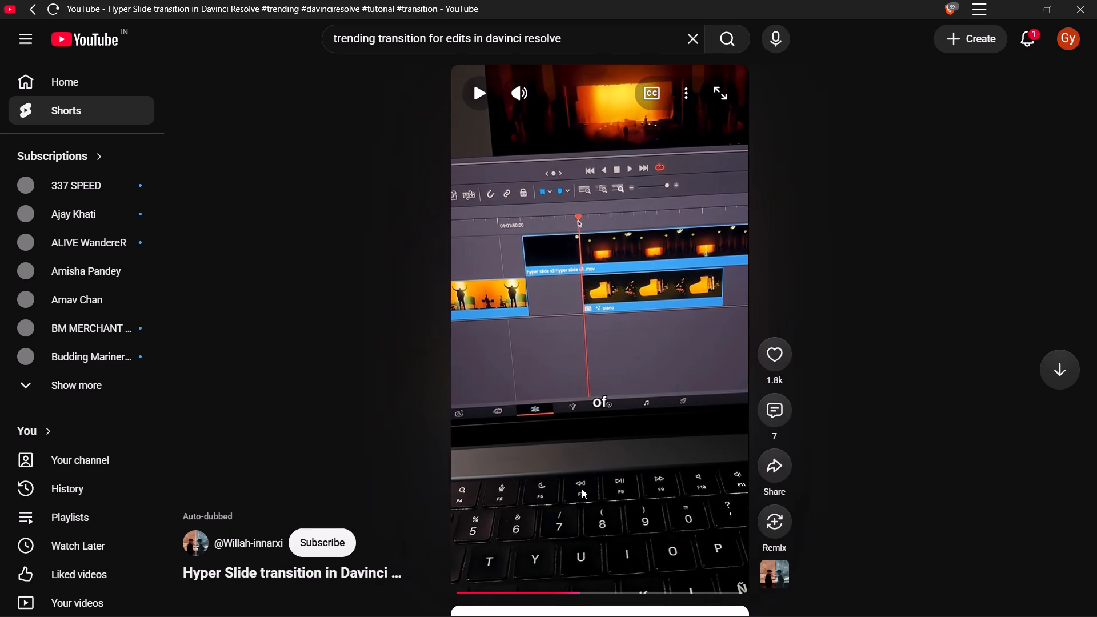
pyautogui.press('space')
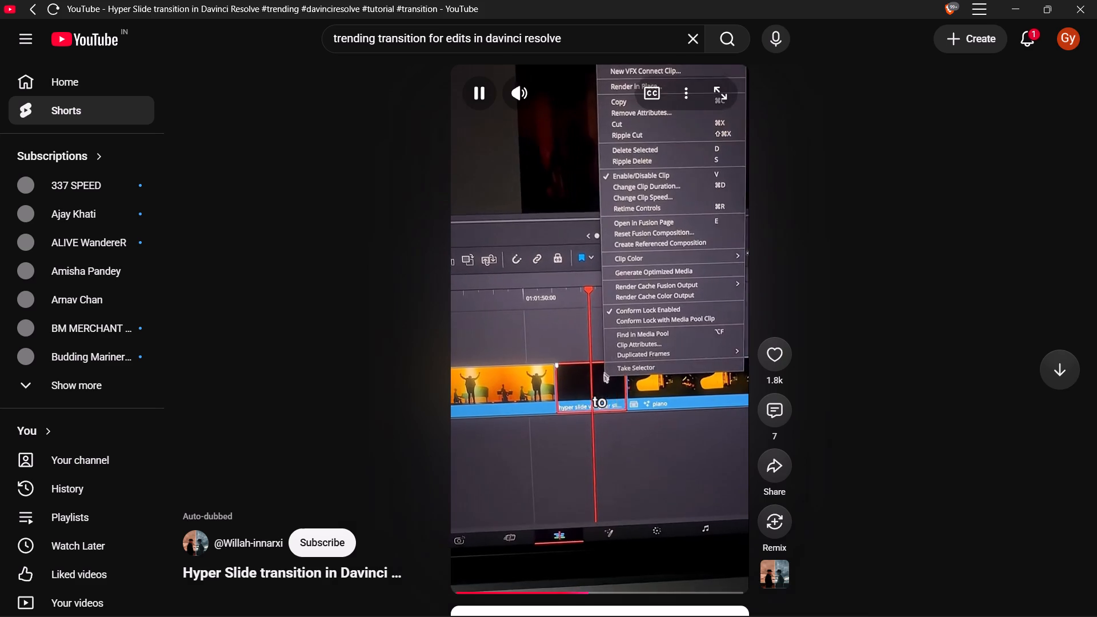
pyautogui.press('space')
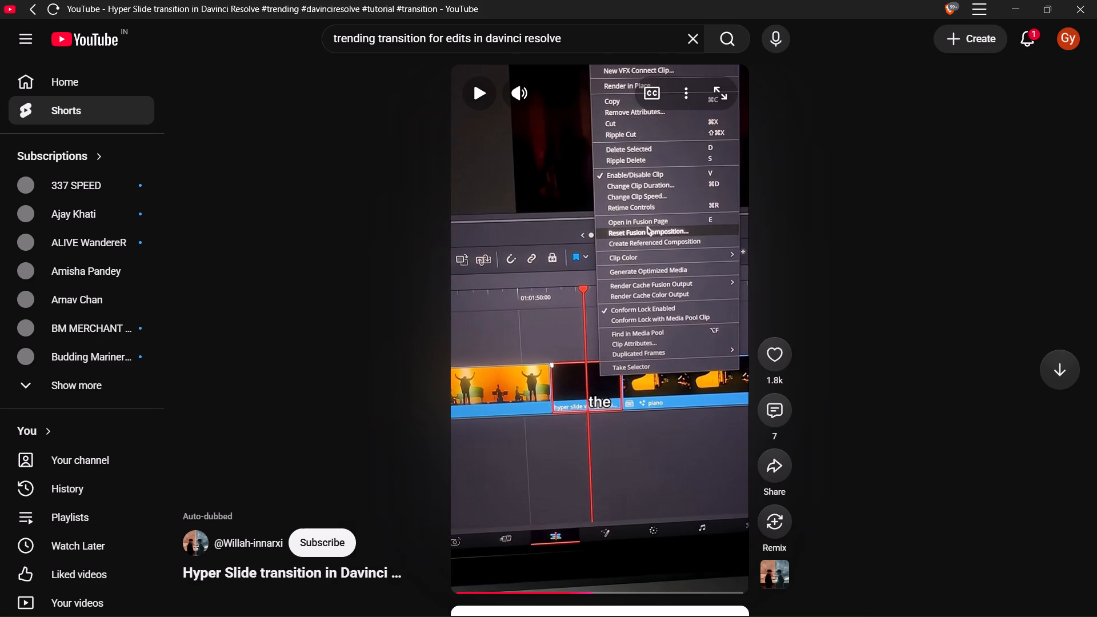
# Play the Hyper Slide tutorial part that shows which tools are added in the Fusion page's Select Tool list.
pyautogui.press('space')
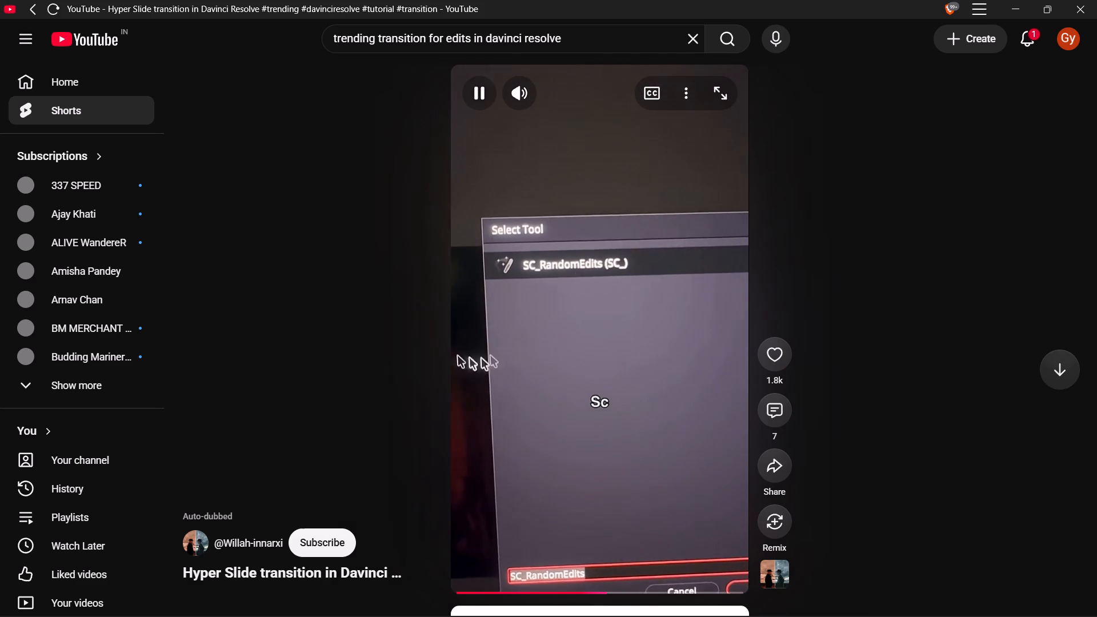
pyautogui.click(582, 488)
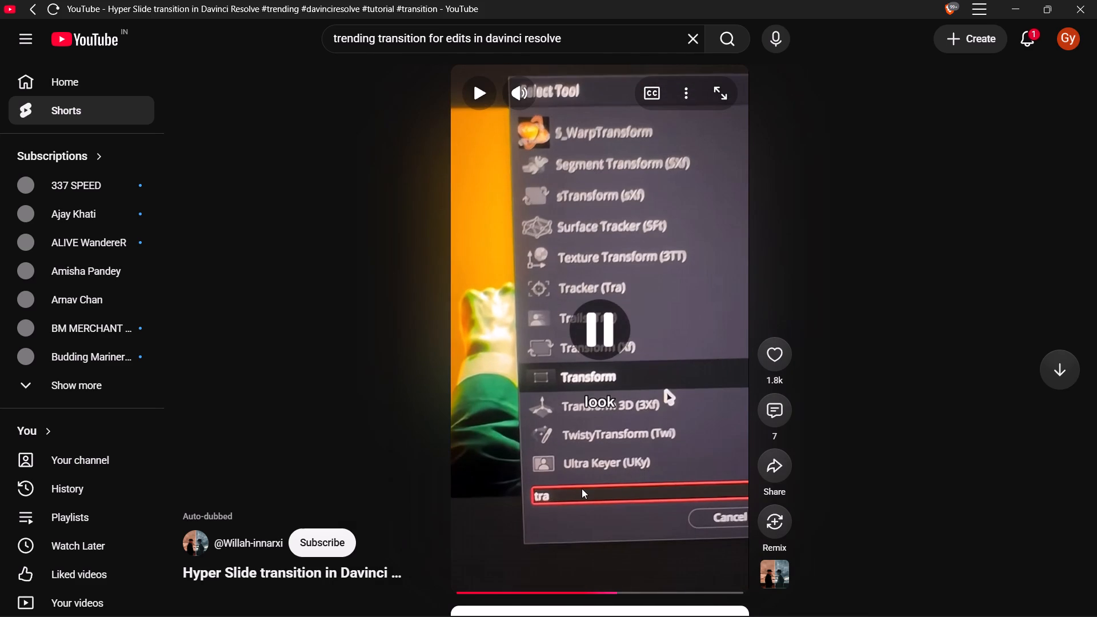
pyautogui.press('space')
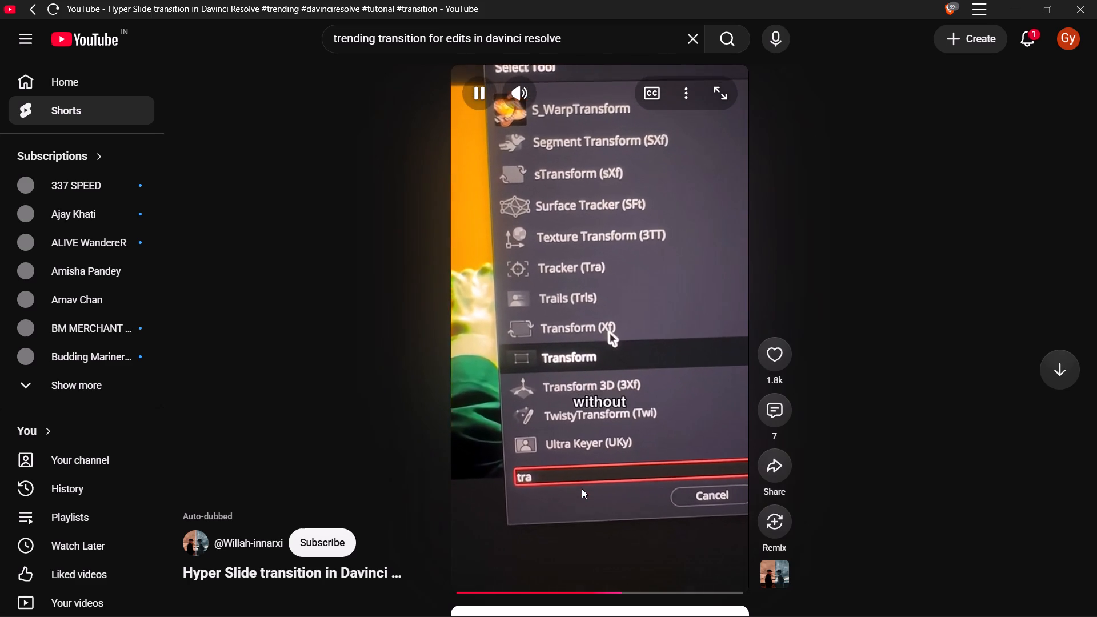
pyautogui.press('space')
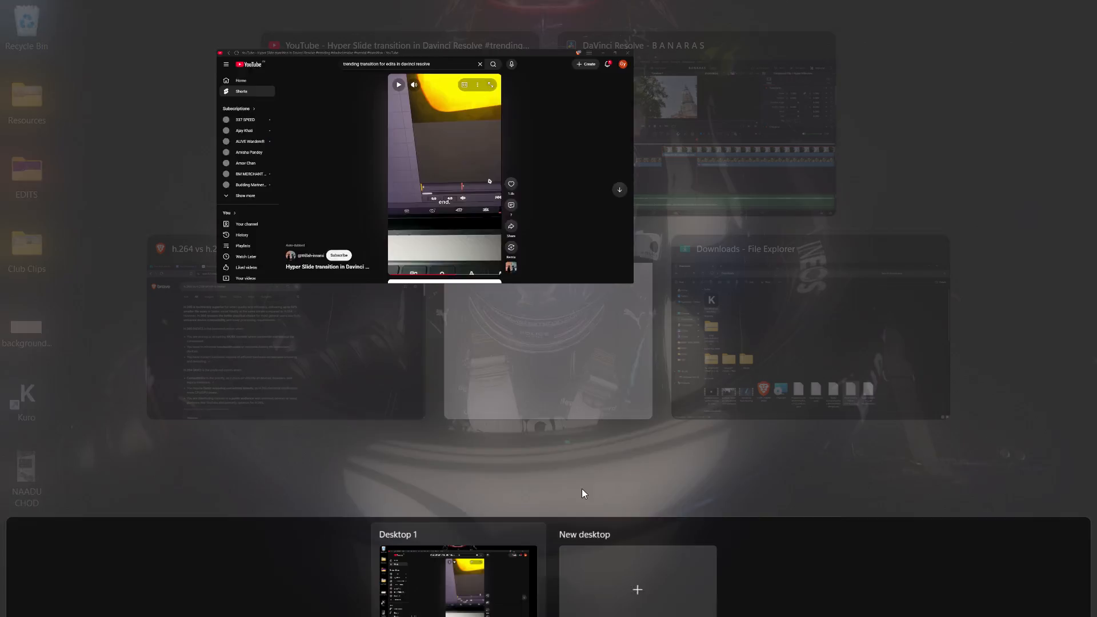
# Switch to DaVinci Resolve and open the Compound Clip 1 Hyper Slide.mov clip on V15 in the Fusion page.
pyautogui.click(623, 194)
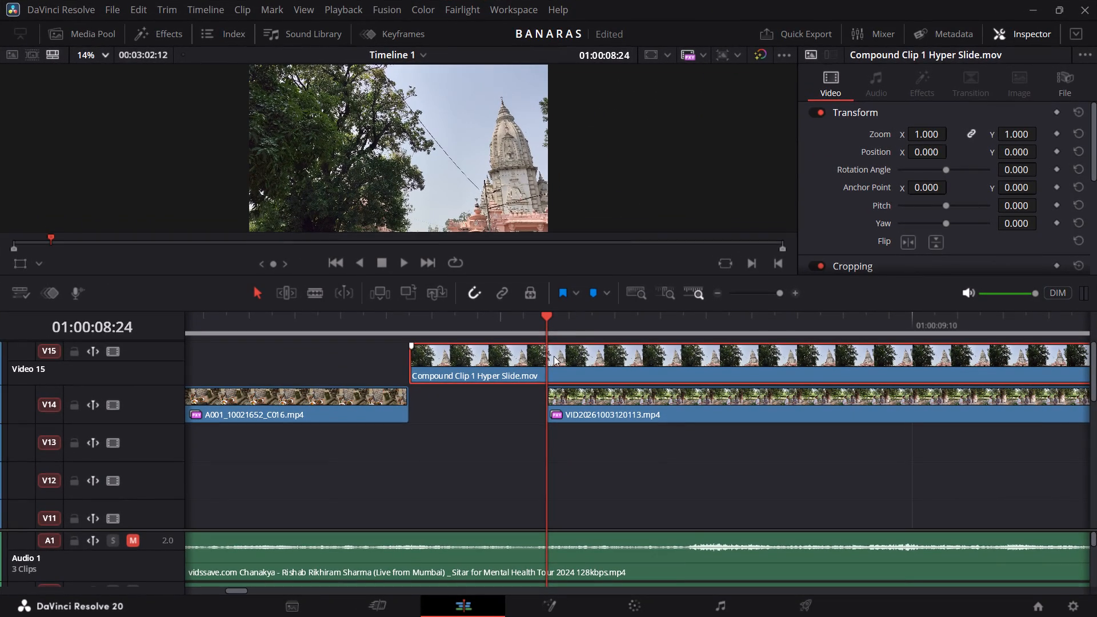
pyautogui.rightClick(554, 356)
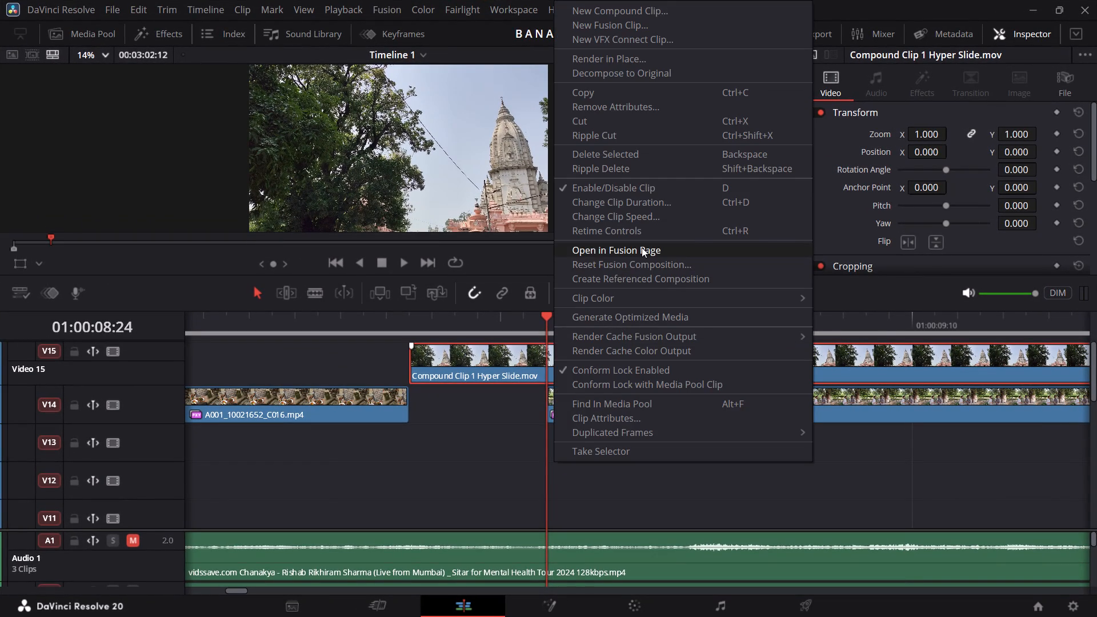
pyautogui.click(642, 247)
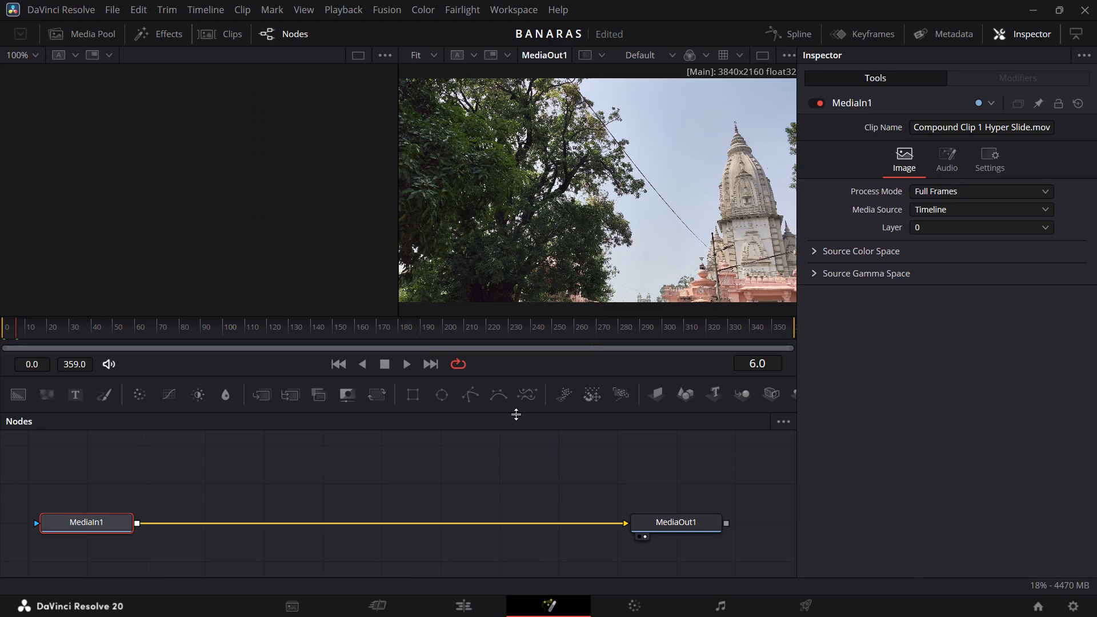
# Look through the Select Tool list for the tutorial's tool, searching for sc and scra.
pyautogui.hotkey('shift', 'space')
pyautogui.write('sc')
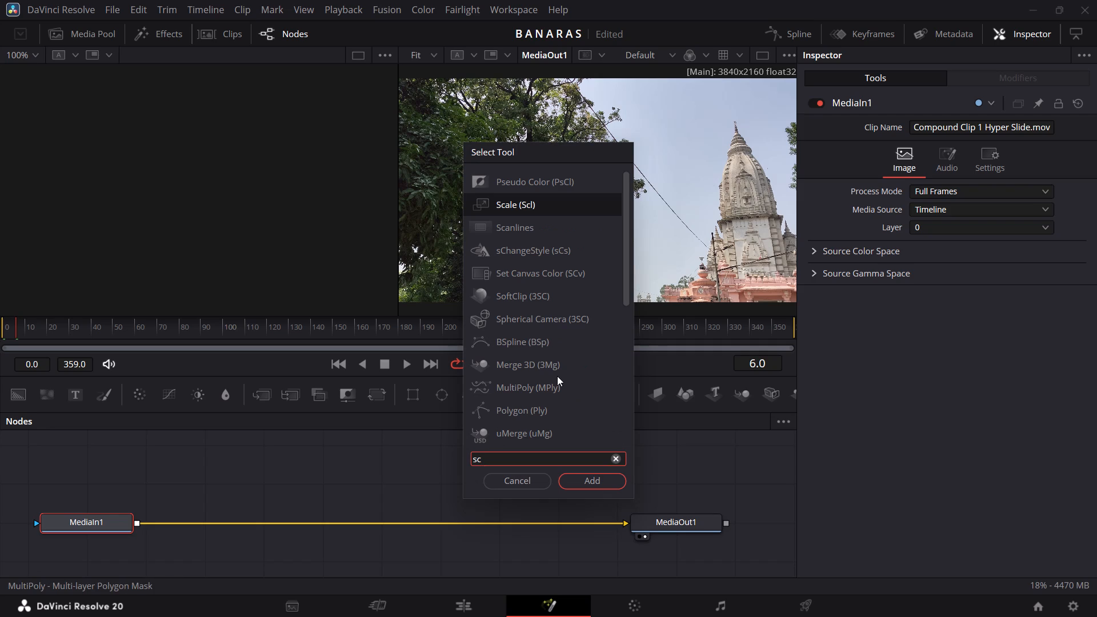
pyautogui.scroll(-2, 557, 373)
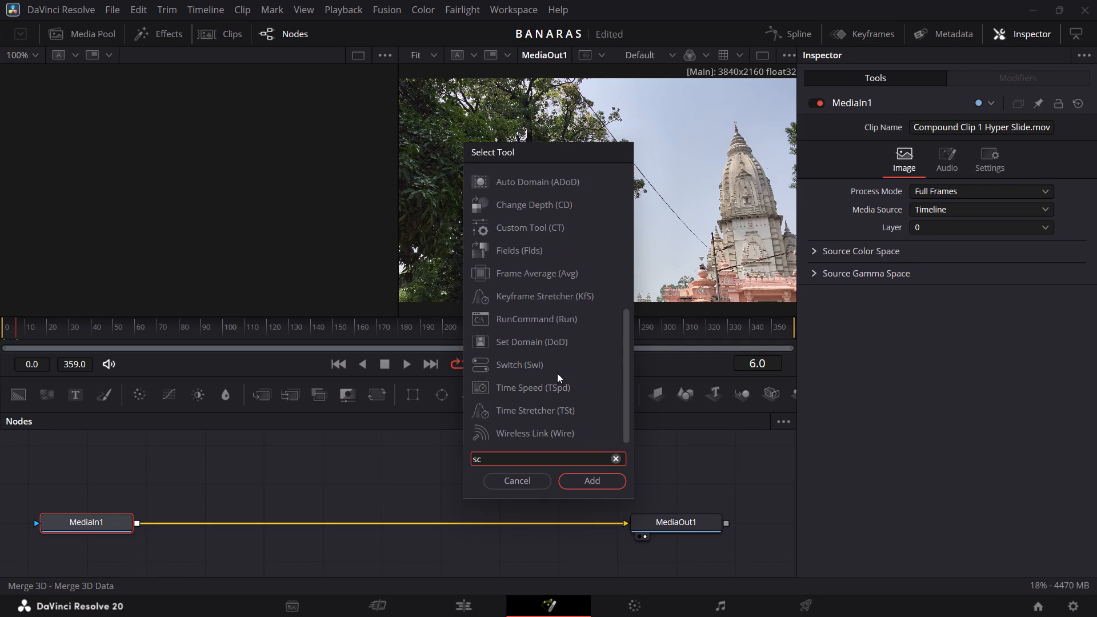
pyautogui.write('ra')
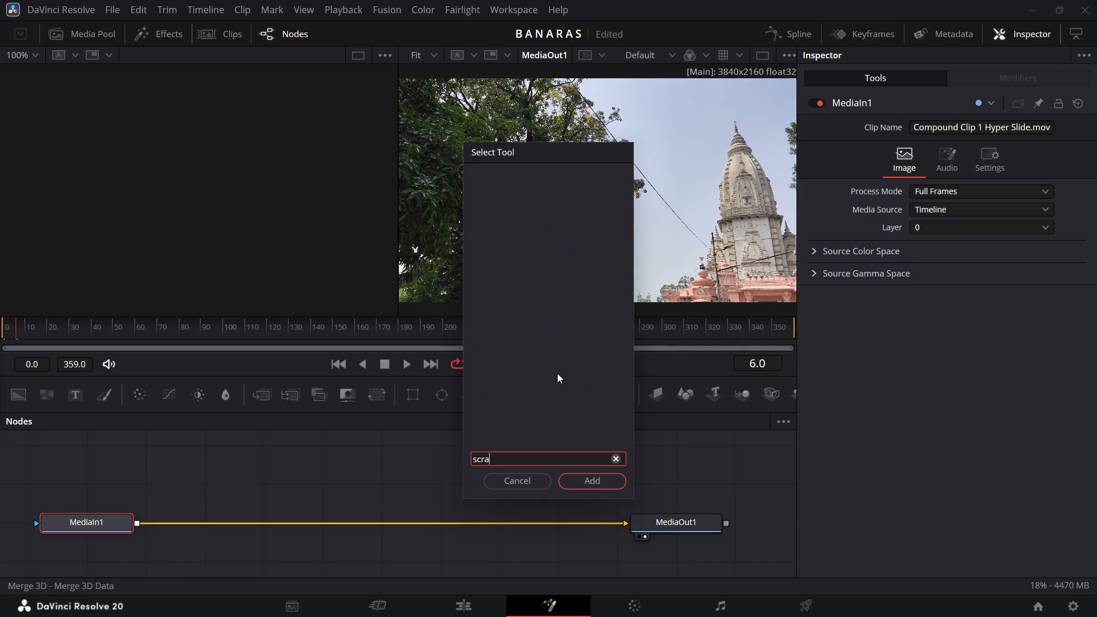
pyautogui.press('BackSpace')
pyautogui.press('BackSpace')
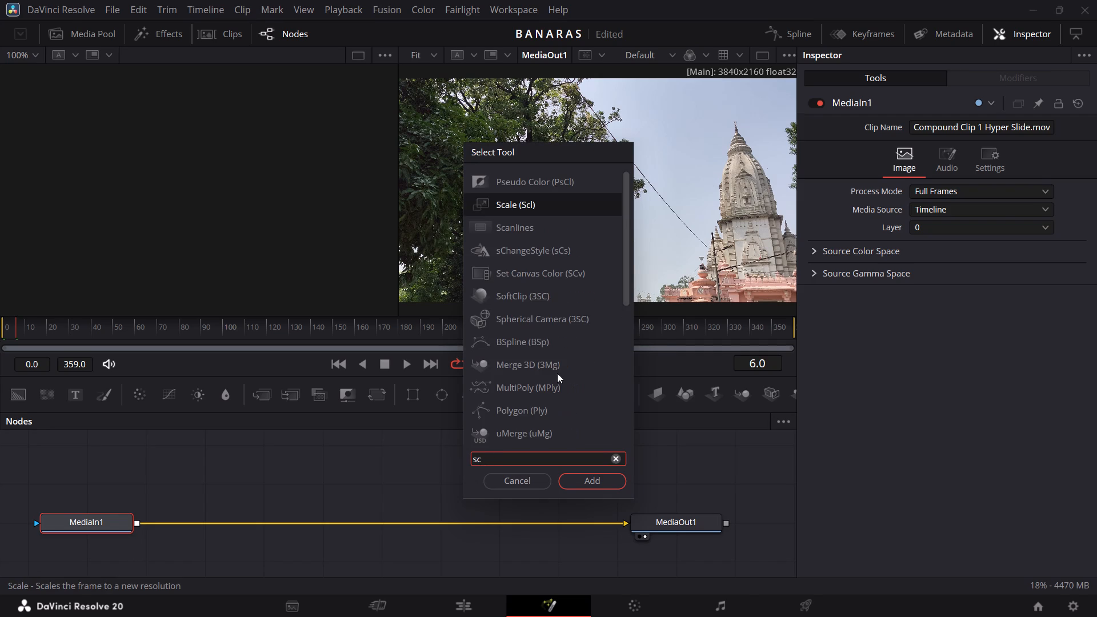
# Check the tool's exact name in the YouTube tutorial, and search for SC_random in DaVinci Resolve's Select Tool list.
pyautogui.hotkey('alt', 'Tab')
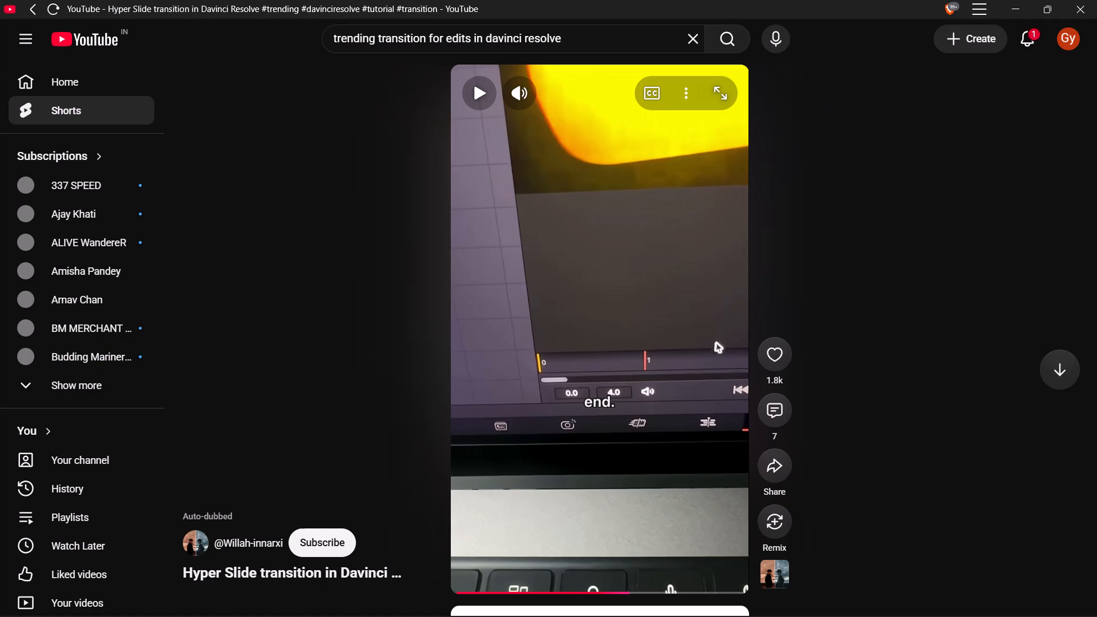
pyautogui.click(610, 589)
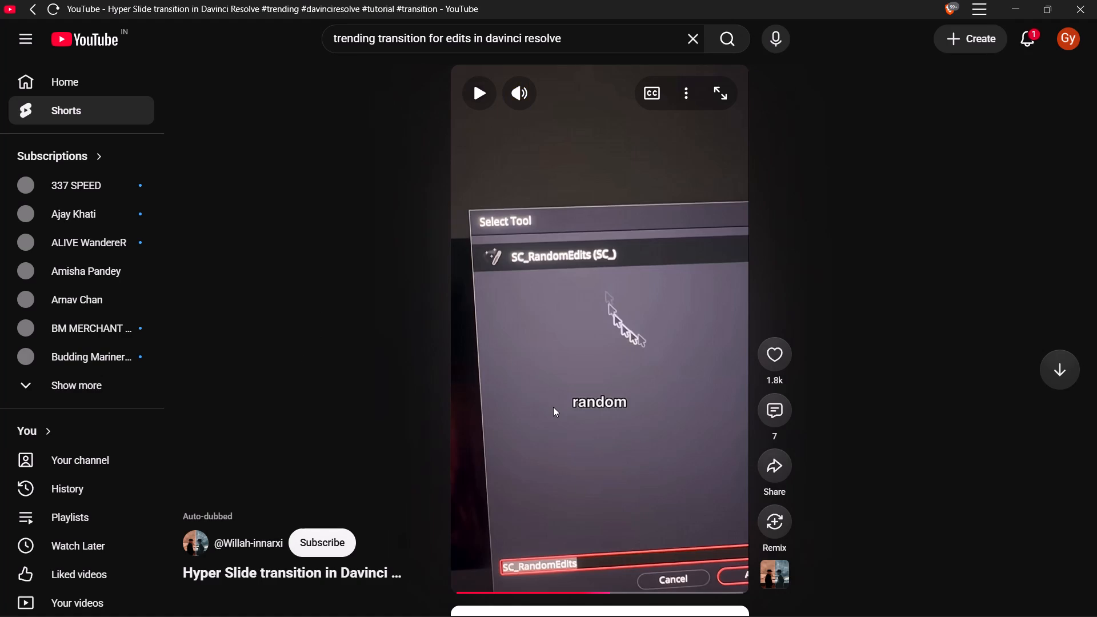
pyautogui.hotkey('alt', 'Tab')
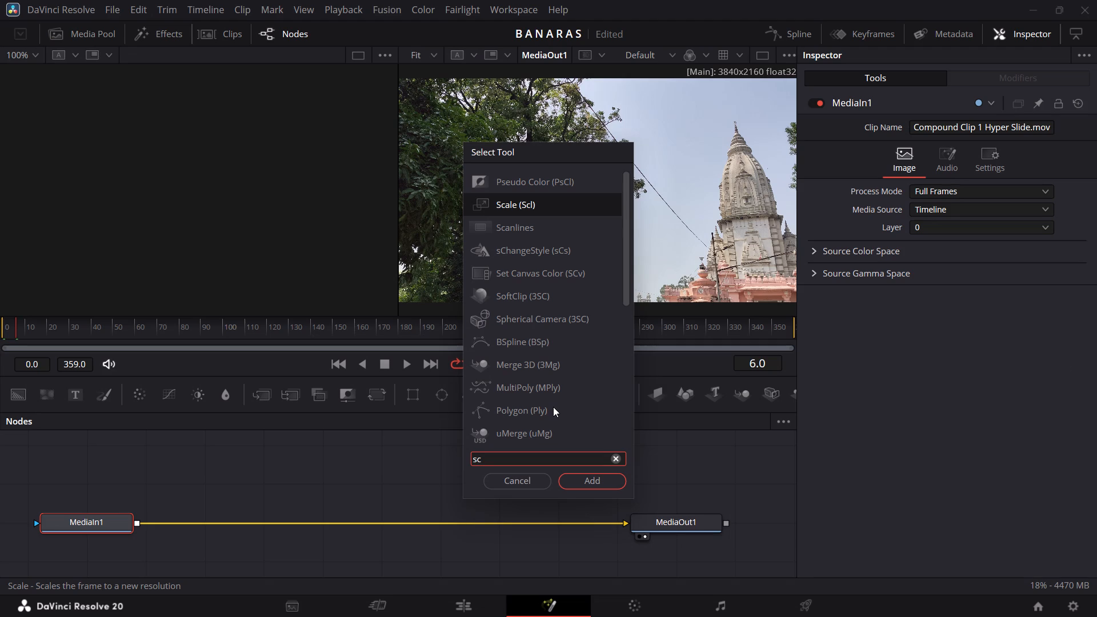
pyautogui.press('BackSpace')
pyautogui.press('BackSpace')
pyautogui.write('SC')
pyautogui.press('space')
pyautogui.press('BackSpace')
pyautogui.hotkey('shift', '_')
pyautogui.write('ra')
pyautogui.press('space')
pyautogui.press('BackSpace')
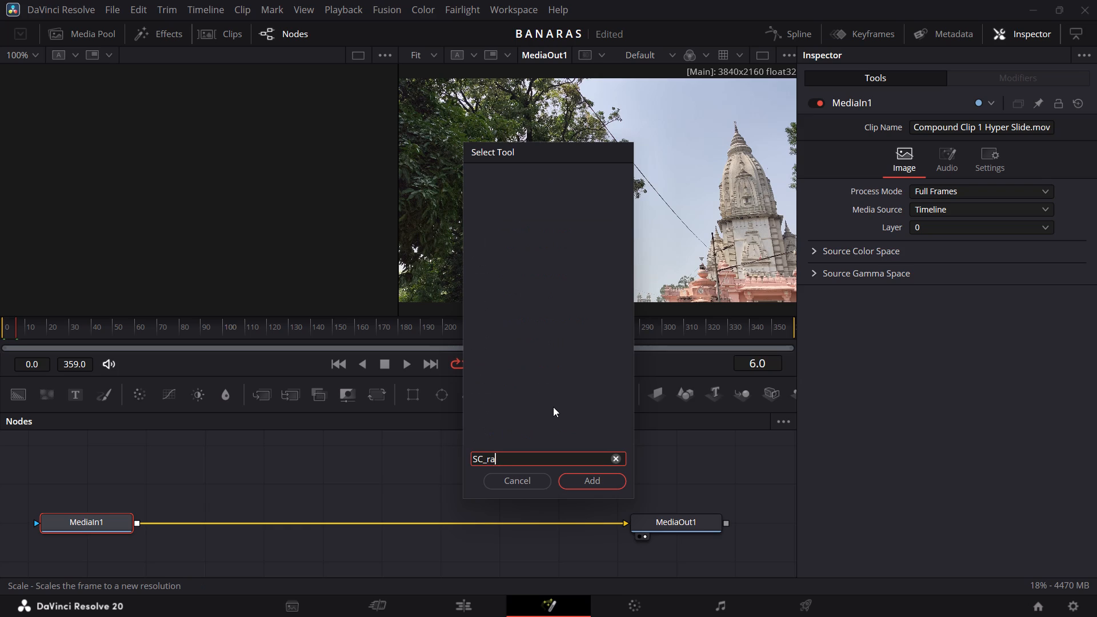
pyautogui.write('ndom')
pyautogui.press('BackSpace')
pyautogui.press('BackSpace')
pyautogui.press('BackSpace')
pyautogui.press('BackSpace')
pyautogui.press('BackSpace')
pyautogui.press('BackSpace')
pyautogui.press('BackSpace')
pyautogui.press('BackSpace')
pyautogui.press('BackSpace')
pyautogui.write('sc')
# Switch to the YouTube tutorial and replay the part from adding SC_RandomEdits to adding the Transform tool and keyframing its position.
pyautogui.hotkey('alt', 'Tab')
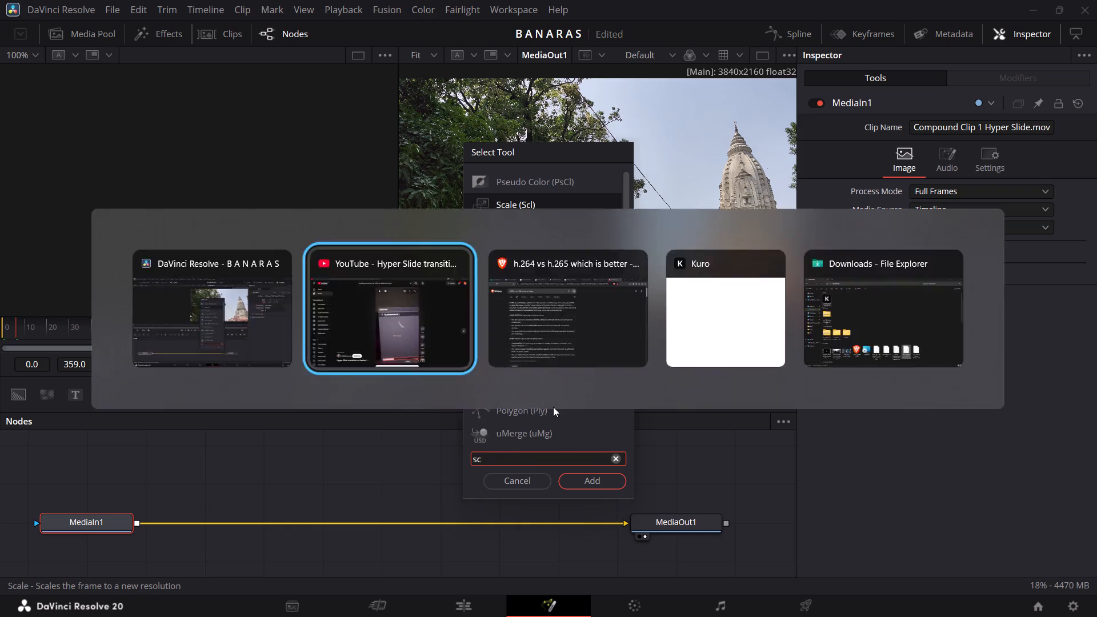
pyautogui.press('space')
pyautogui.scroll(3, 558, 403)
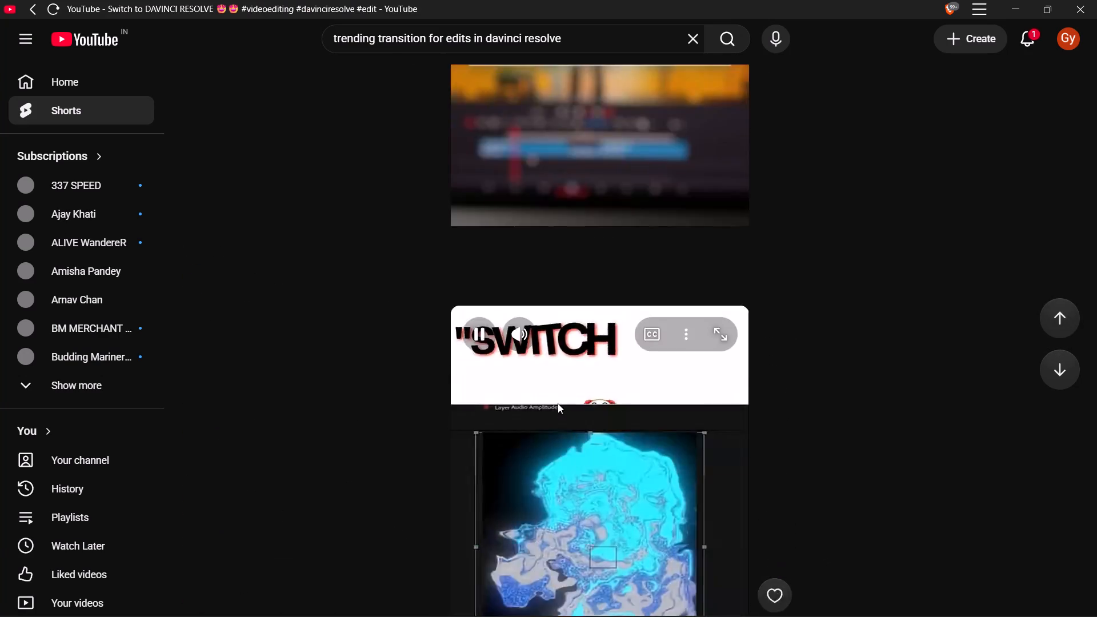
pyautogui.scroll(1, 558, 403)
pyautogui.click(590, 599)
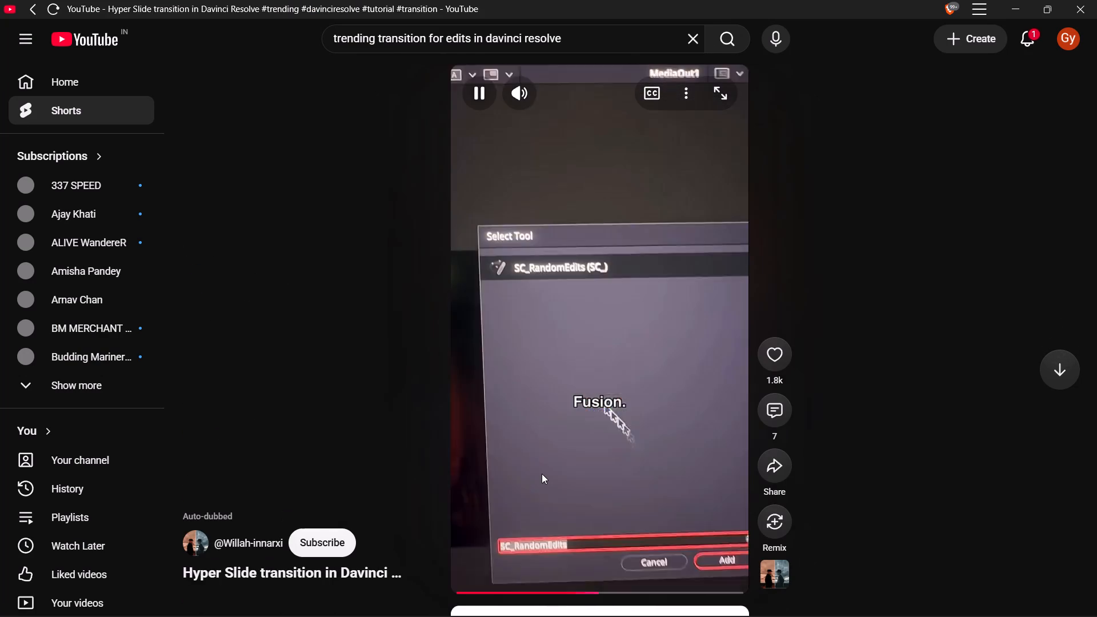
pyautogui.press('space')
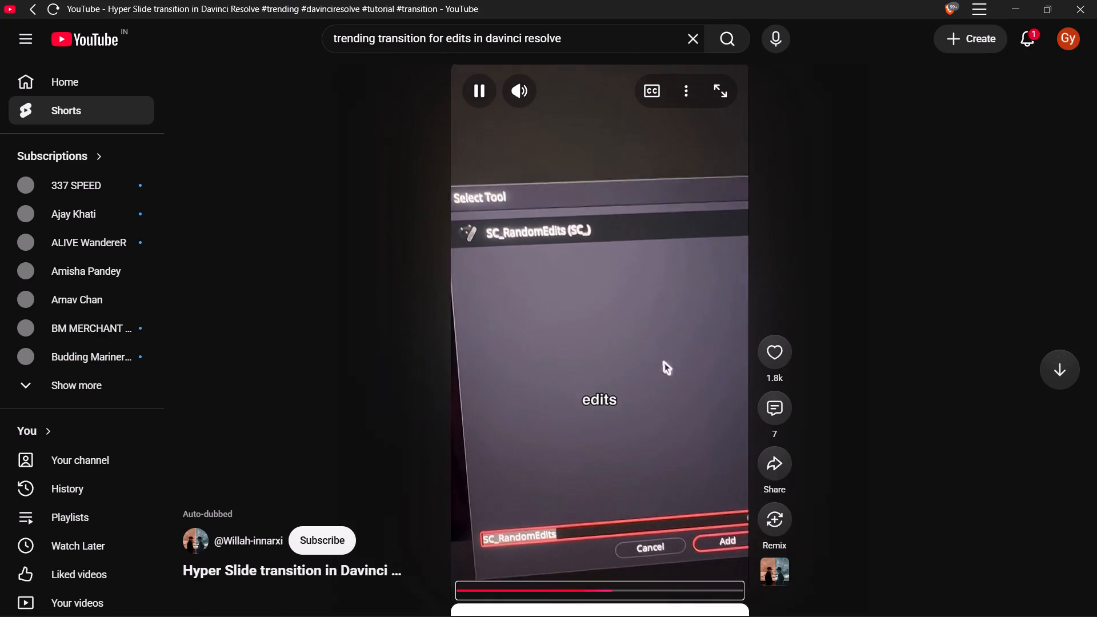
pyautogui.scroll(5, 542, 474)
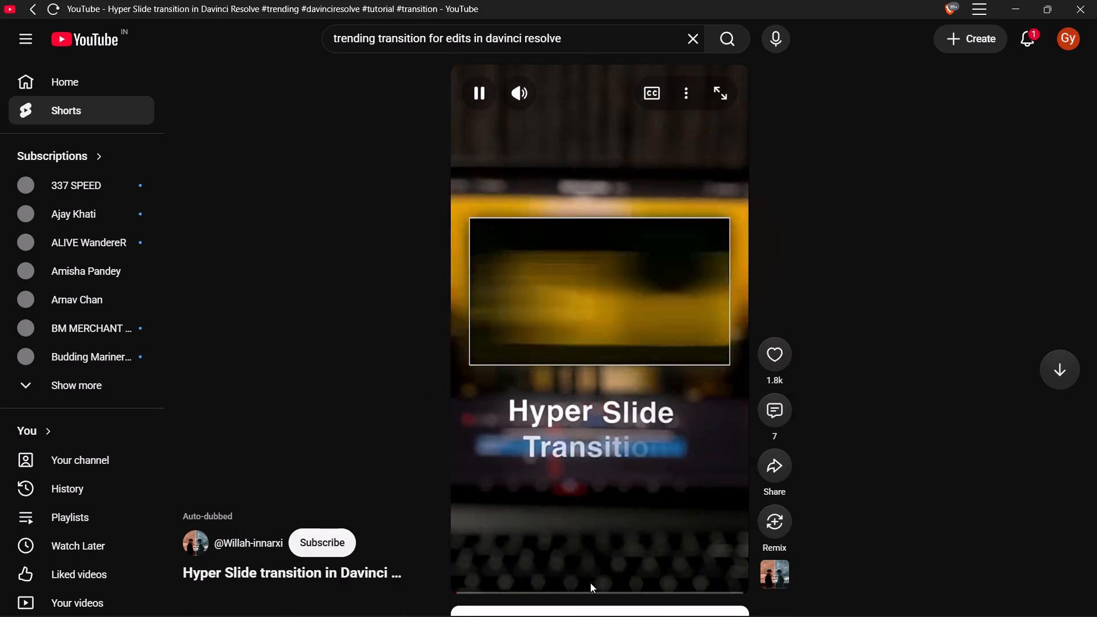
pyautogui.click(603, 590)
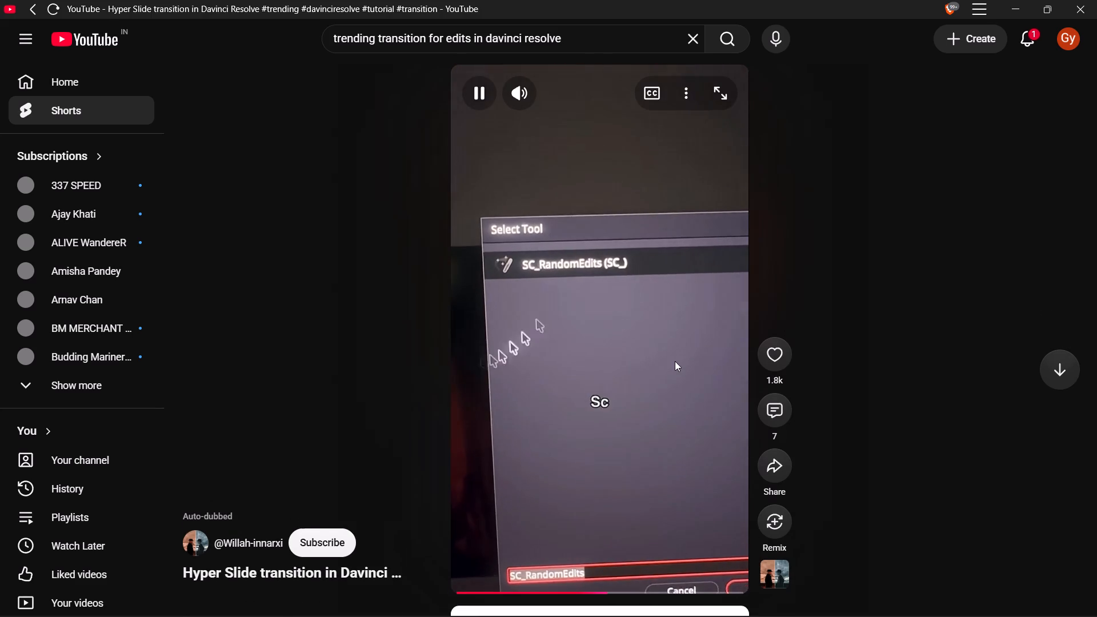
pyautogui.click(675, 361)
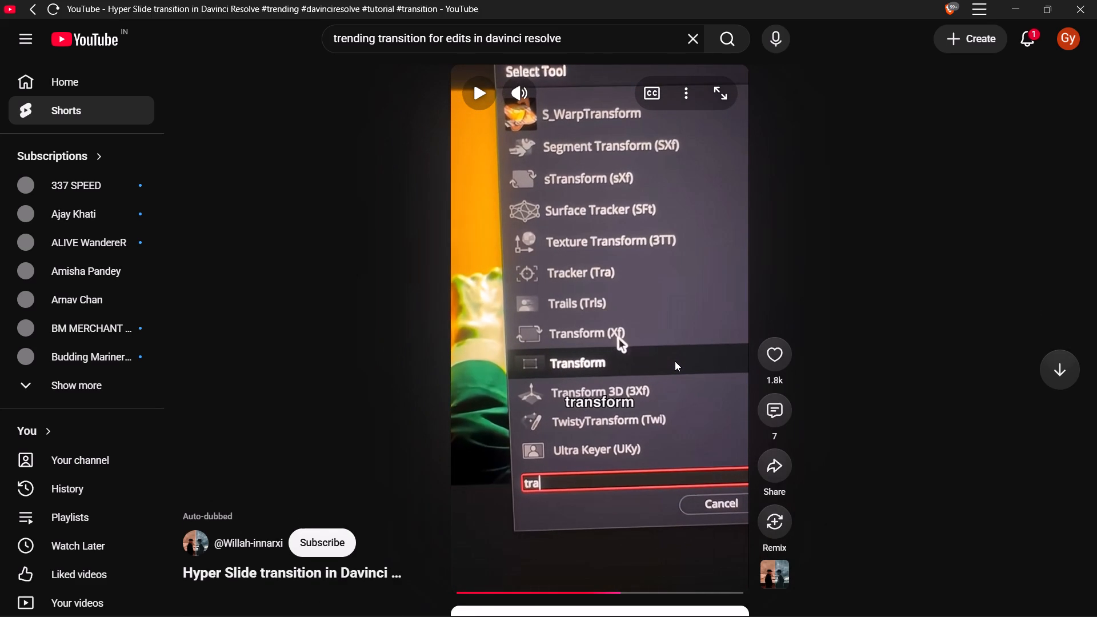
pyautogui.click(675, 361)
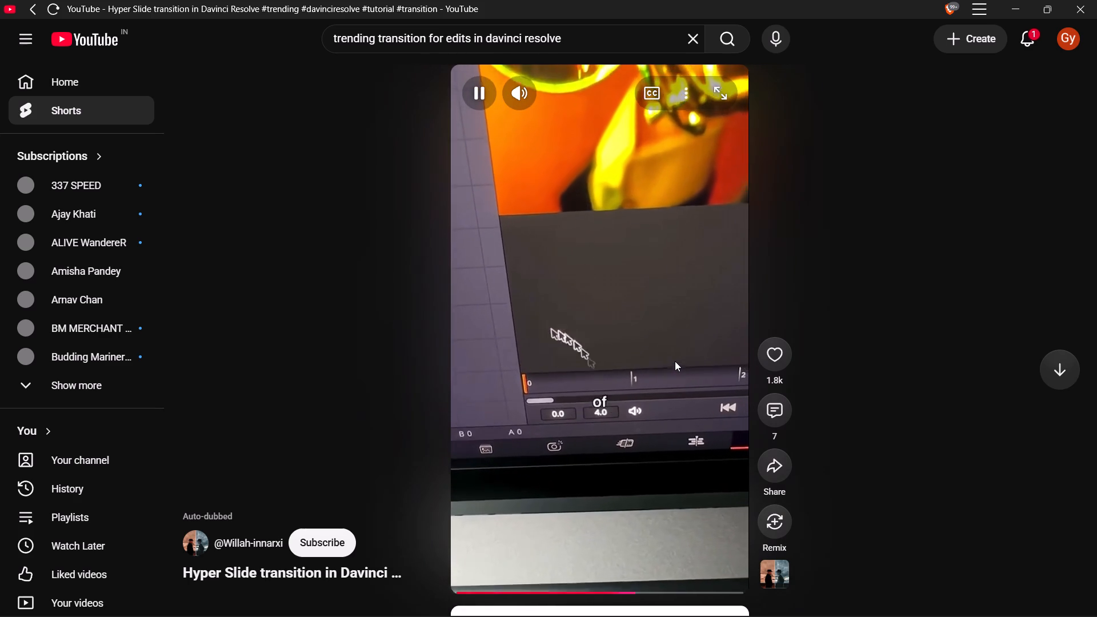
pyautogui.click(675, 361)
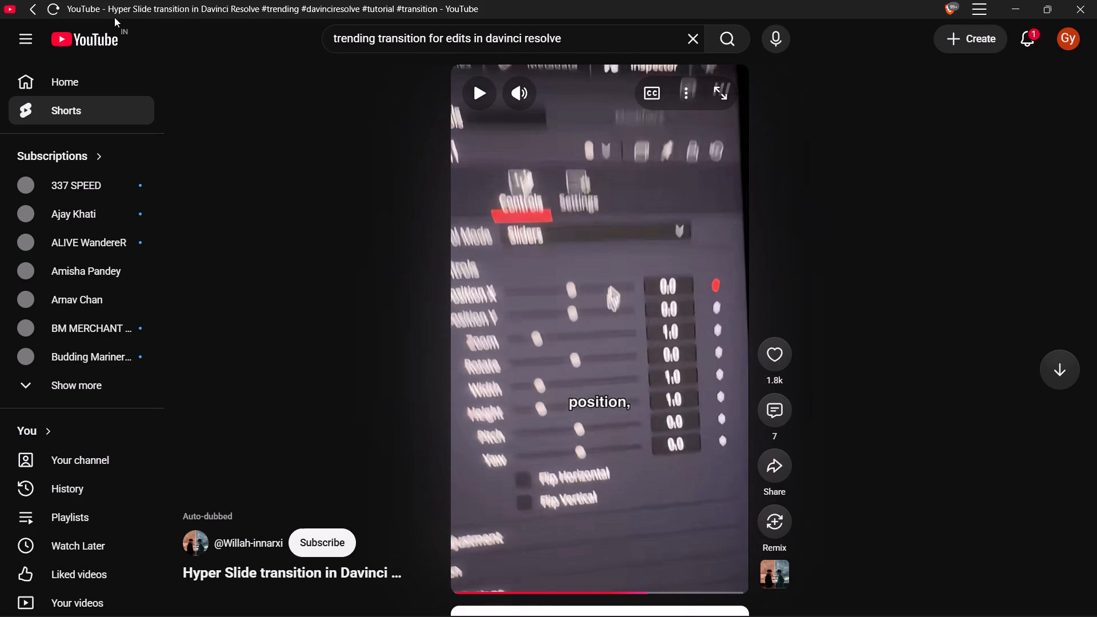
# Leave the tutorial and search YouTube for hyper slide transition after effects.
pyautogui.click(37, 3)
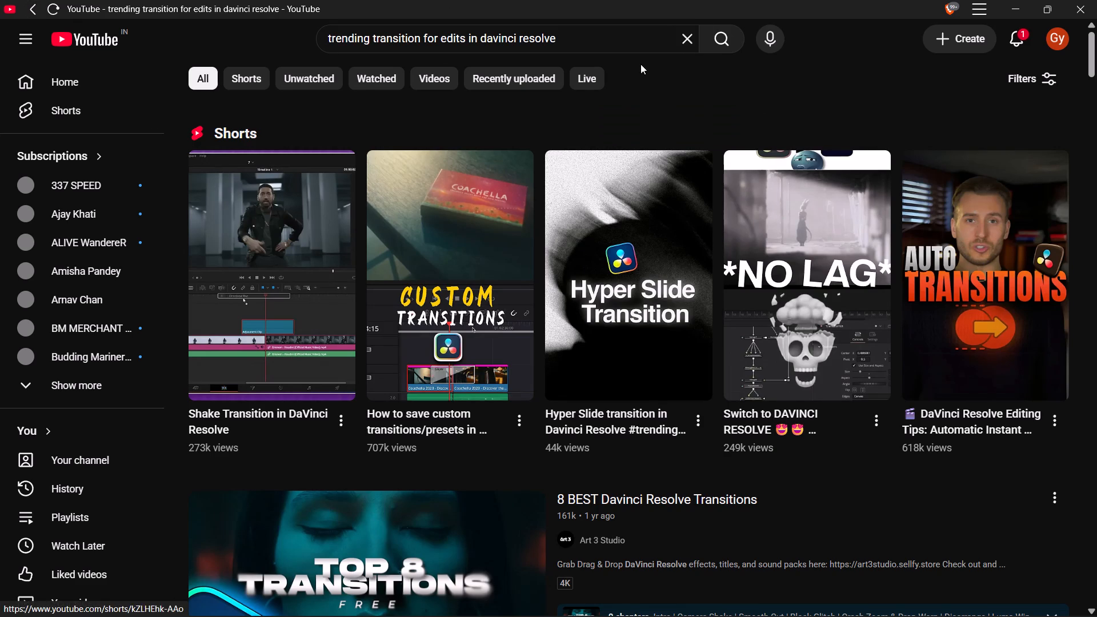
pyautogui.click(686, 41)
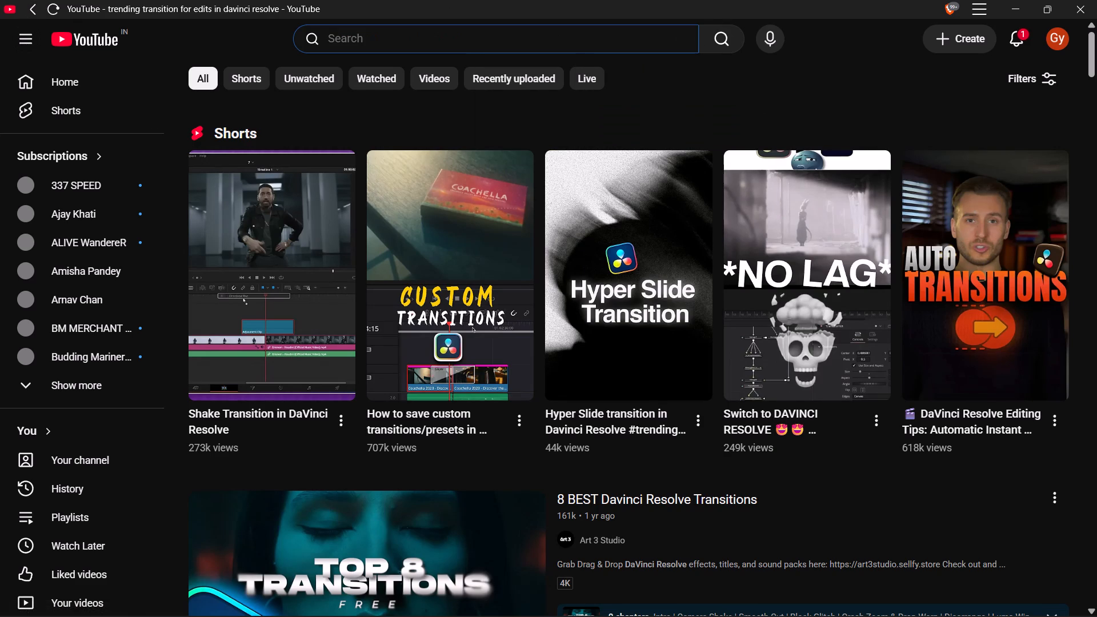
pyautogui.write('hypw')
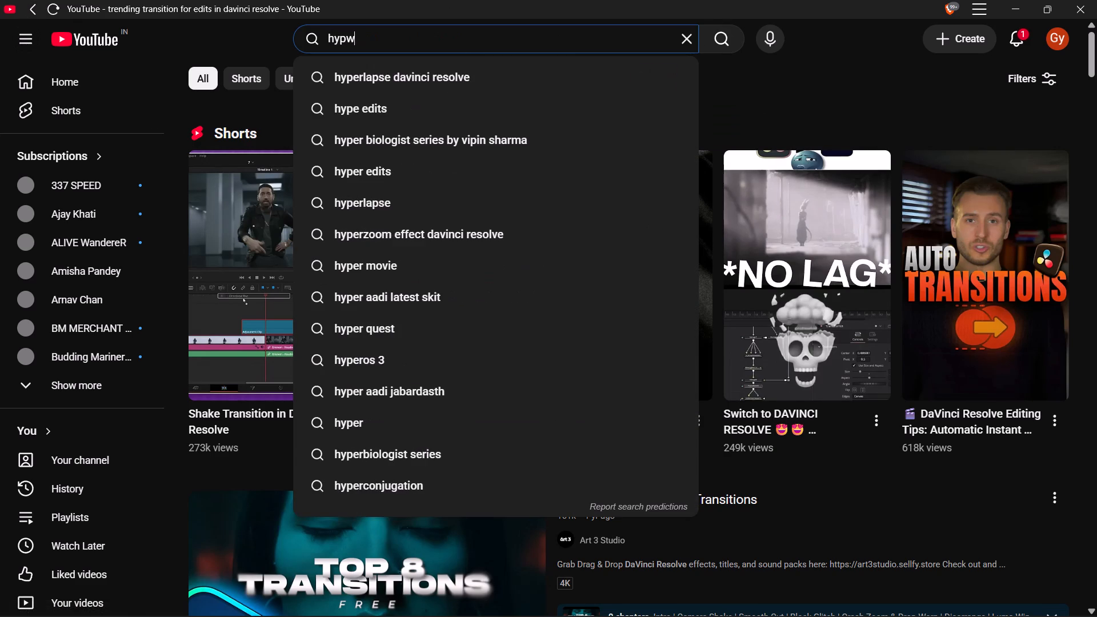
pyautogui.press('BackSpace')
pyautogui.write('er')
pyautogui.press('space')
pyautogui.write('sli')
pyautogui.write('pde')
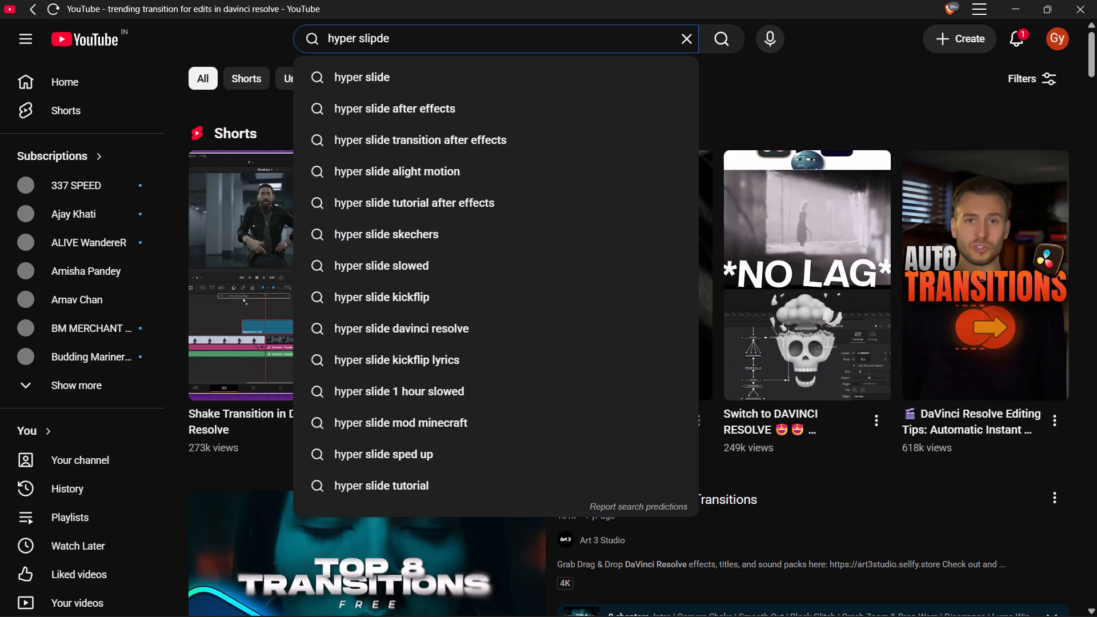
pyautogui.click(616, 126)
# Change the YouTube search to hyper slide transition davinci resolve and run it.
pyautogui.click(562, 31)
pyautogui.press('BackSpace')
pyautogui.press('BackSpace')
pyautogui.press('BackSpace')
pyautogui.press('BackSpace')
pyautogui.press('BackSpace')
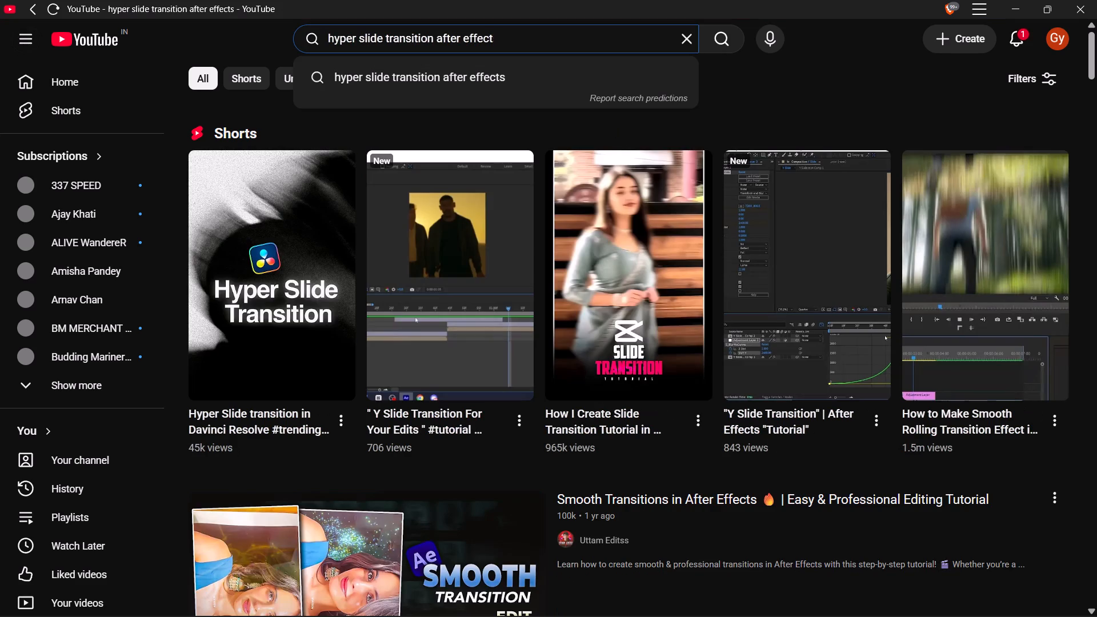
pyautogui.press('BackSpace')
pyautogui.press('BackSpace')
pyautogui.press('BackSpace')
pyautogui.press('BackSpace')
pyautogui.press('BackSpace')
pyautogui.press('BackSpace')
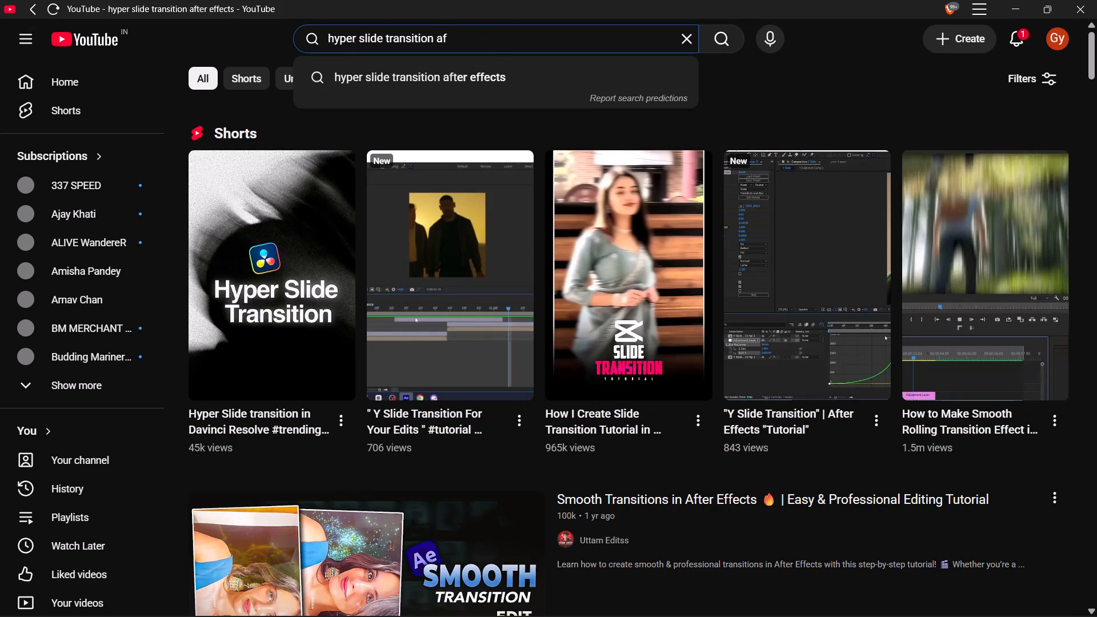
pyautogui.press('BackSpace')
pyautogui.press('BackSpace')
pyautogui.click(562, 31)
pyautogui.write('davinci resolve')
pyautogui.press('Return')
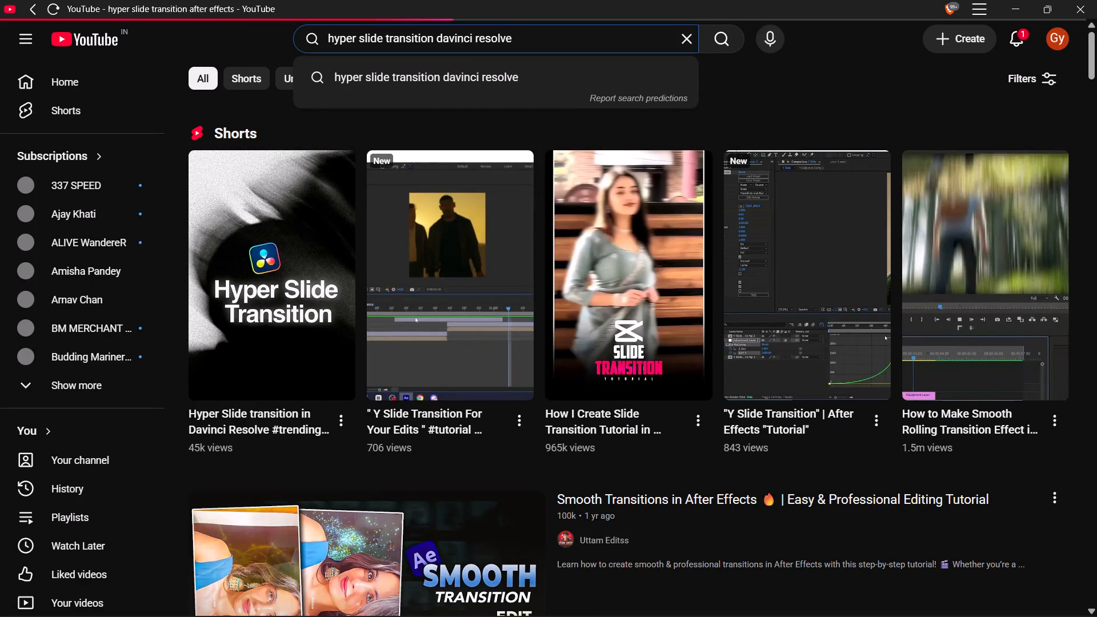
# Switch to DaVinci Resolve, cancel the Select Tool search, and return from Fusion to the Edit page of Timeline 1.
pyautogui.hotkey('alt', 'Tab')
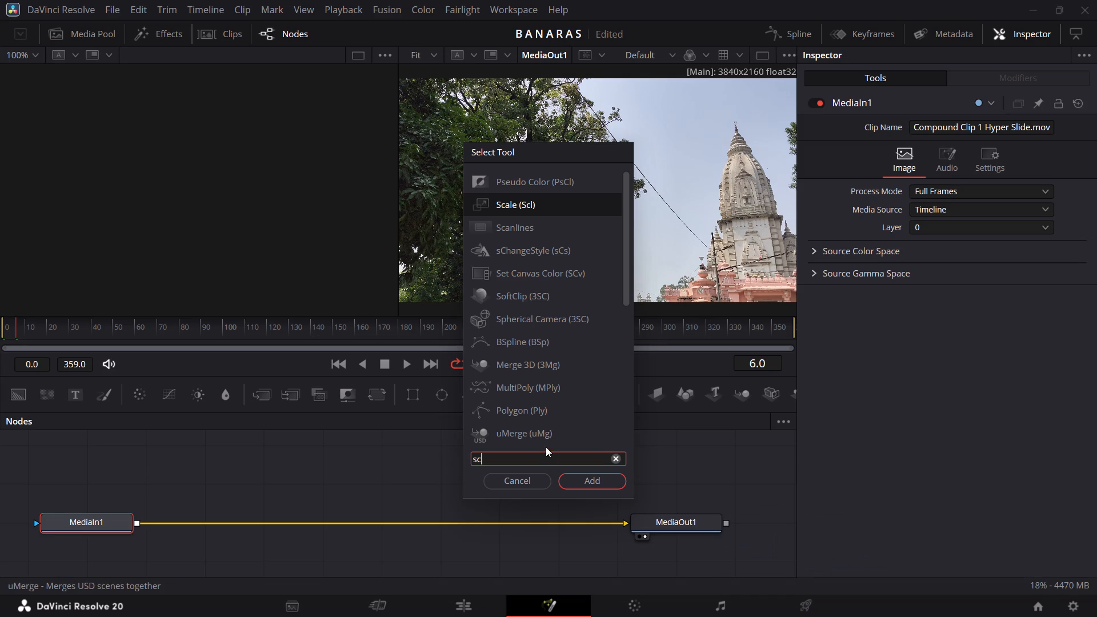
pyautogui.click(524, 474)
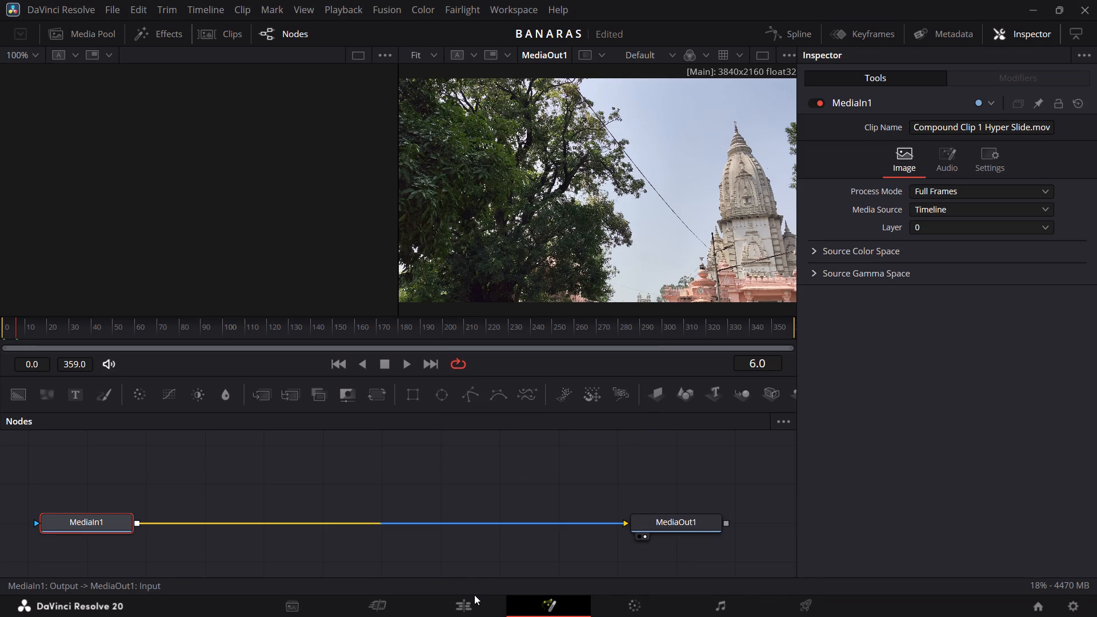
pyautogui.click(474, 595)
pyautogui.click(462, 607)
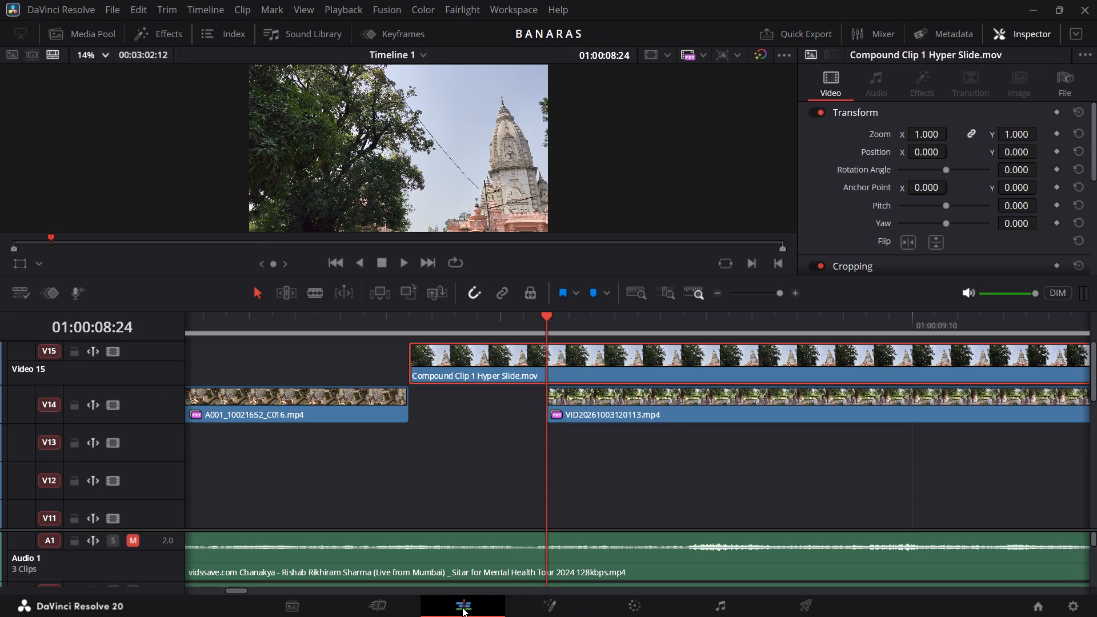
# Switch back to YouTube, look through the hyper slide transition davinci resolve results, and open Slide Transition TUTORIAL - How to SPEED RAMP Creatively.
pyautogui.hotkey('alt', 'Tab')
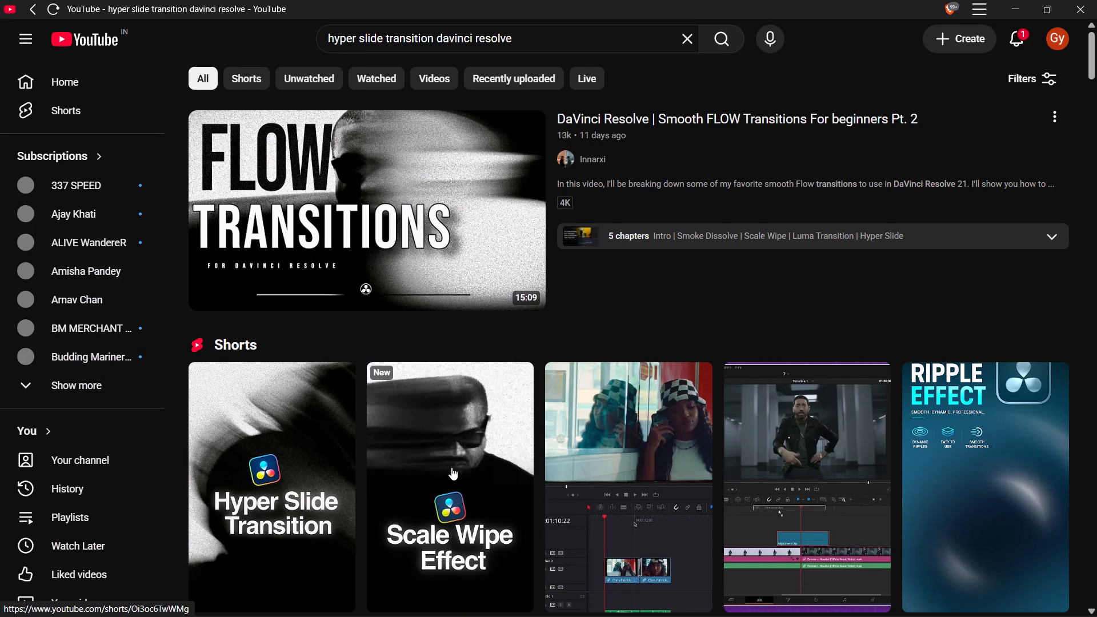
pyautogui.scroll(-1, 455, 469)
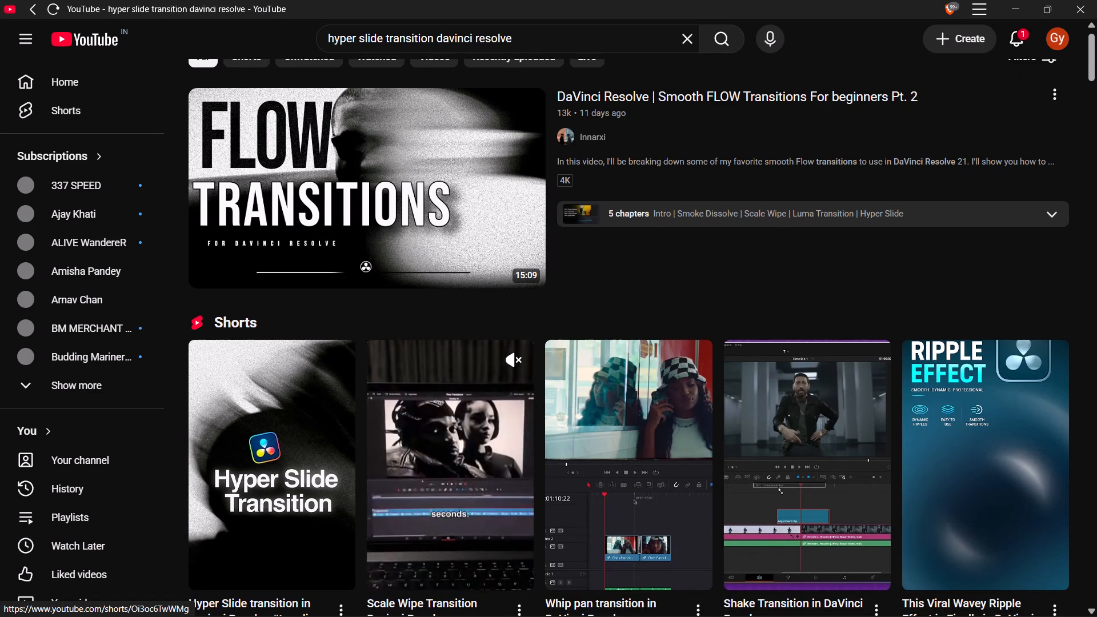
pyautogui.hotkey('alt', 'Tab')
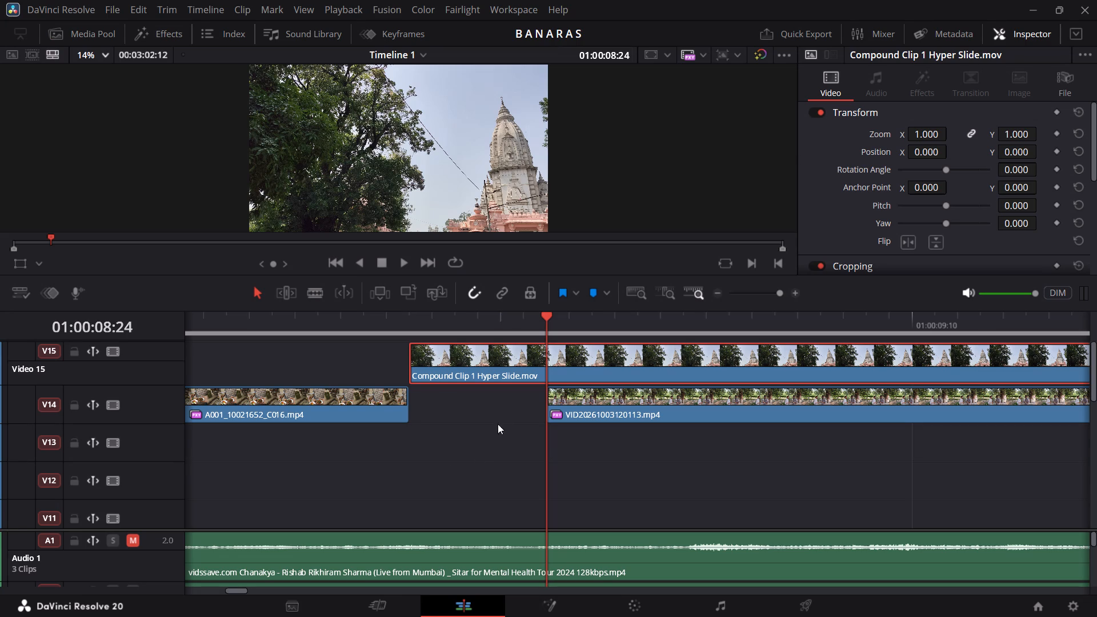
pyautogui.hotkey('alt', 'Tab')
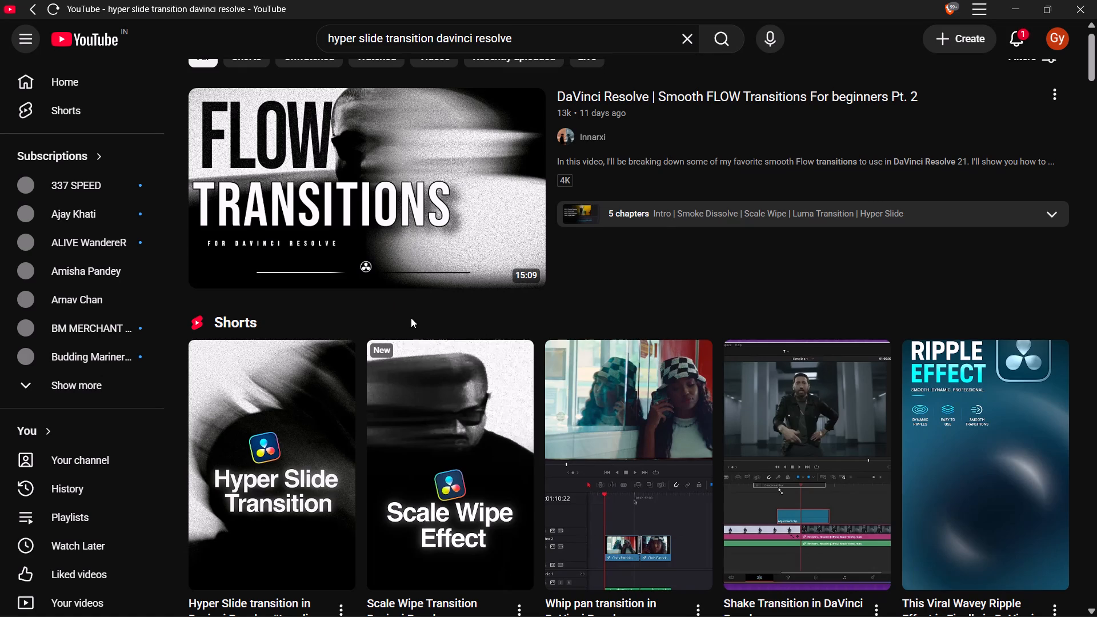
pyautogui.scroll(-5, 458, 370)
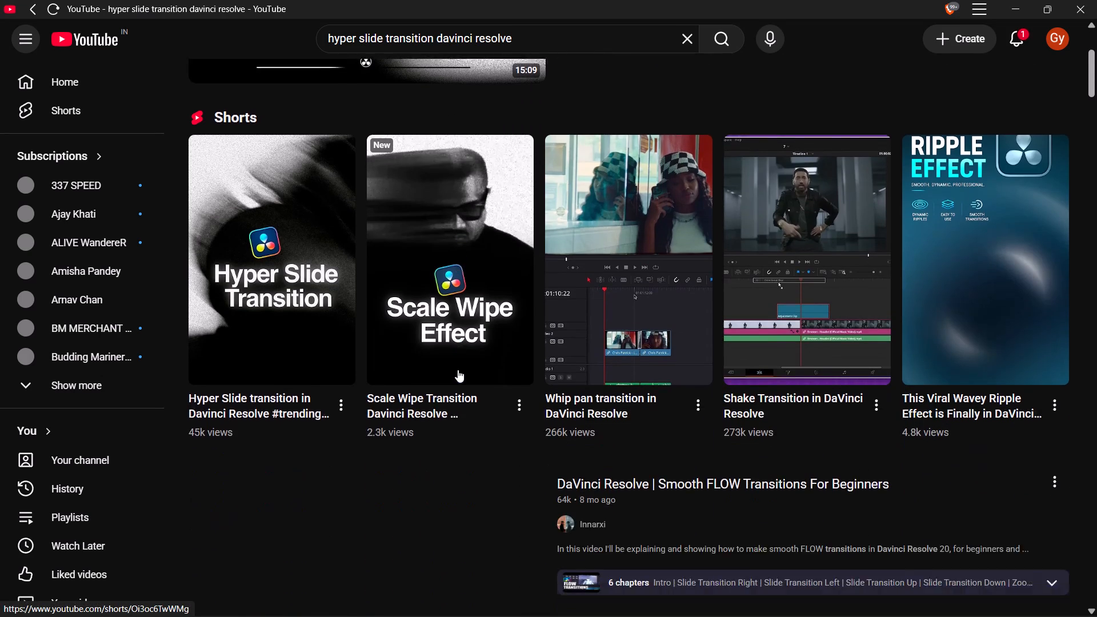
pyautogui.scroll(-2, 458, 370)
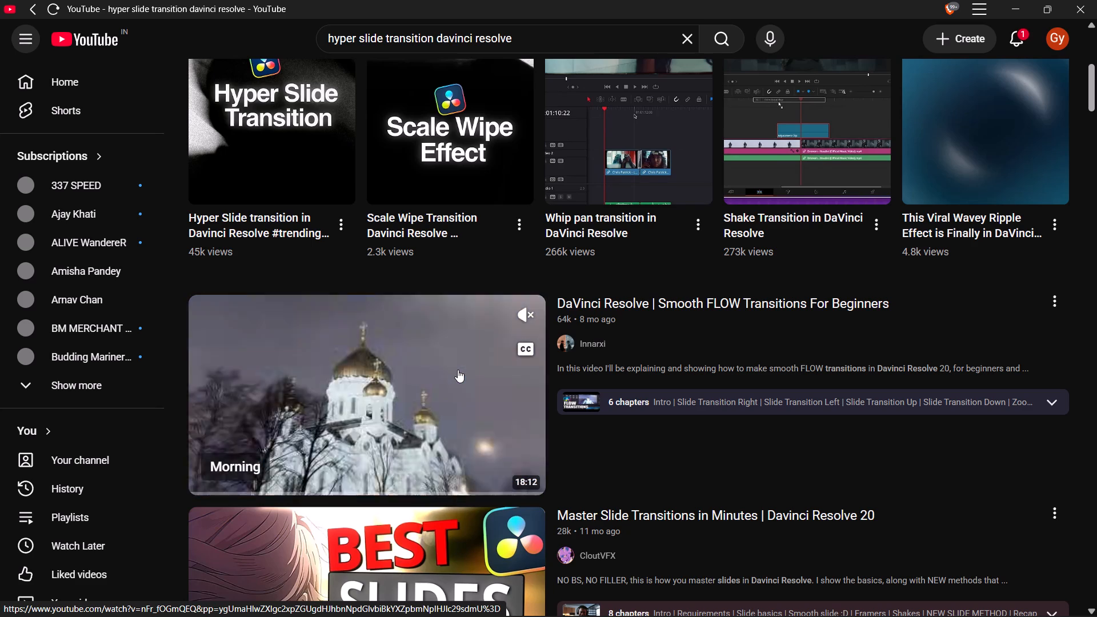
pyautogui.scroll(-5, 458, 370)
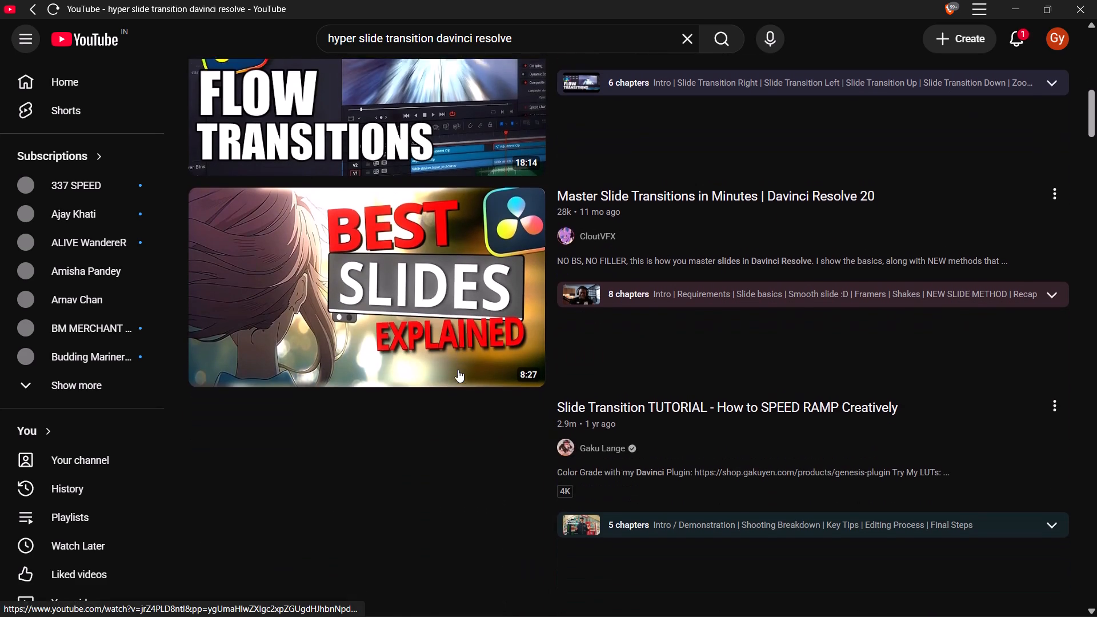
pyautogui.scroll(-1, 458, 370)
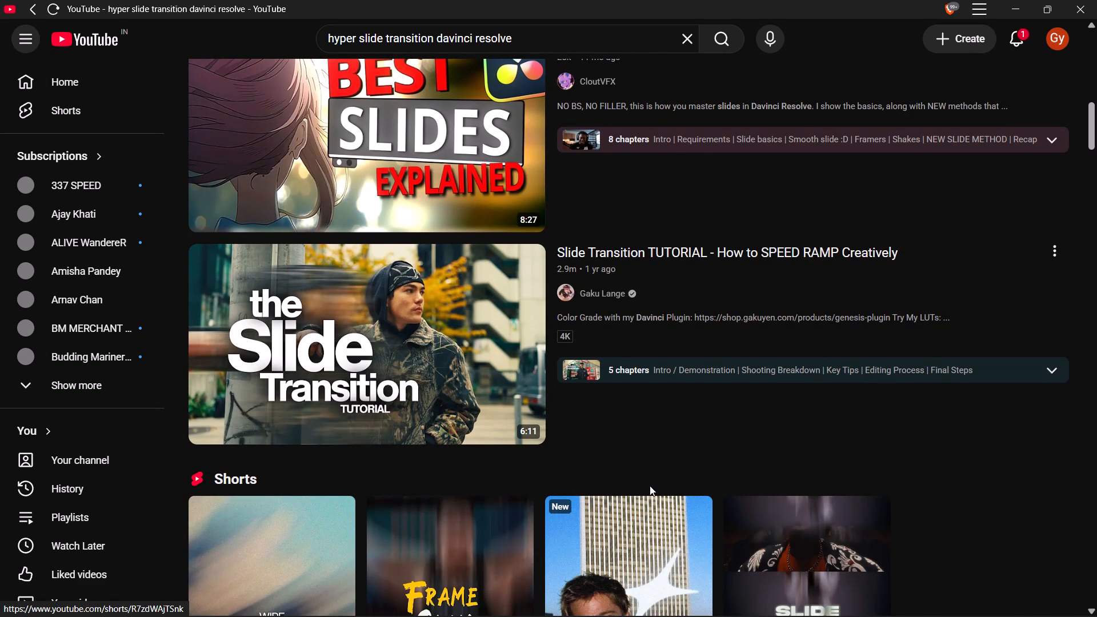
pyautogui.click(456, 384)
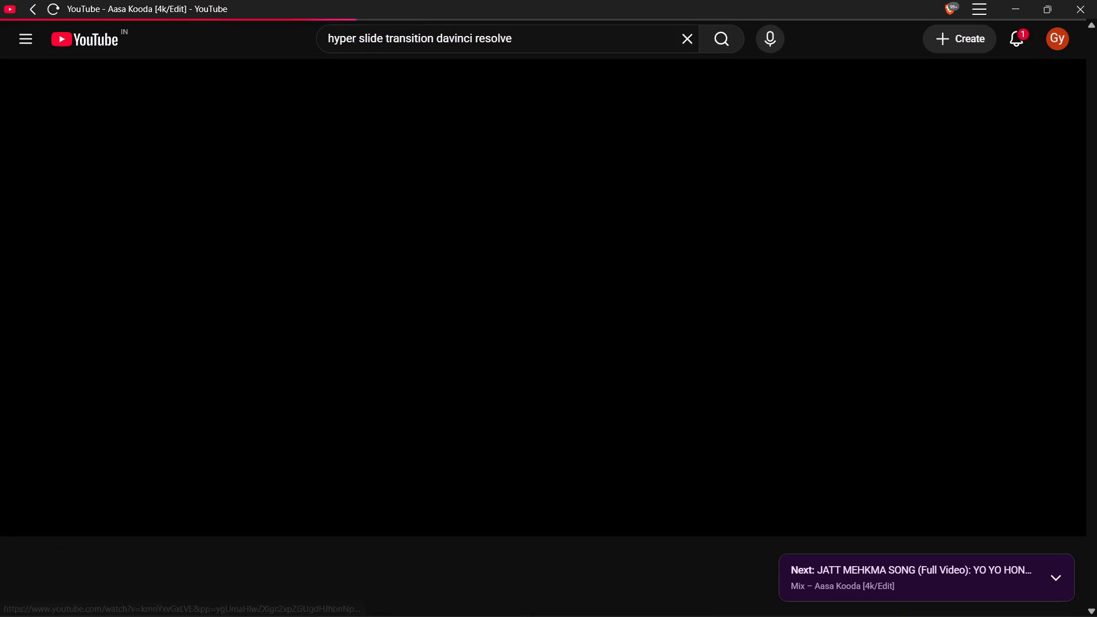
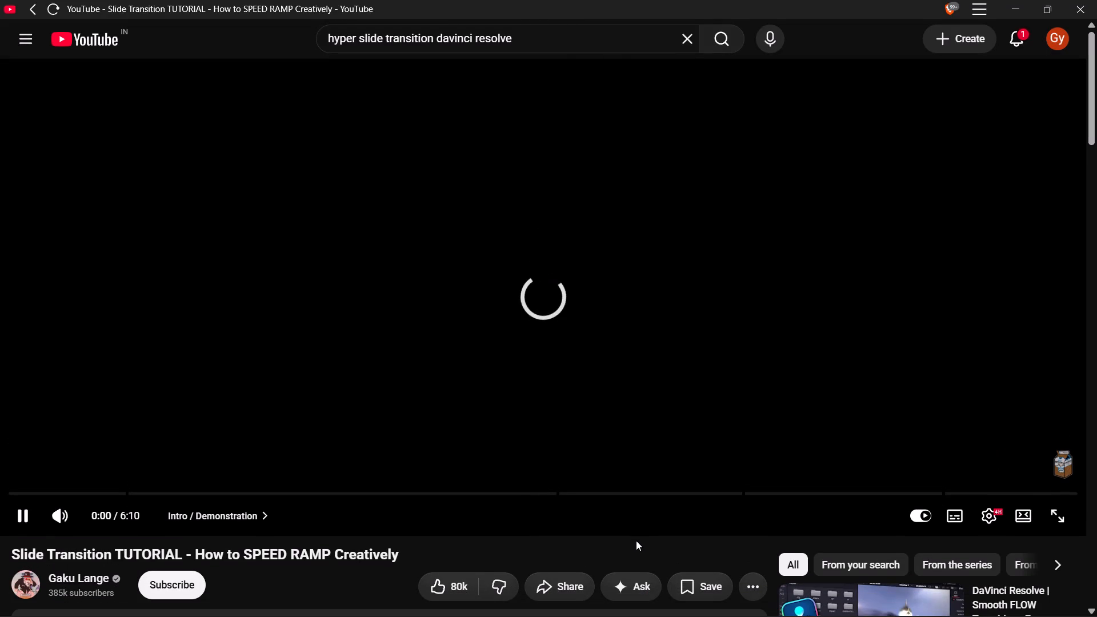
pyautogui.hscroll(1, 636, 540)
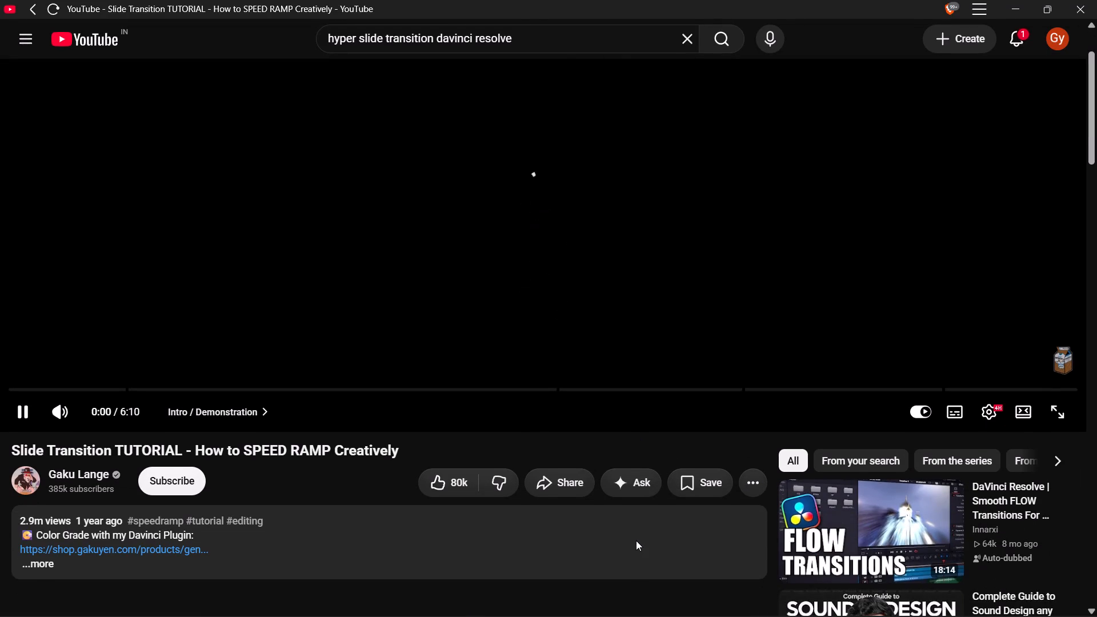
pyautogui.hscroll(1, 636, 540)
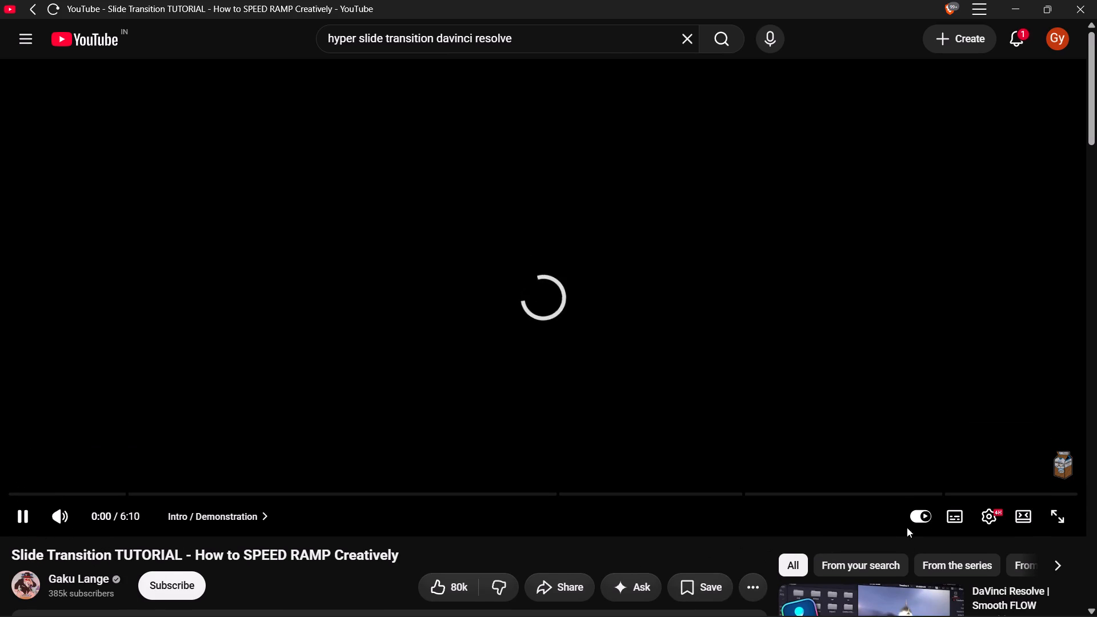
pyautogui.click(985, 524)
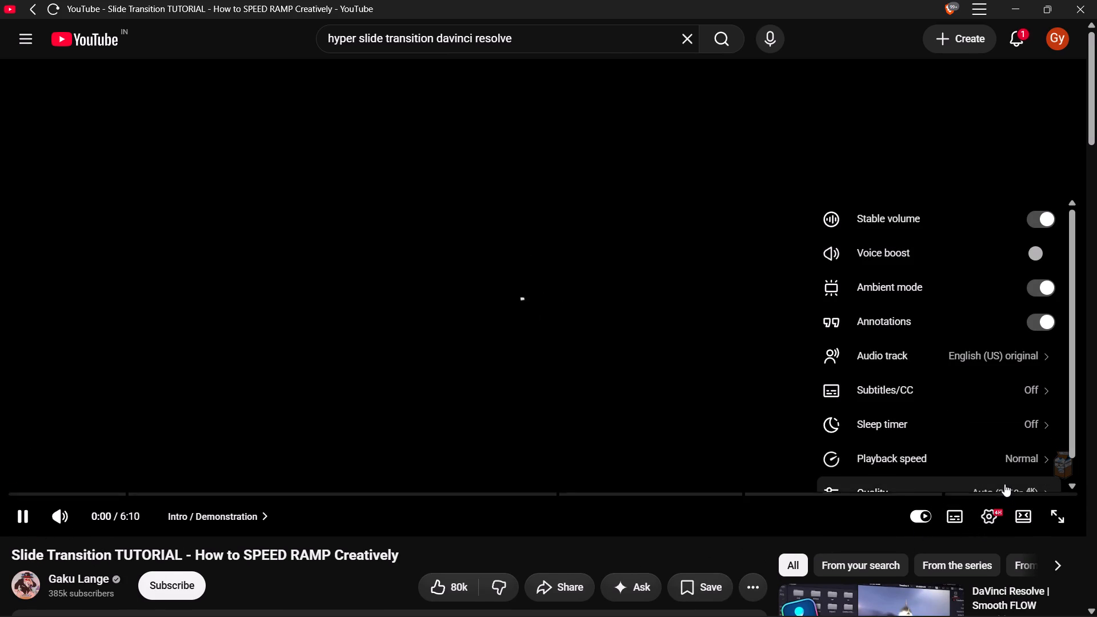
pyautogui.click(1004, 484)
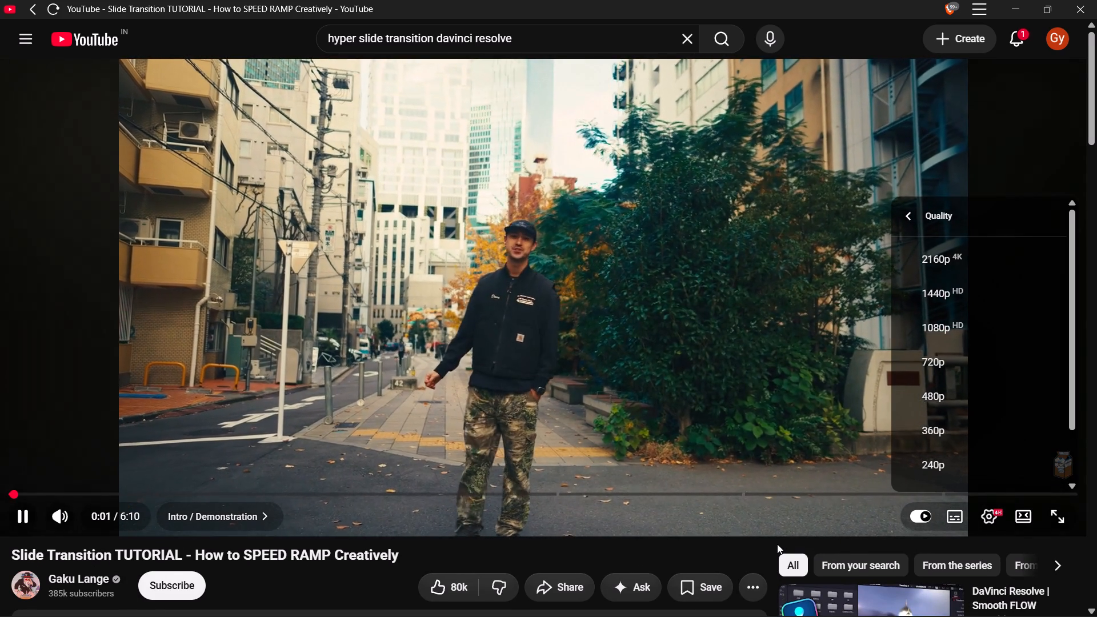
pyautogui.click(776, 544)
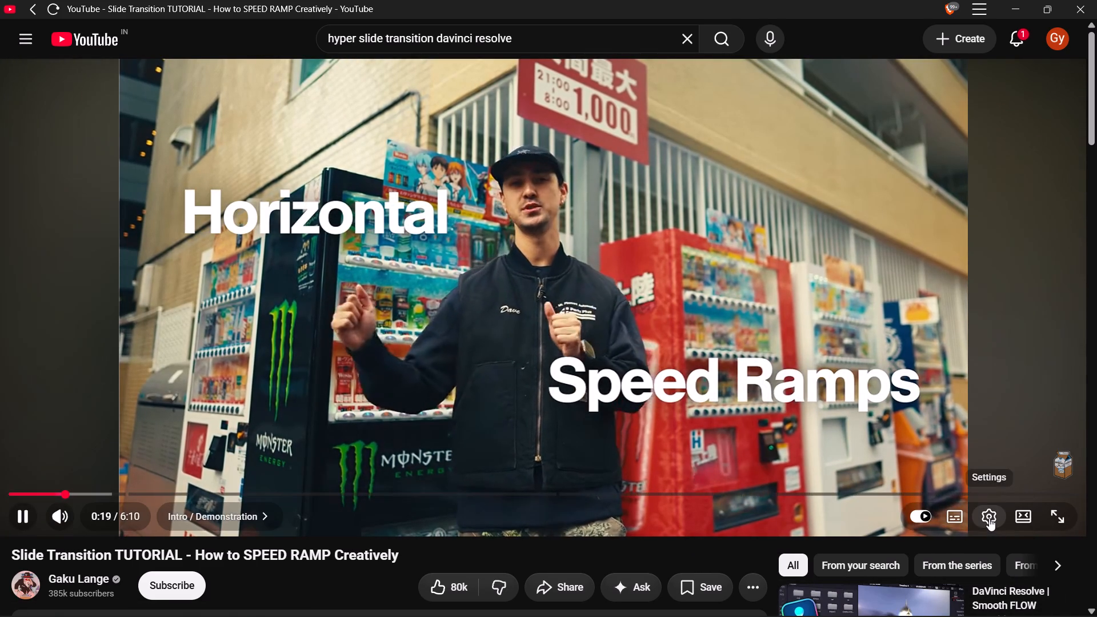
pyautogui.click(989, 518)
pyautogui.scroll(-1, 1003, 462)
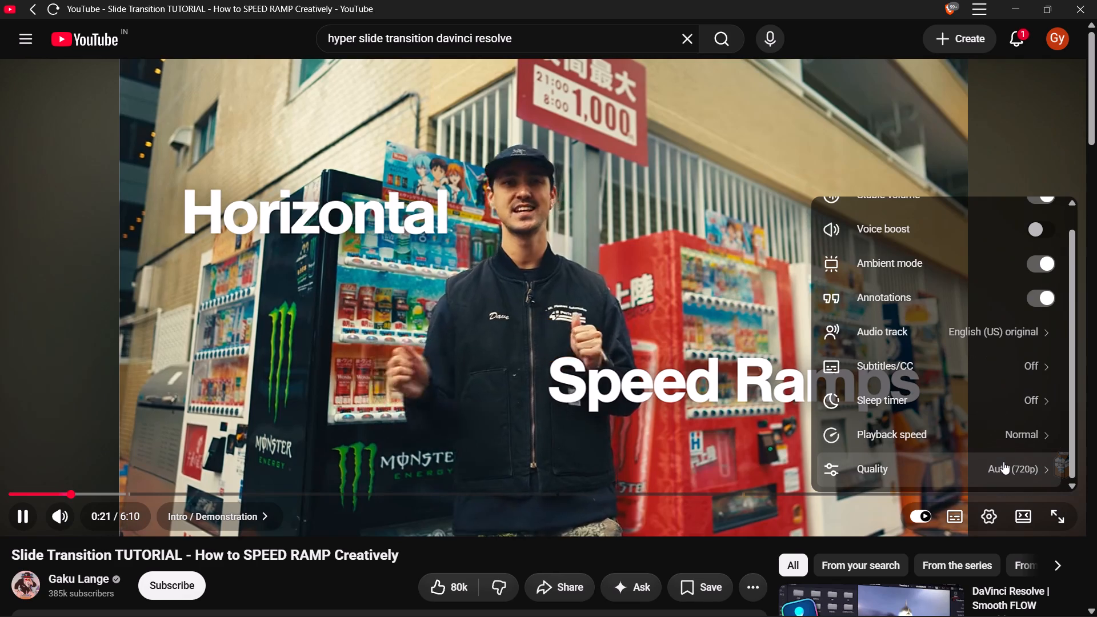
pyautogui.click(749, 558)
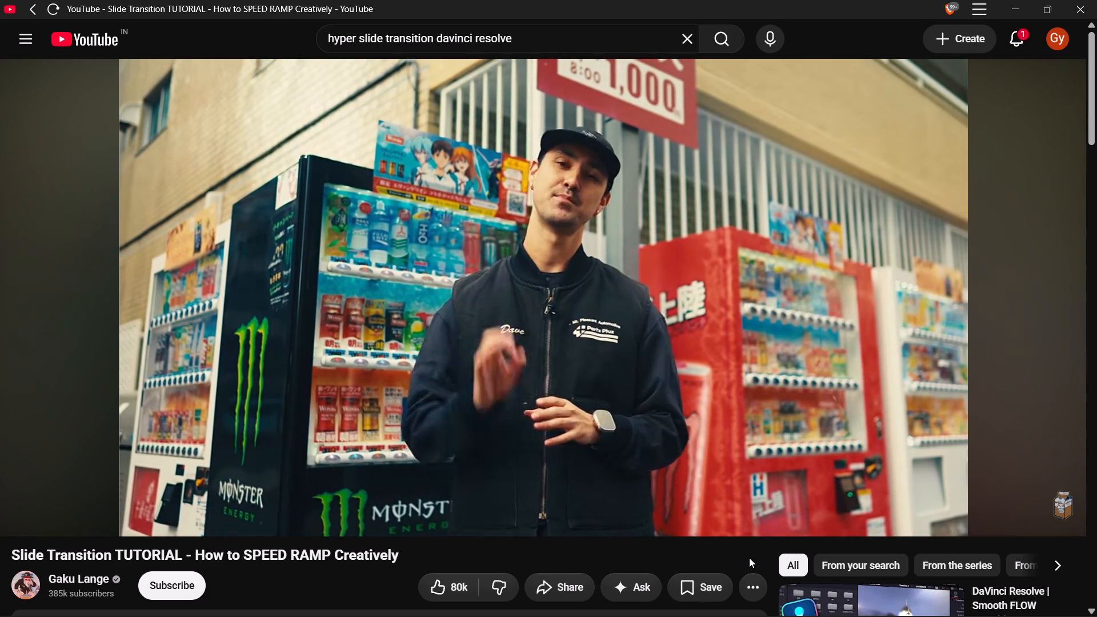
# Skim the Slide Transition tutorial video forward from the intro into the Shooting Breakdown chapter.
pyautogui.press('Right')
pyautogui.press('Right')
pyautogui.press('Right')
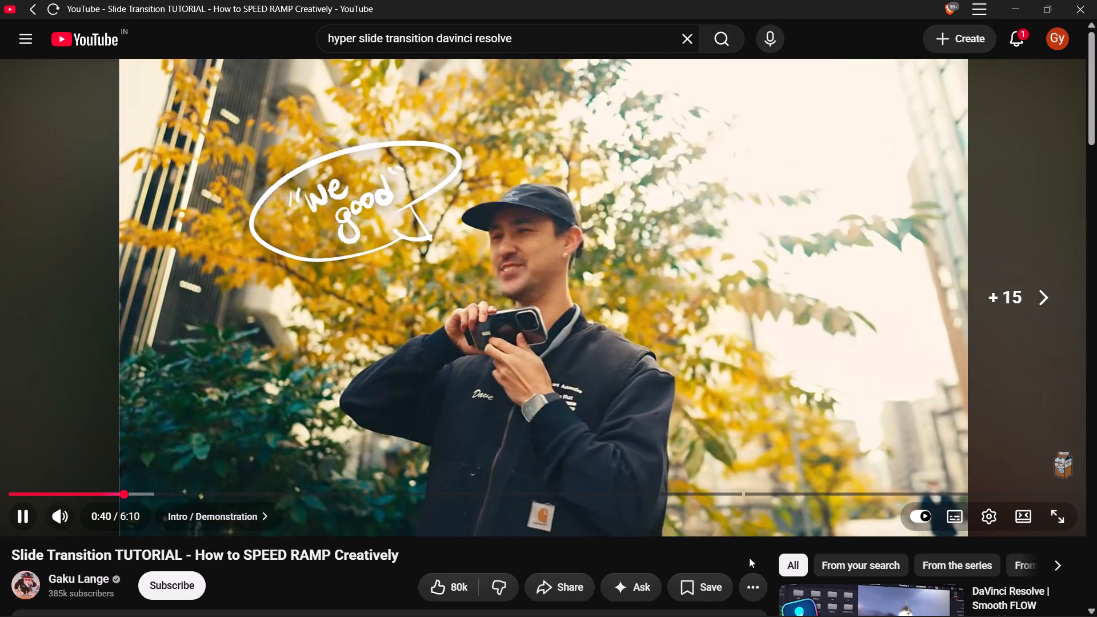
pyautogui.press('Right')
pyautogui.press('Right')
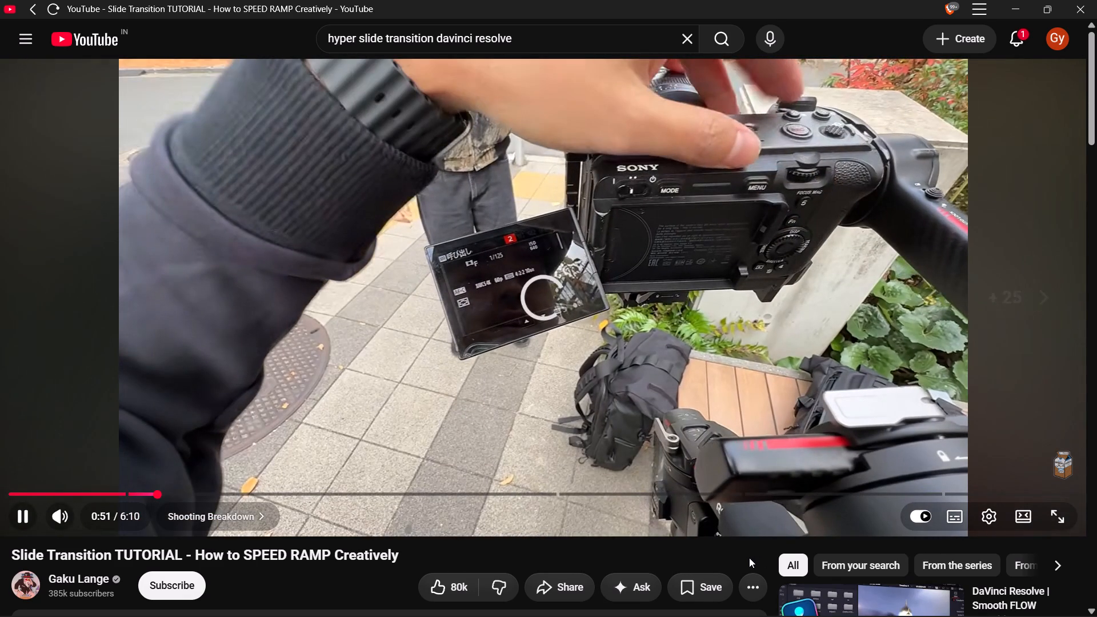
pyautogui.press('Right')
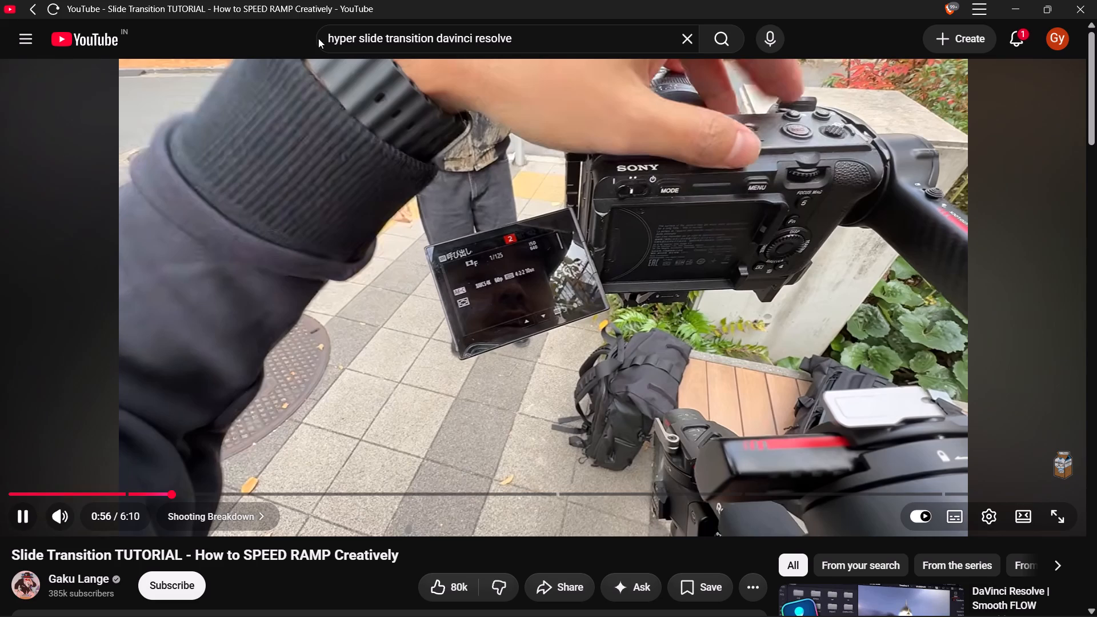
# Return to the search results and preview the Frame Slam and wipe transitions Shorts, pausing the wipe transitions one.
pyautogui.click(31, 9)
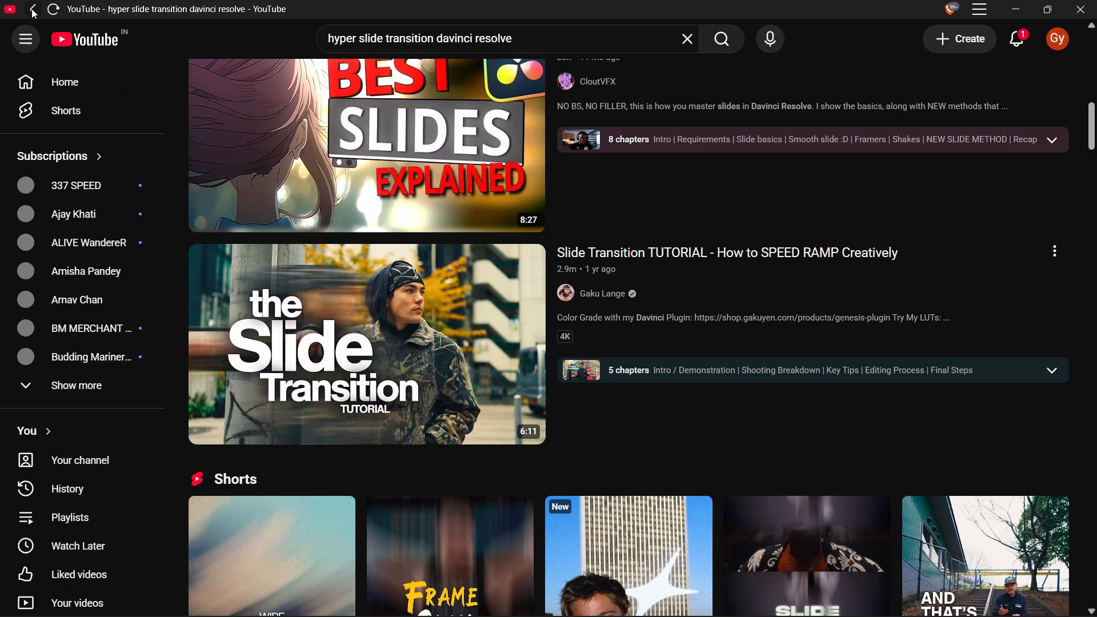
pyautogui.scroll(-2, 457, 382)
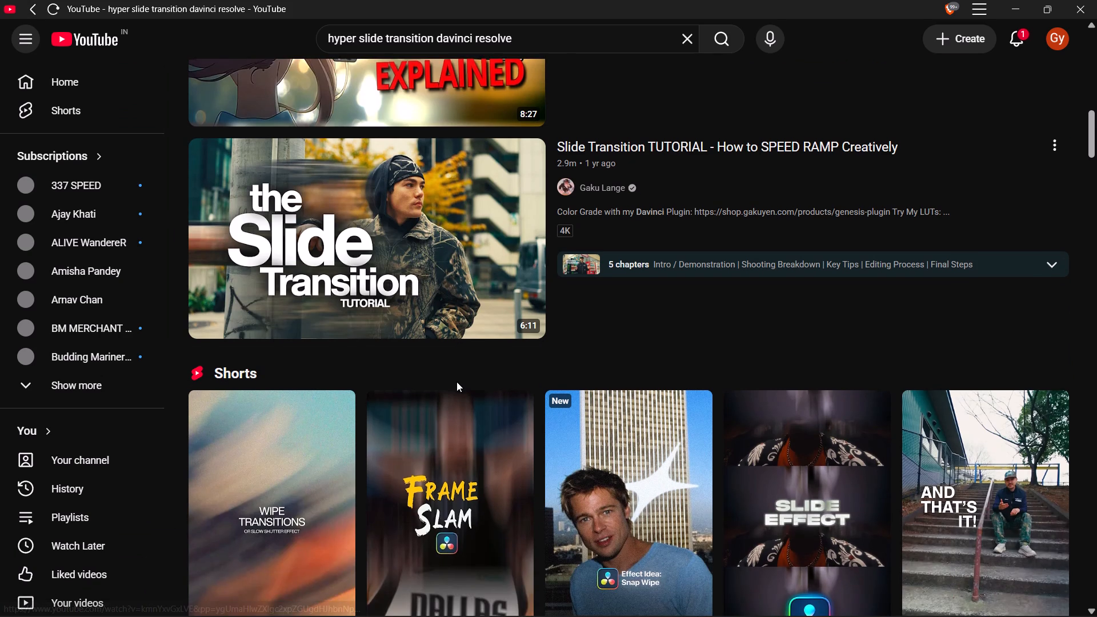
pyautogui.scroll(-1, 457, 382)
pyautogui.click(457, 382)
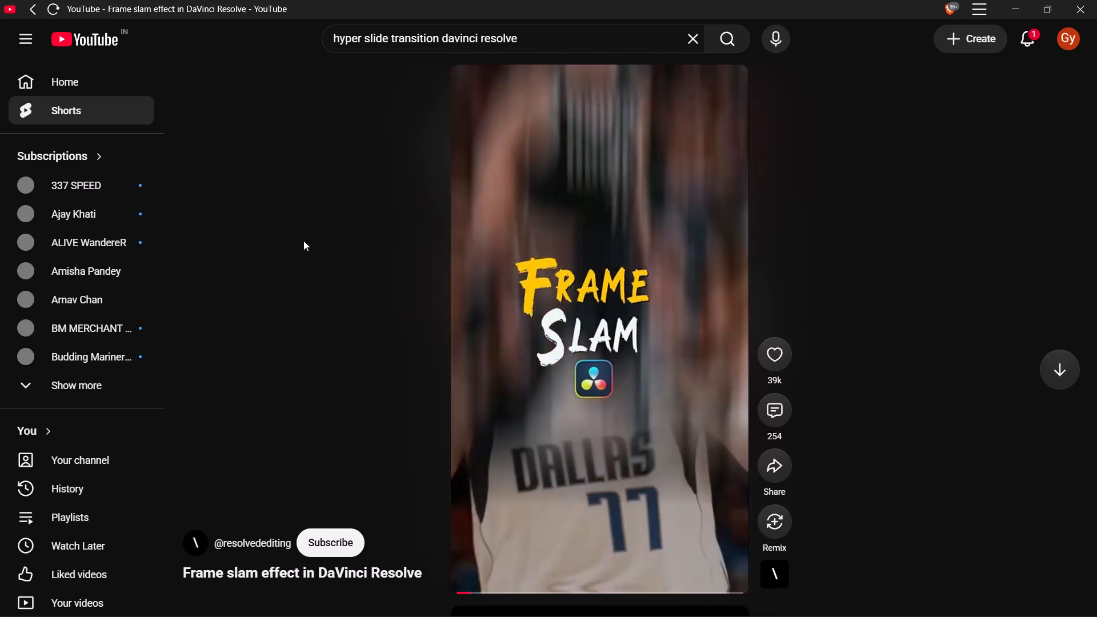
pyautogui.click(34, 13)
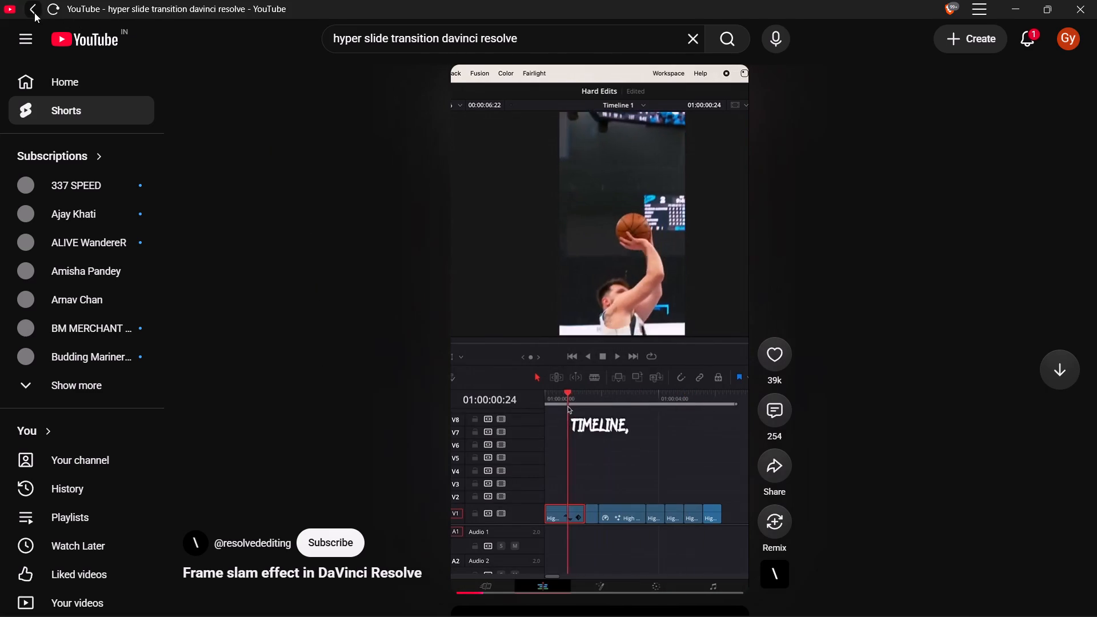
pyautogui.doubleClick(219, 343)
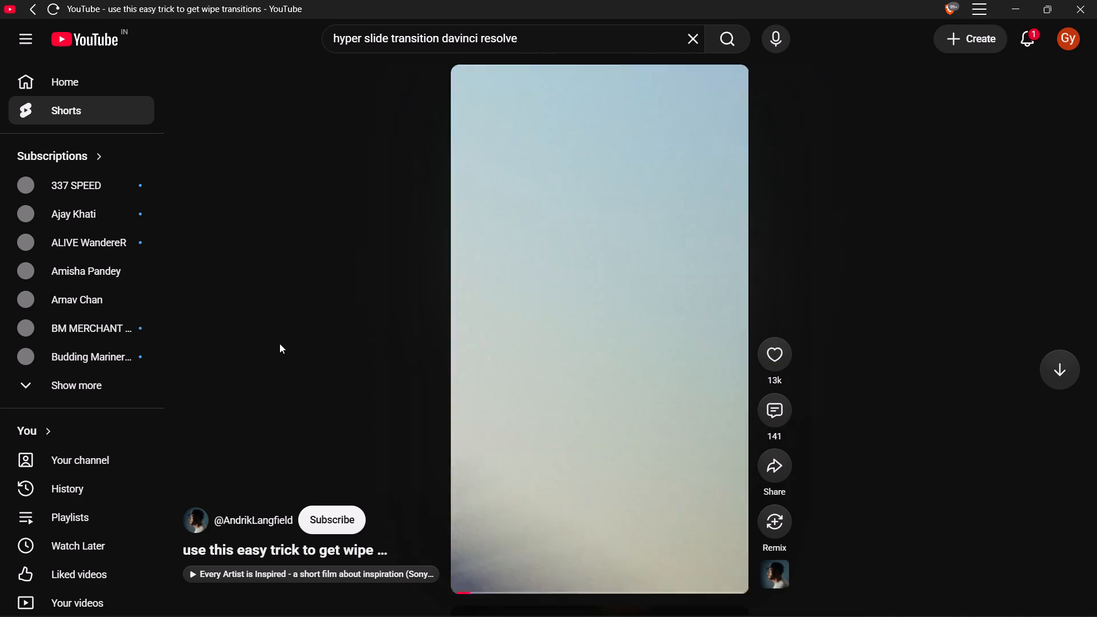
pyautogui.press('space')
pyautogui.scroll(-1, 279, 343)
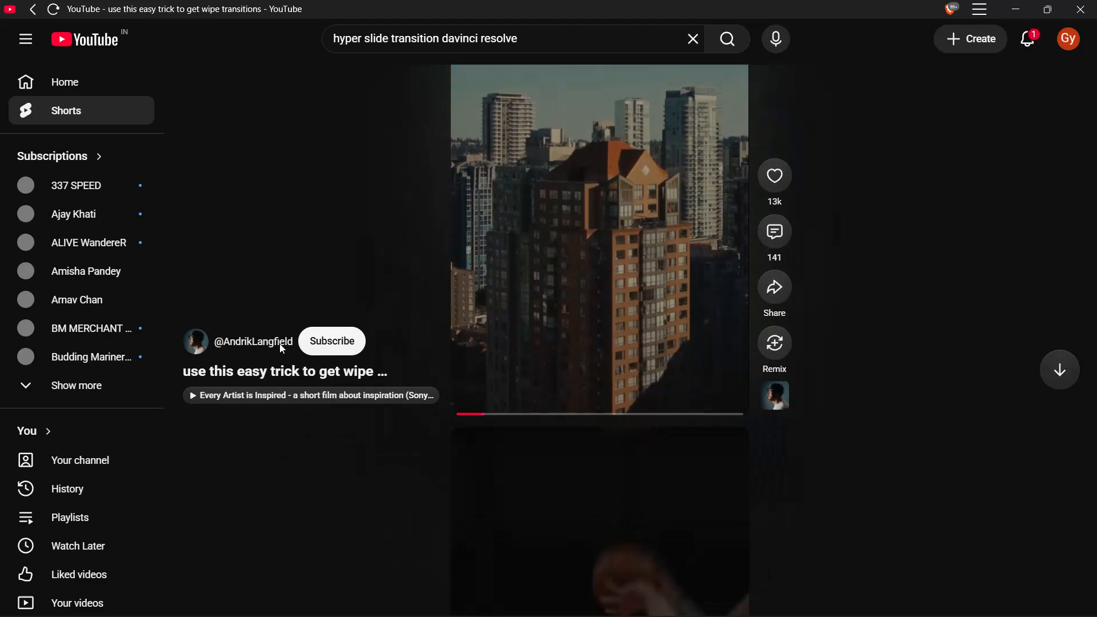
pyautogui.scroll(-1, 279, 343)
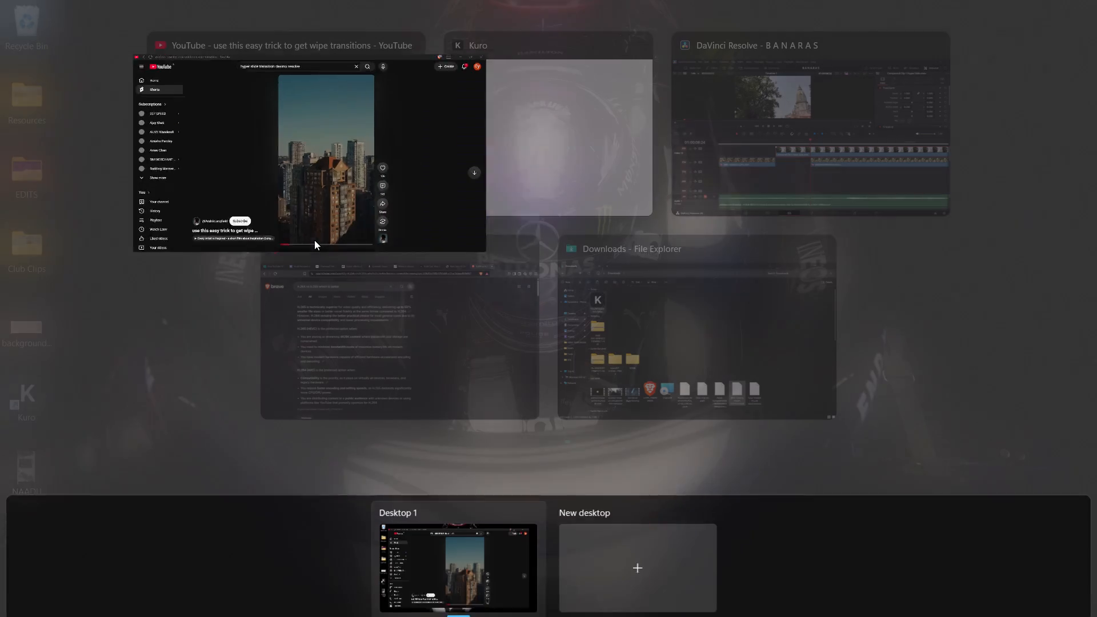
# Switch to DaVinci Resolve and delete the selected Compound Clip 1 Hyper Slide.mov from track V15.
pyautogui.click(763, 183)
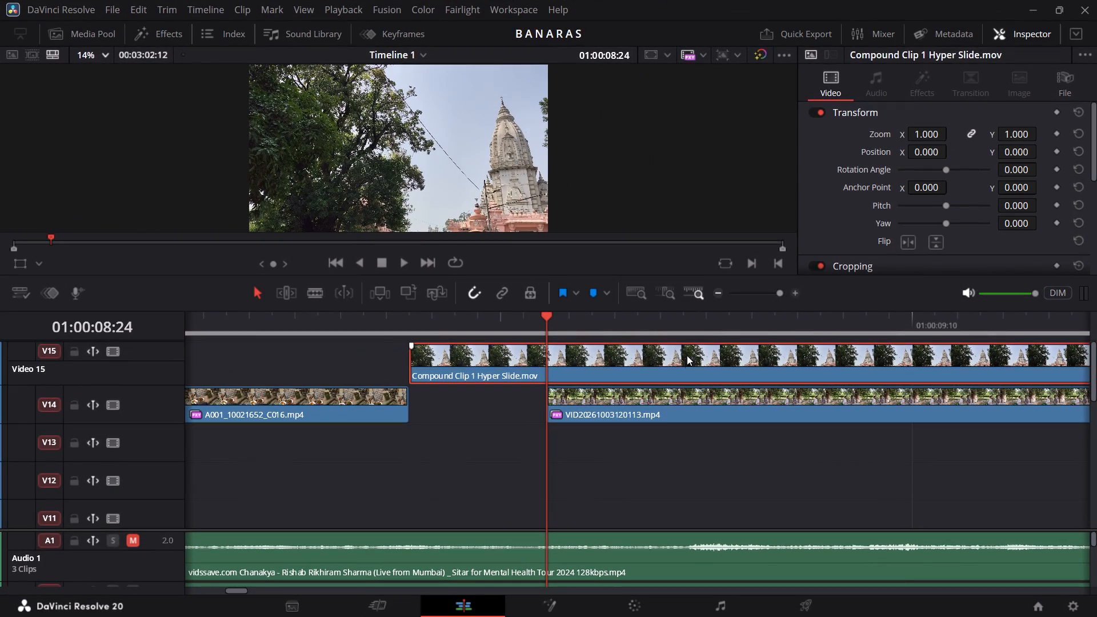
pyautogui.press('BackSpace')
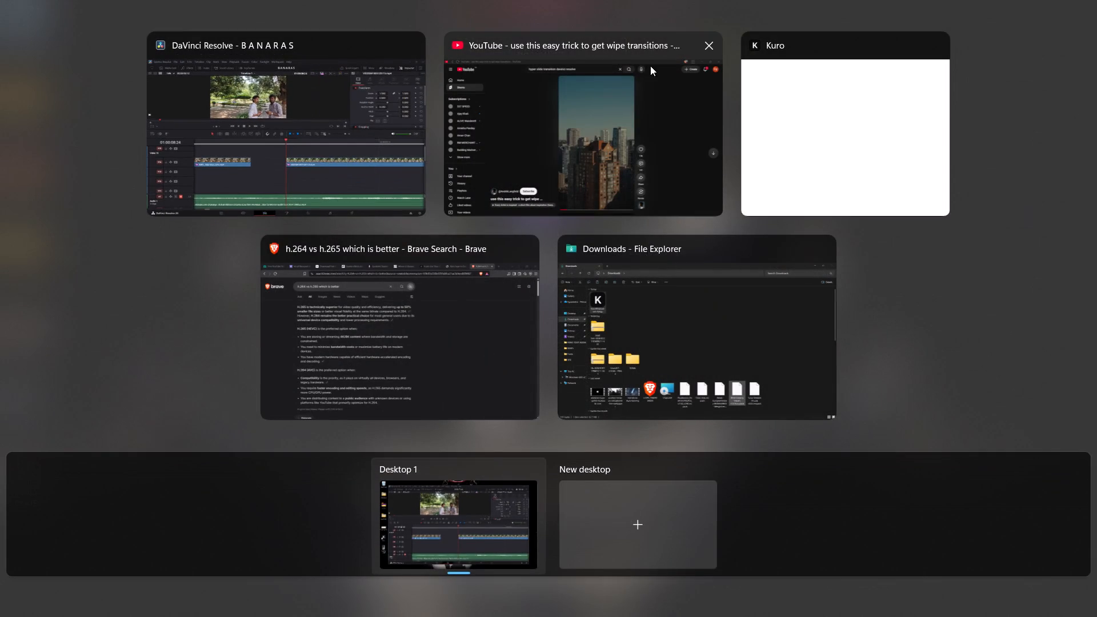
# Switch back to YouTube and replace the search query with a search for wipe transition.
pyautogui.click(650, 66)
pyautogui.click(686, 54)
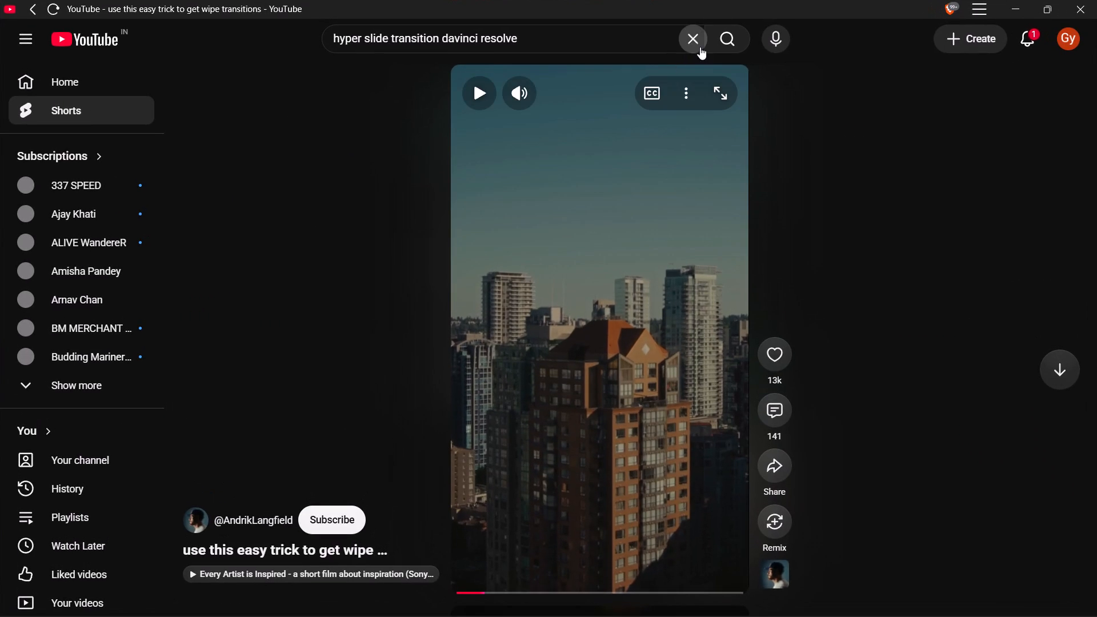
pyautogui.click(700, 47)
pyautogui.write('wipe')
pyautogui.press('space')
pyautogui.write('transitin')
pyautogui.press('Return')
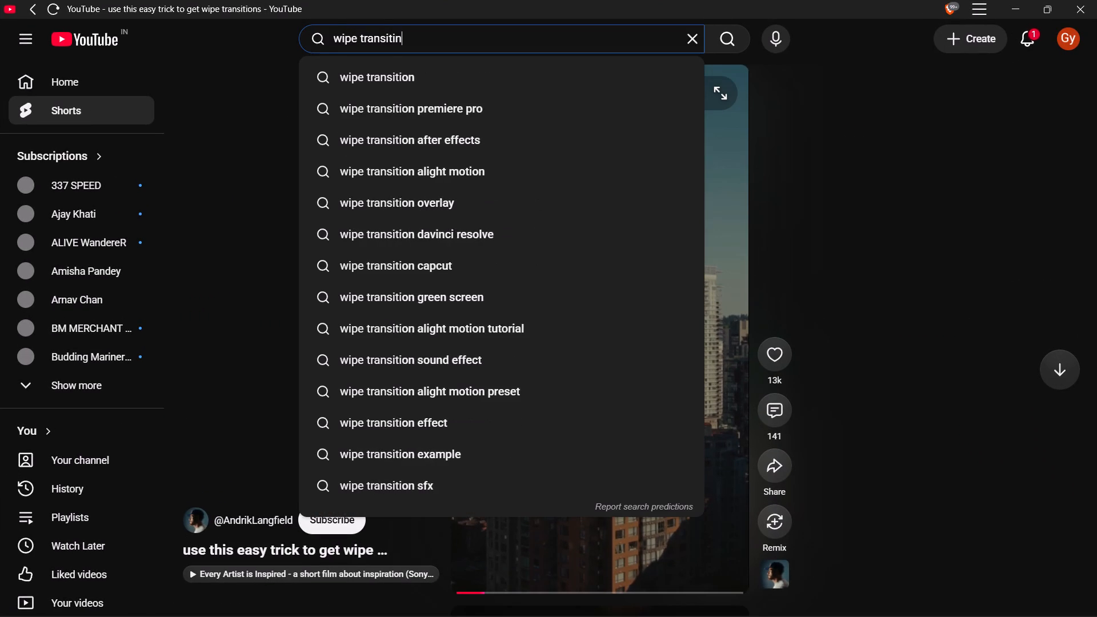
pyautogui.moveTo(700, 47); pyautogui.dragTo(457, 190)
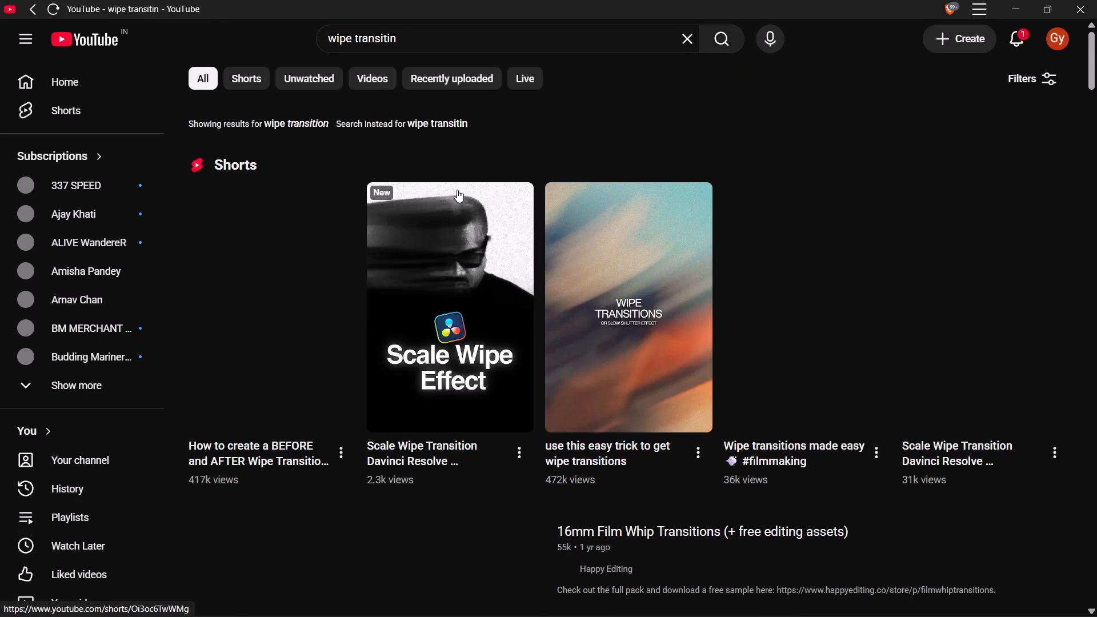
# Open the video "Create your own wipe transitions in post" for a brief look, and return to the search results.
pyautogui.scroll(-2, 367, 323)
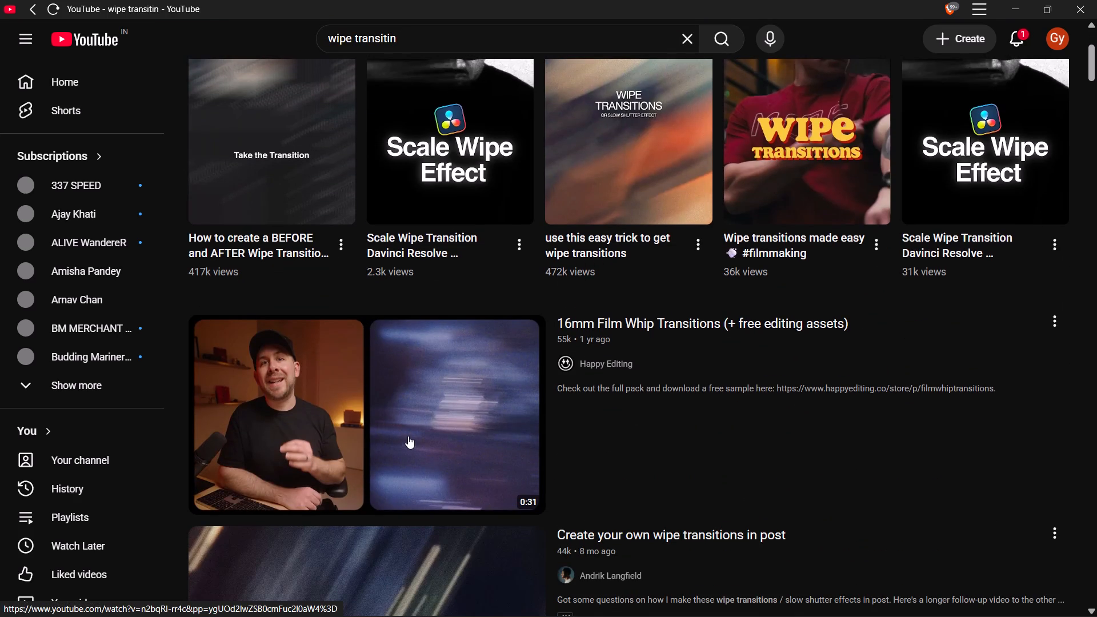
pyautogui.scroll(-2, 414, 439)
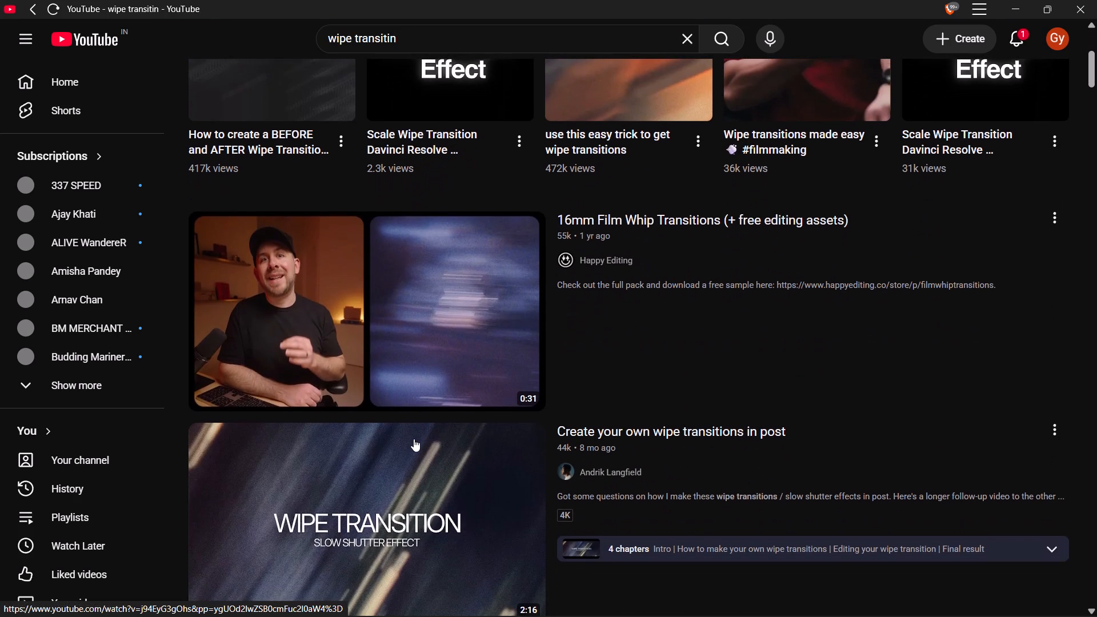
pyautogui.scroll(-1, 414, 439)
pyautogui.click(414, 439)
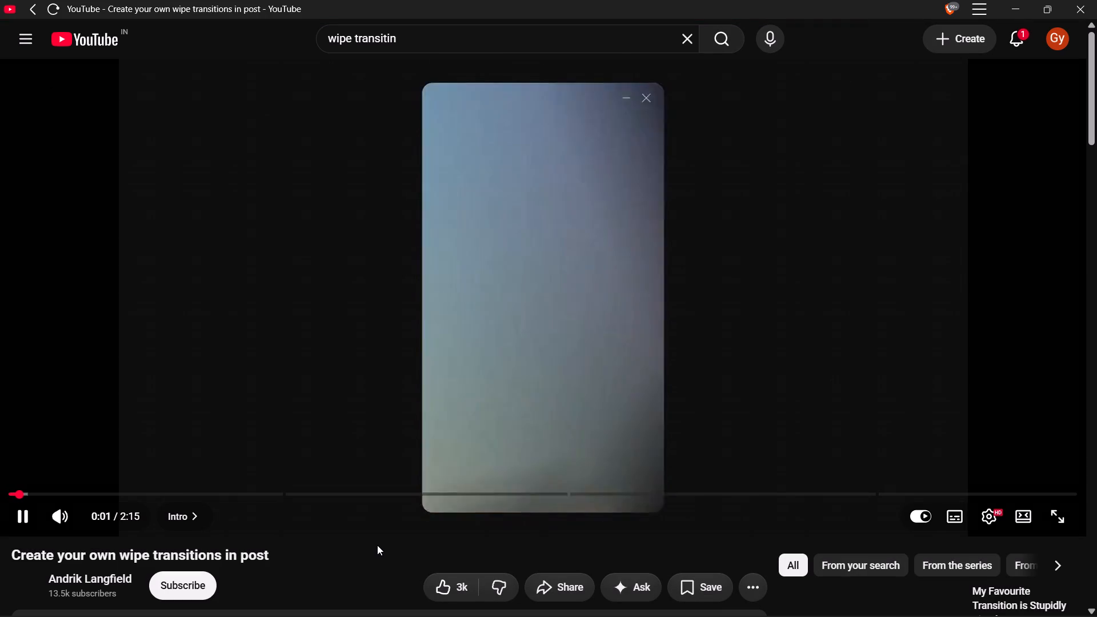
pyautogui.click(25, 3)
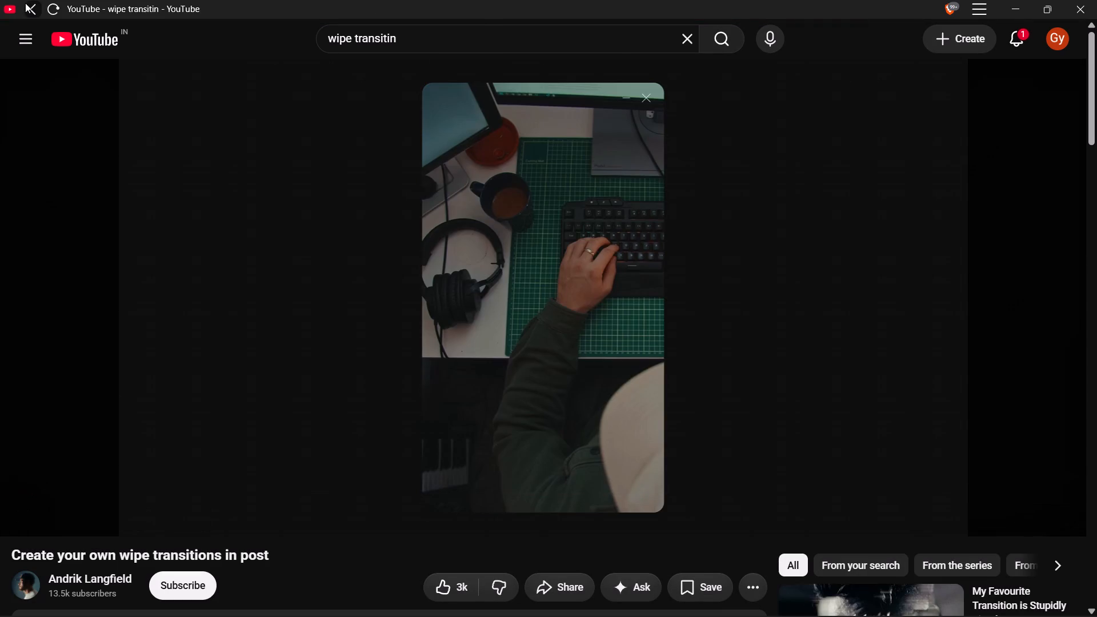
# Look further through the wipe transition results, open "Create a Cinematic Wipe Transition in 5 Minutes", and pause it.
pyautogui.scroll(-4, 219, 267)
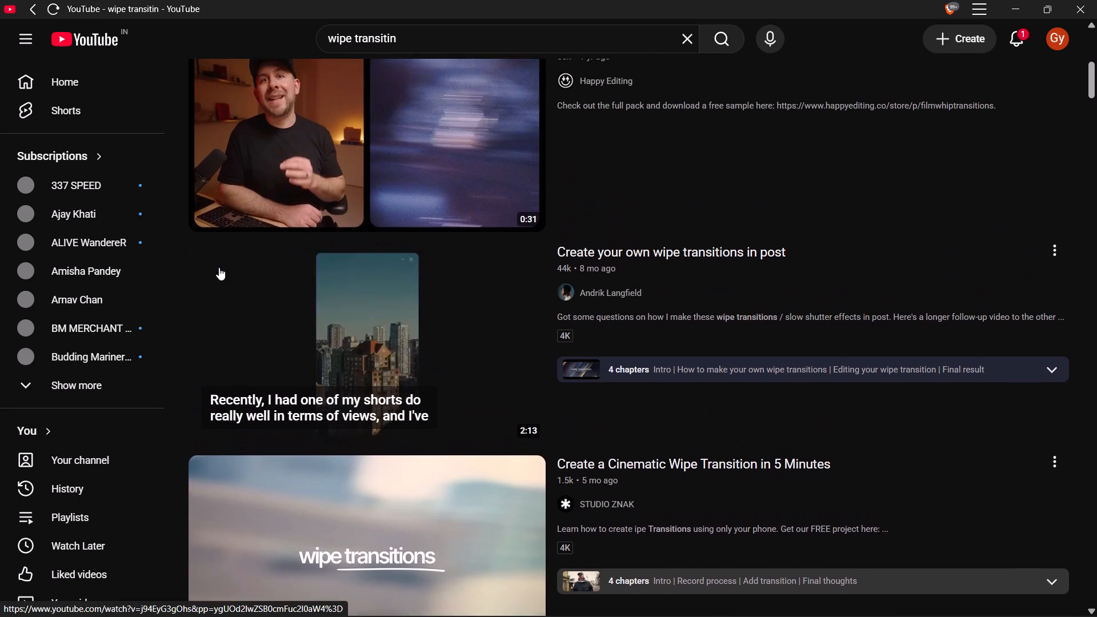
pyautogui.scroll(-4, 219, 267)
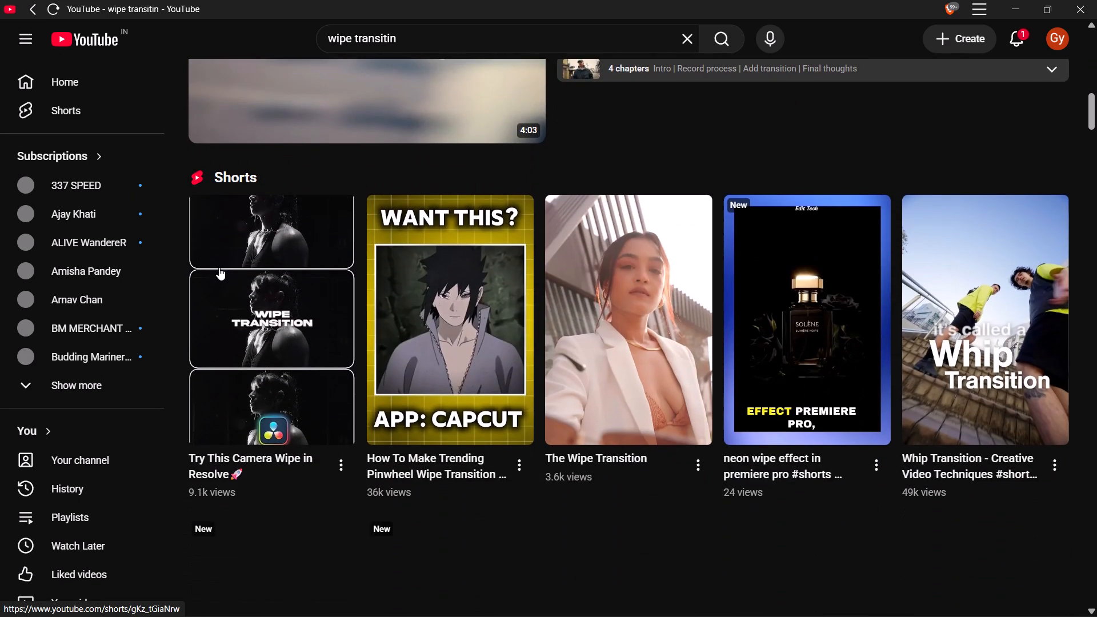
pyautogui.scroll(-2, 219, 267)
pyautogui.scroll(3, 219, 267)
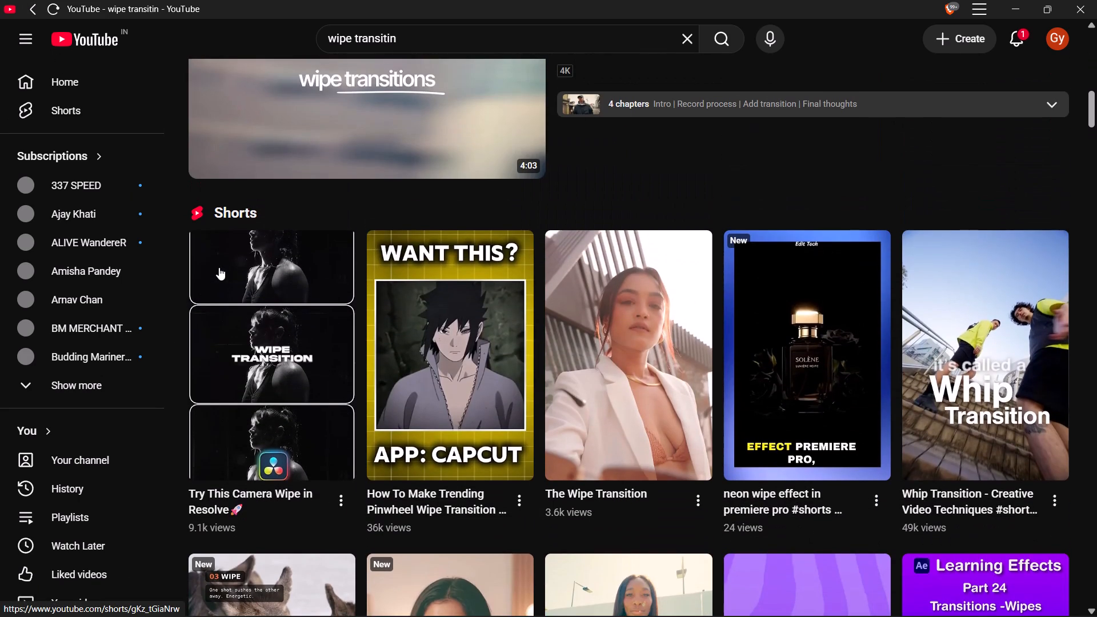
pyautogui.click(354, 122)
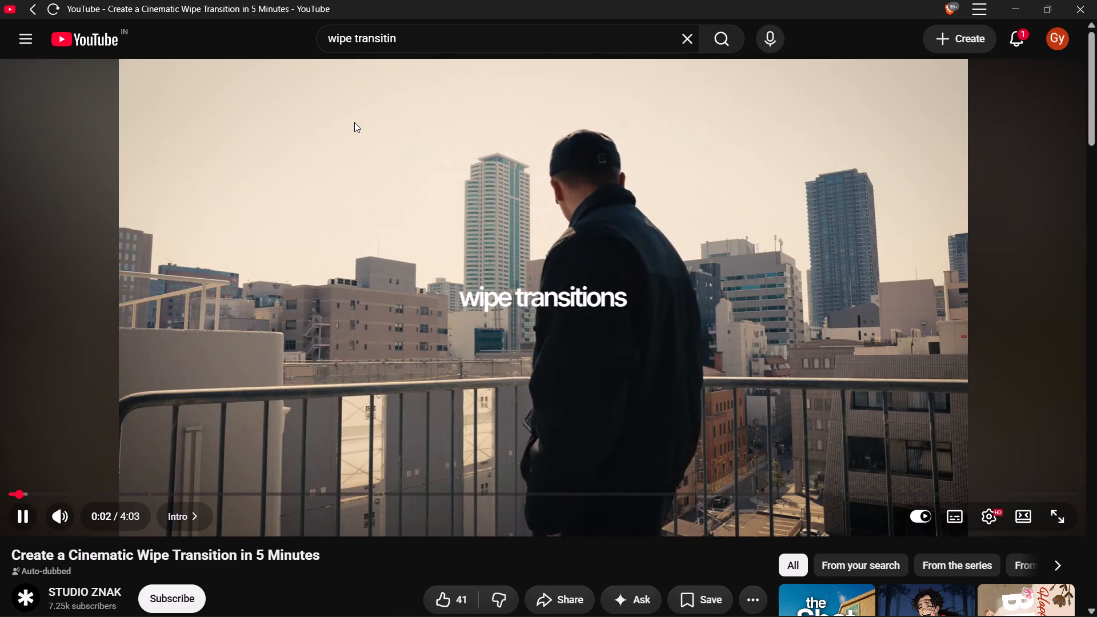
pyautogui.press('space')
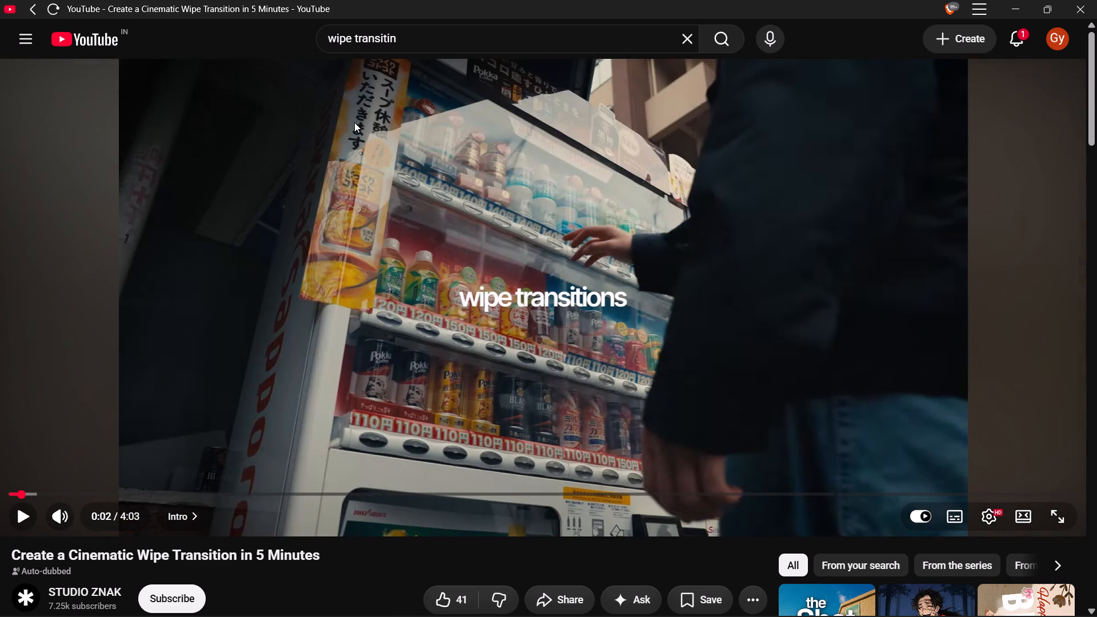
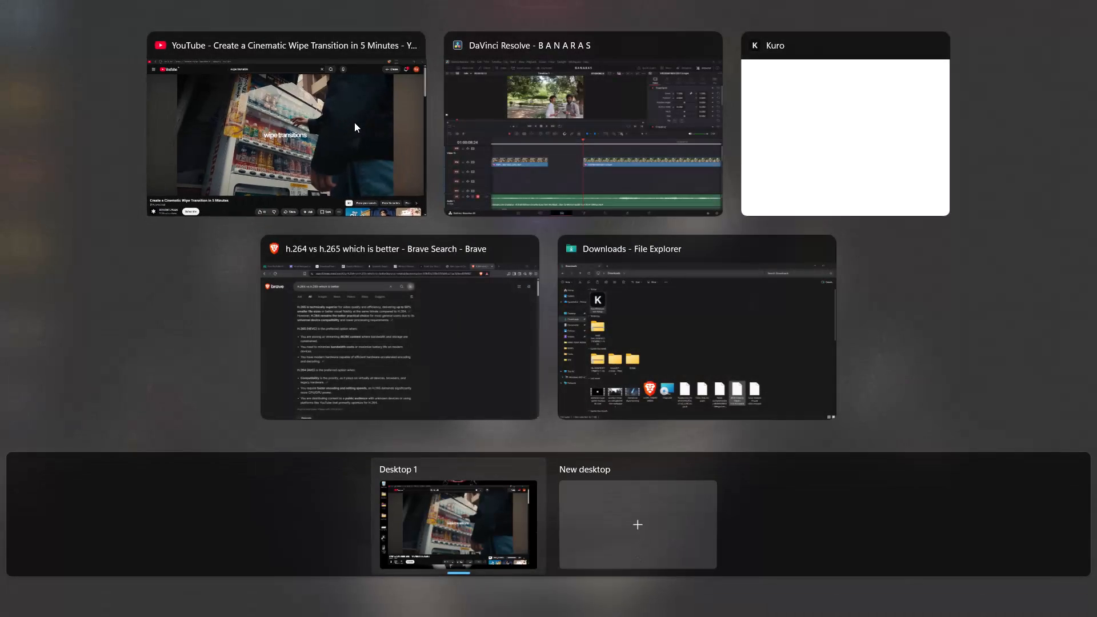
# Switch to DaVinci Resolve and look over the clips on the lower video tracks near the start of Timeline 1.
pyautogui.click(564, 126)
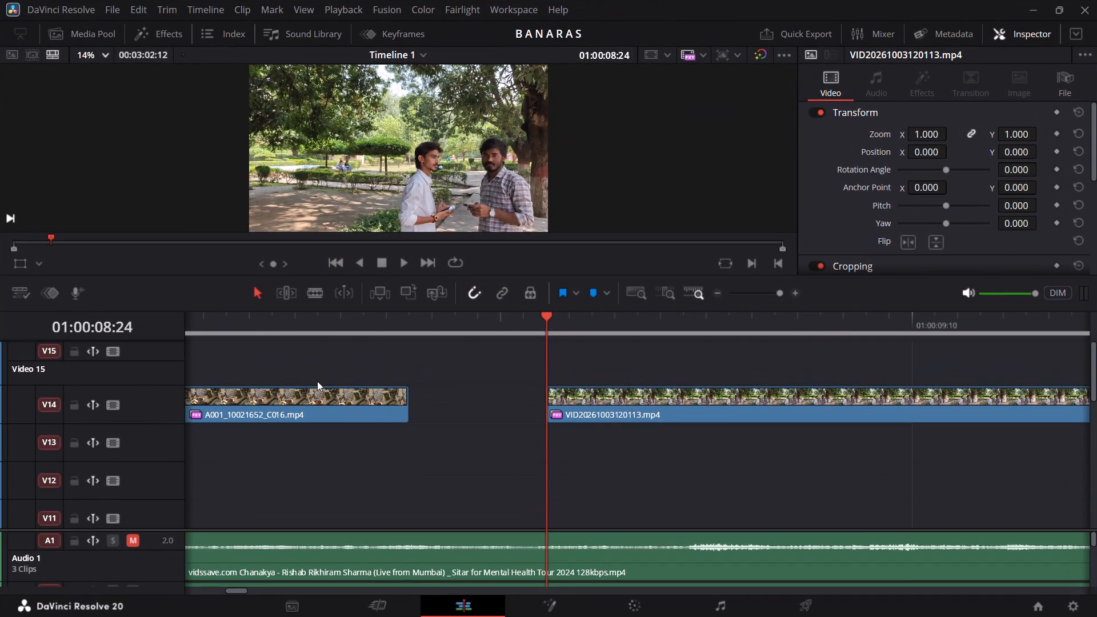
pyautogui.hscroll(-14, 317, 381)
pyautogui.hscroll(20, 290, 442)
pyautogui.hscroll(3, 290, 442)
pyautogui.scroll(-3, 290, 442)
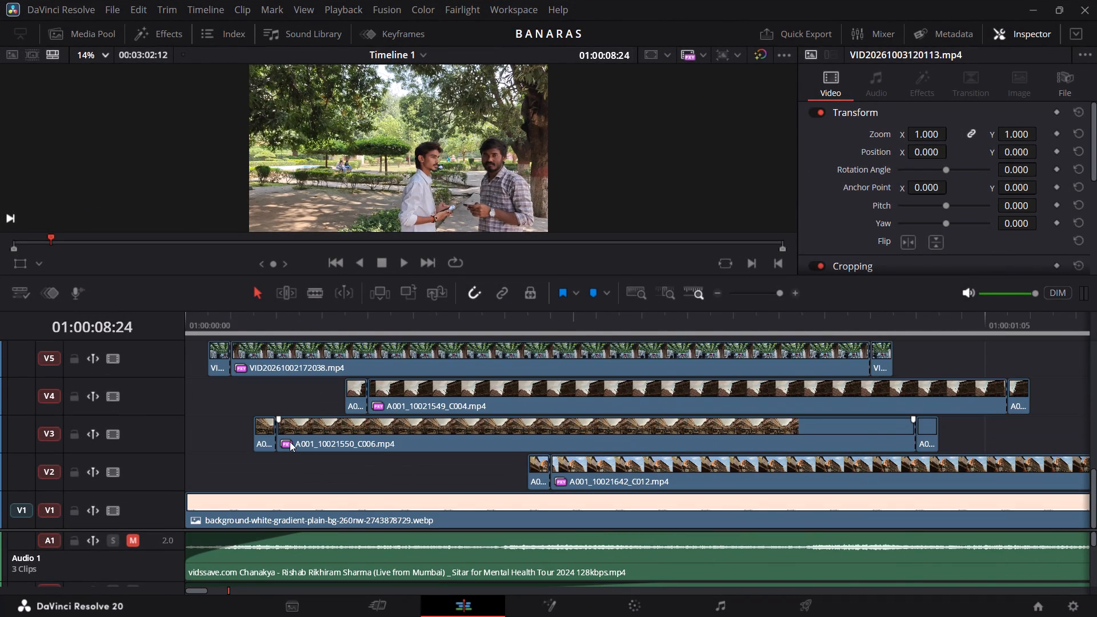
pyautogui.scroll(-1, 290, 442)
# Switch to the Cut page and look through the Bin 1 clips and the opening seconds of Timeline 1.
pyautogui.click(379, 606)
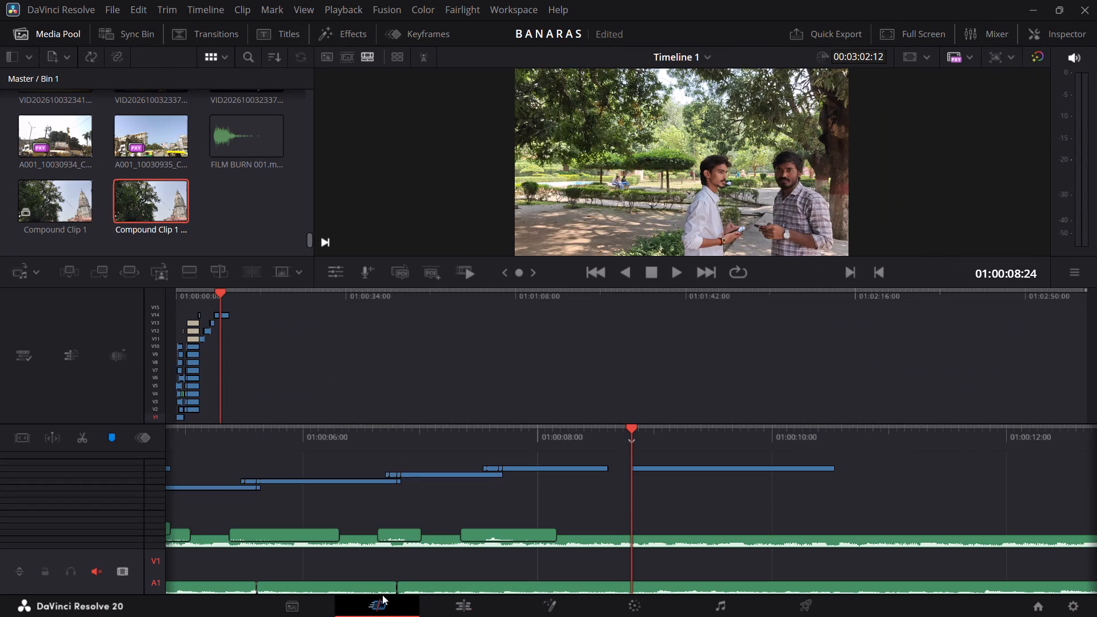
pyautogui.hscroll(5, 411, 429)
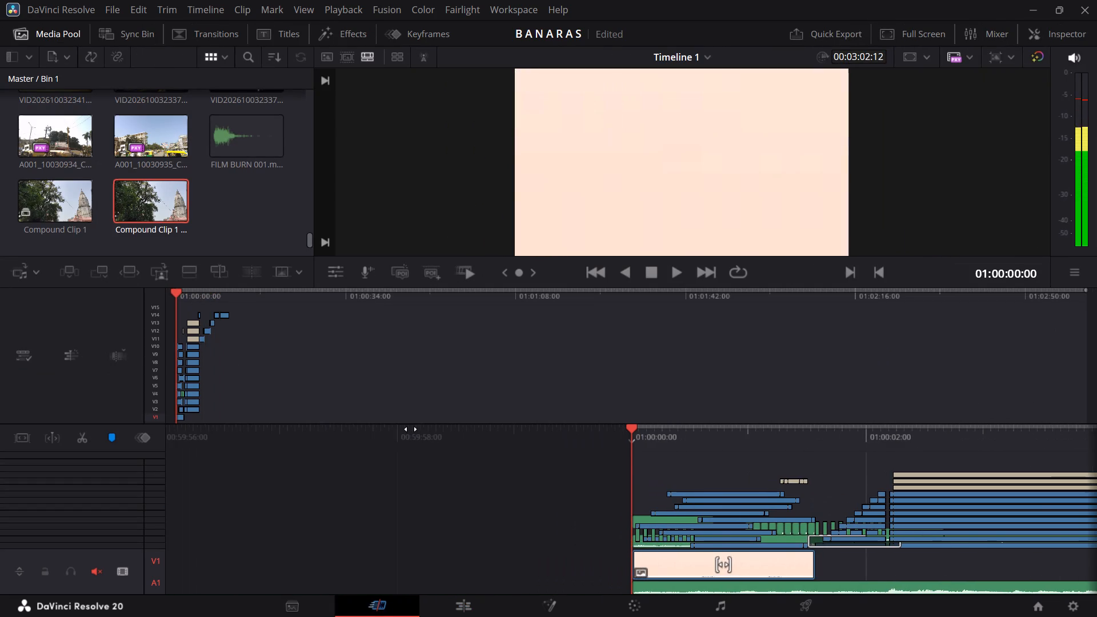
pyautogui.hscroll(-3, 411, 429)
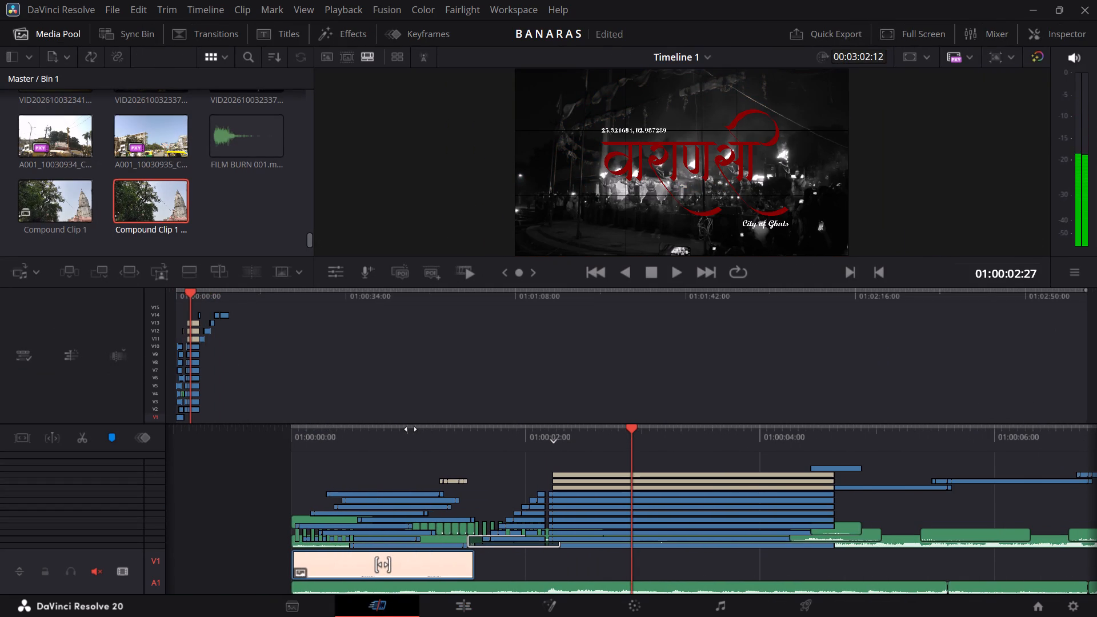
pyautogui.scroll(4, 144, 171)
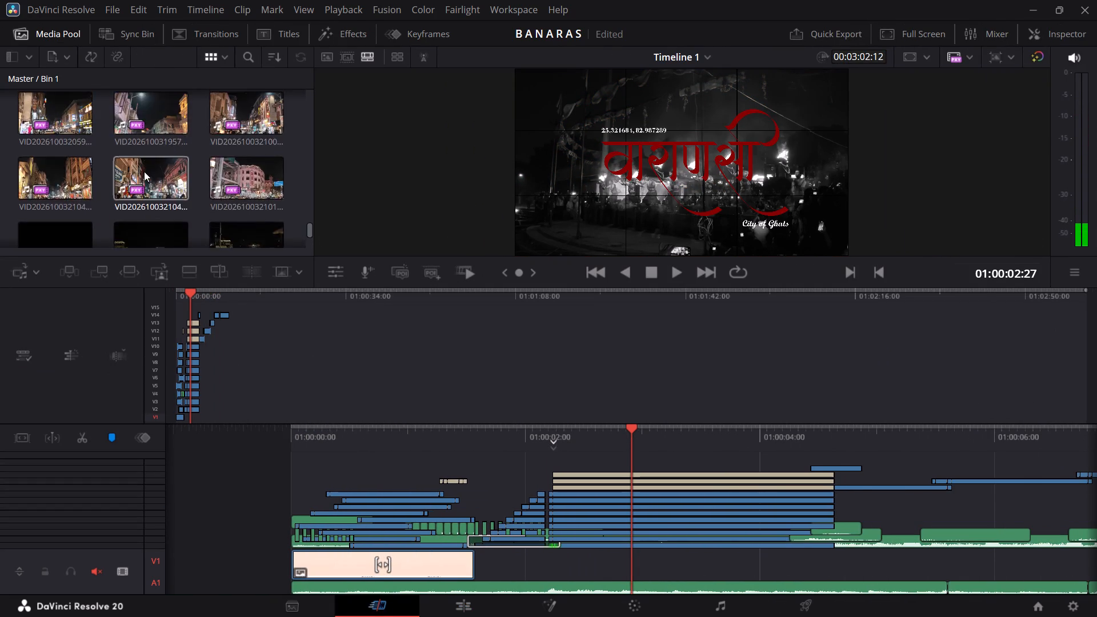
pyautogui.scroll(7, 144, 171)
pyautogui.scroll(-2, 144, 171)
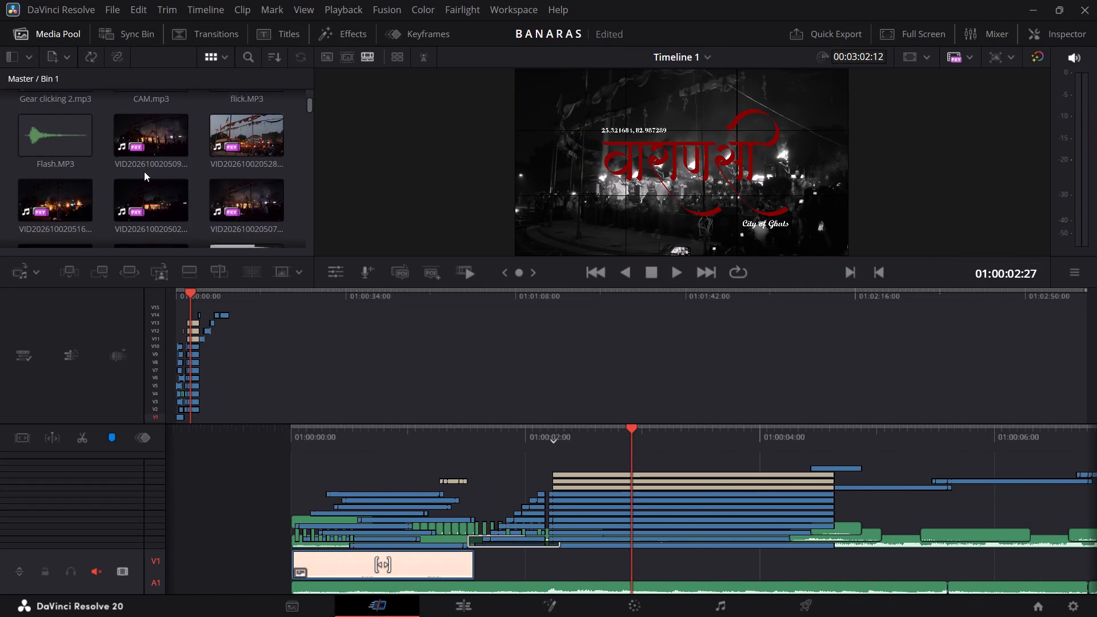
pyautogui.scroll(-1, 144, 171)
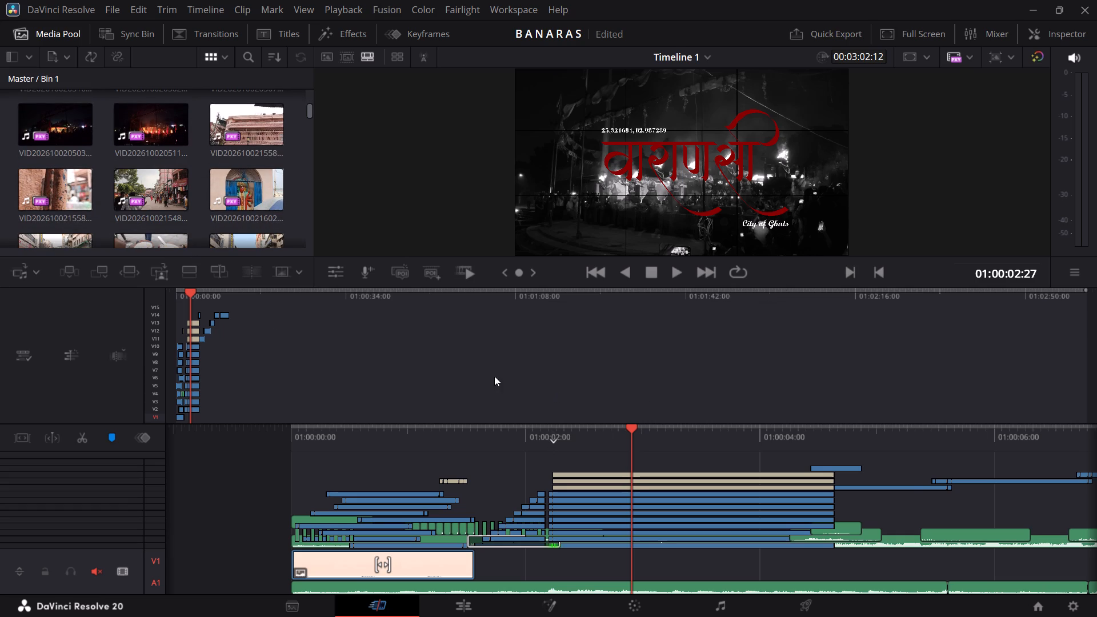
pyautogui.keyDown('ctrl'); pyautogui.scroll(5, 235, 359); pyautogui.keyUp('ctrl')
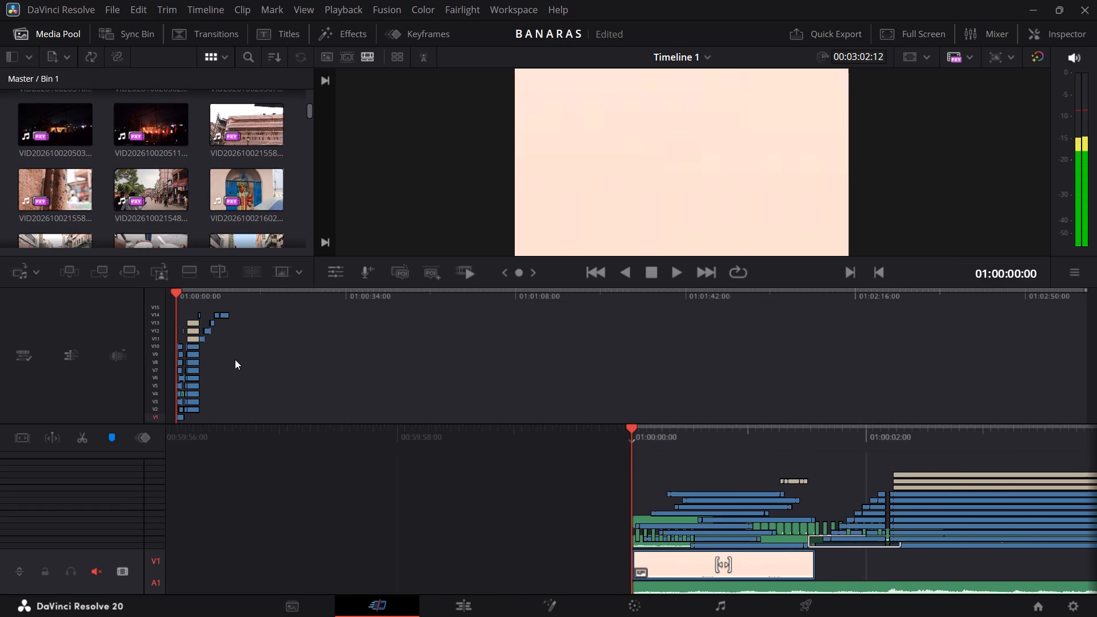
pyautogui.hscroll(1, 235, 359)
pyautogui.hscroll(-1, 235, 359)
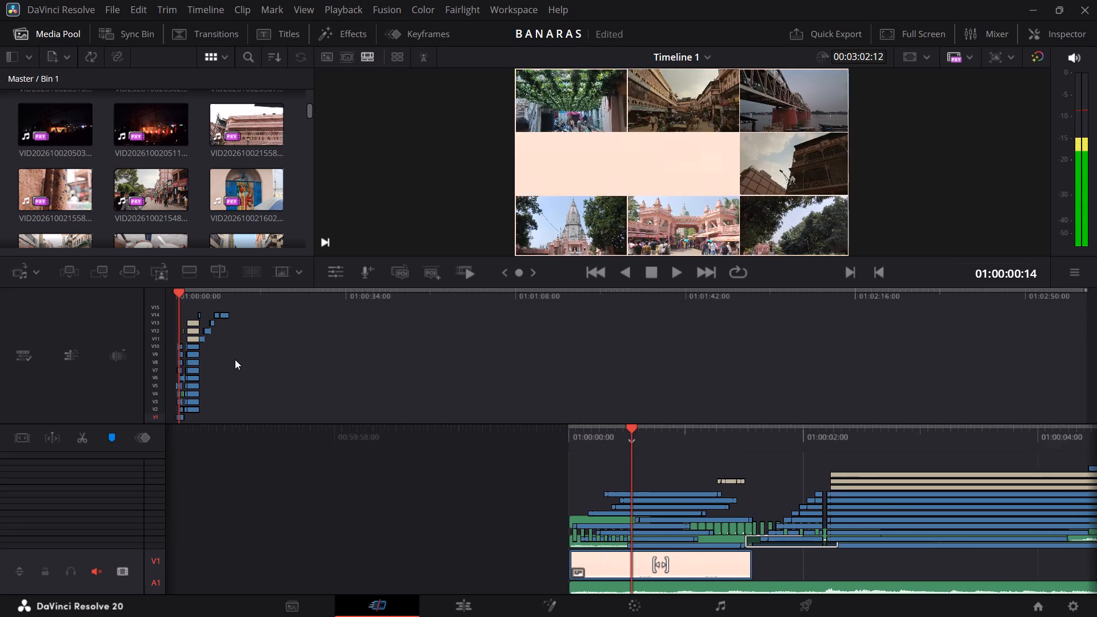
pyautogui.hscroll(-1, 235, 359)
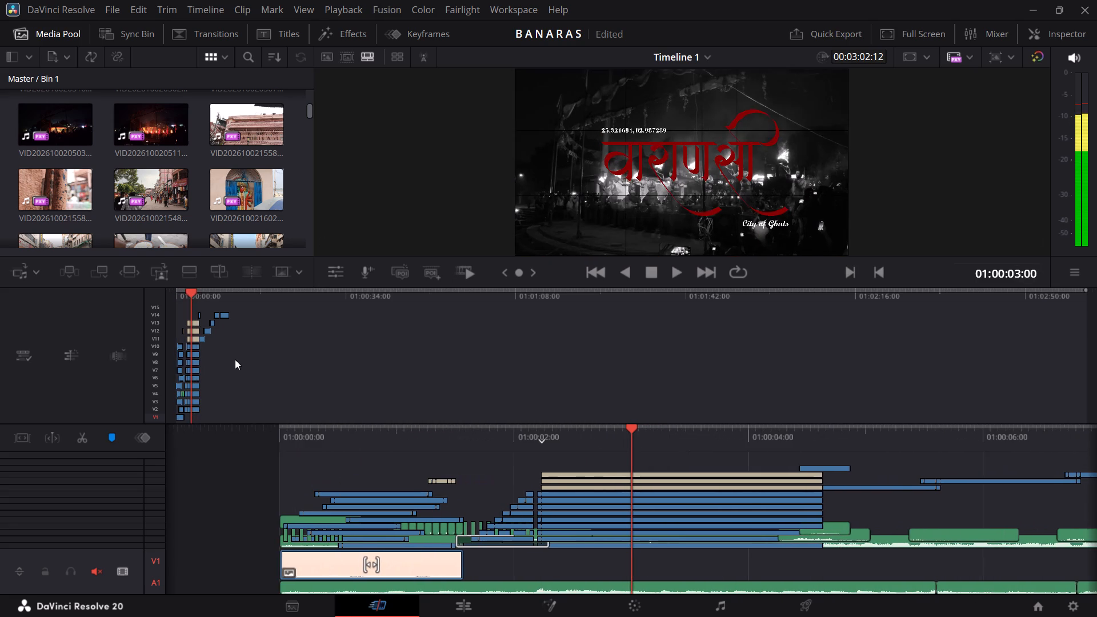
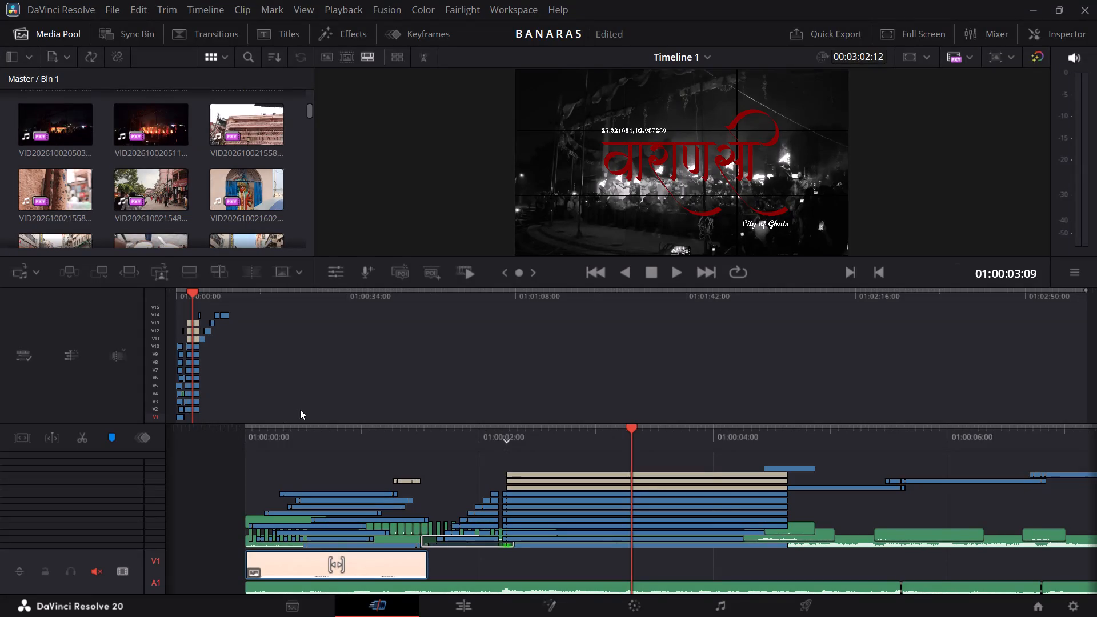
# Return to the Edit page and move the playhead to the start of Timeline 1, at 01:00:00:00.
pyautogui.click(485, 607)
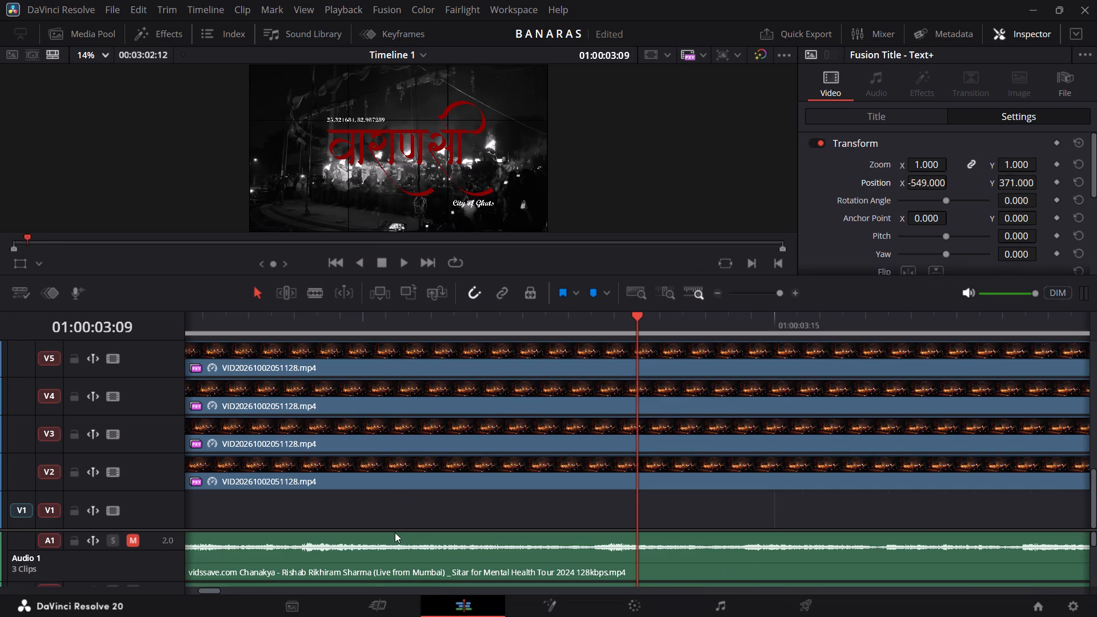
pyautogui.hscroll(10, 395, 532)
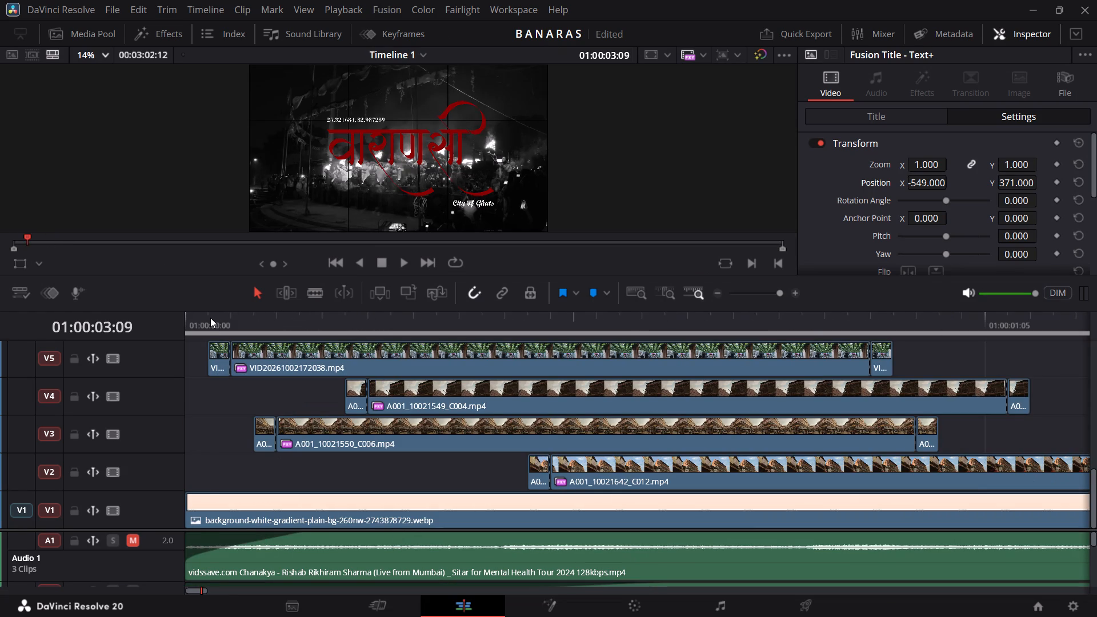
pyautogui.moveTo(210, 318); pyautogui.dragTo(105, 315)
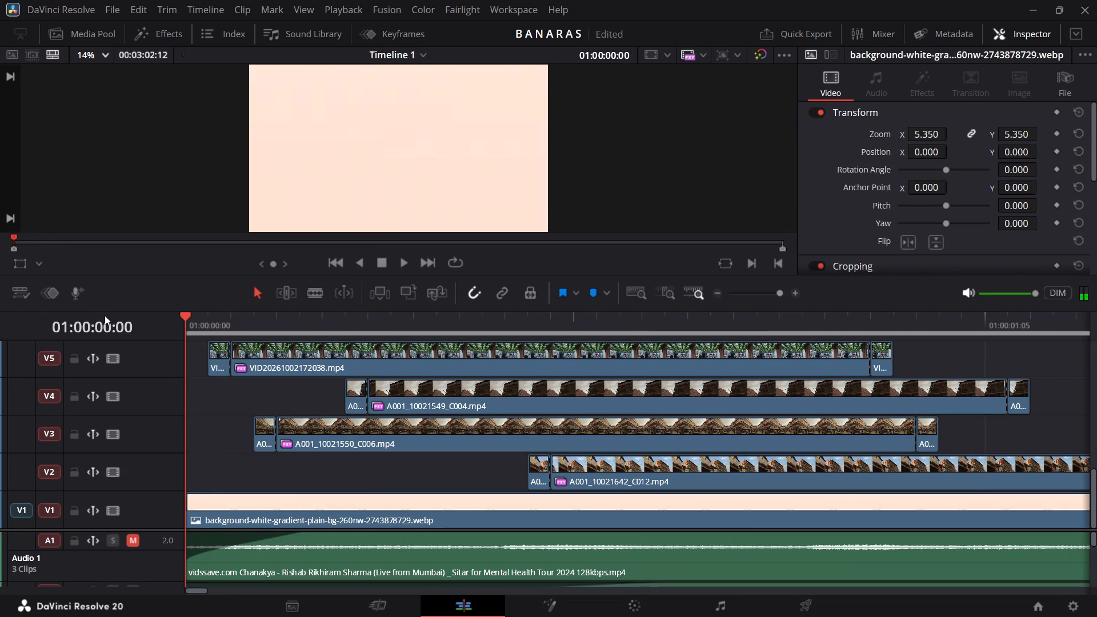